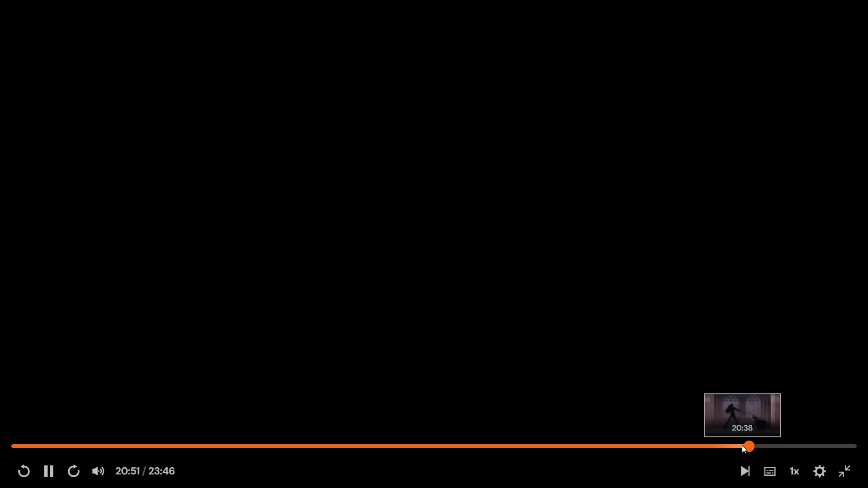
Exit full-screen playback and close the Crunchyroll video window.
key("Right")
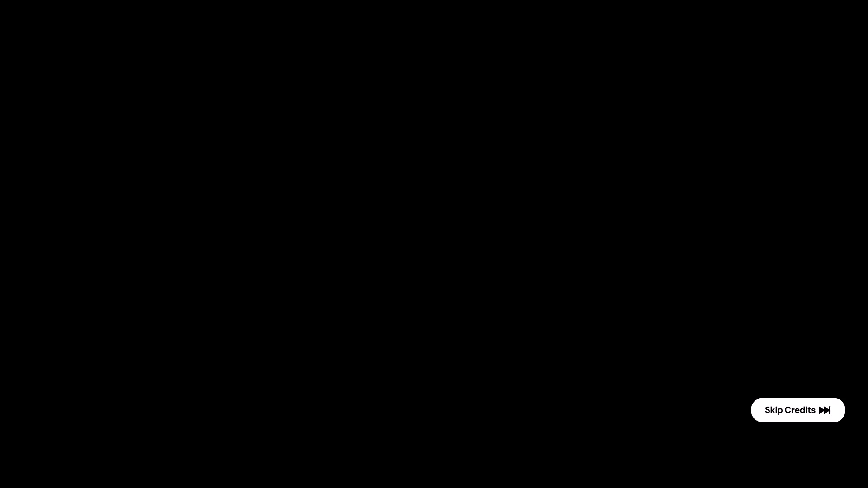
key("Escape")
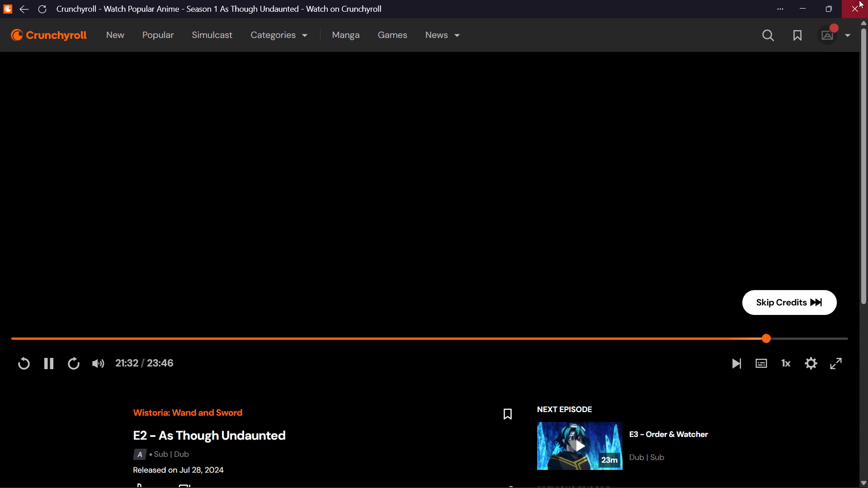
left_click(864, 0)
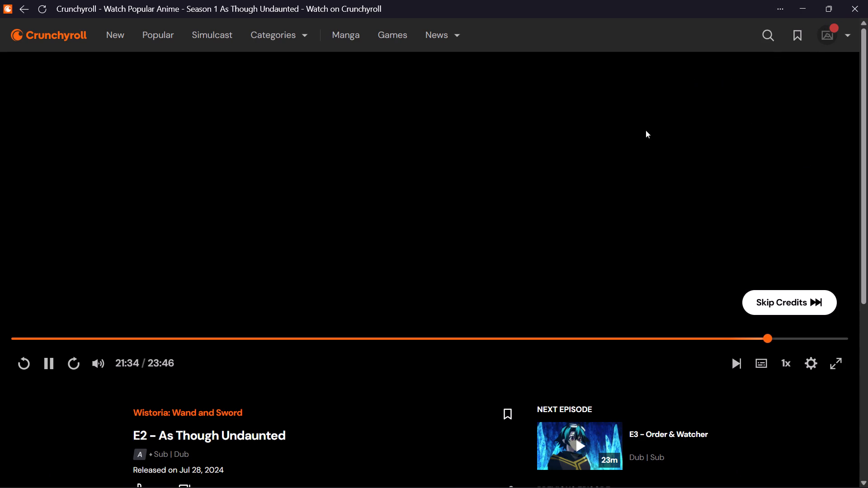
left_click(862, 0)
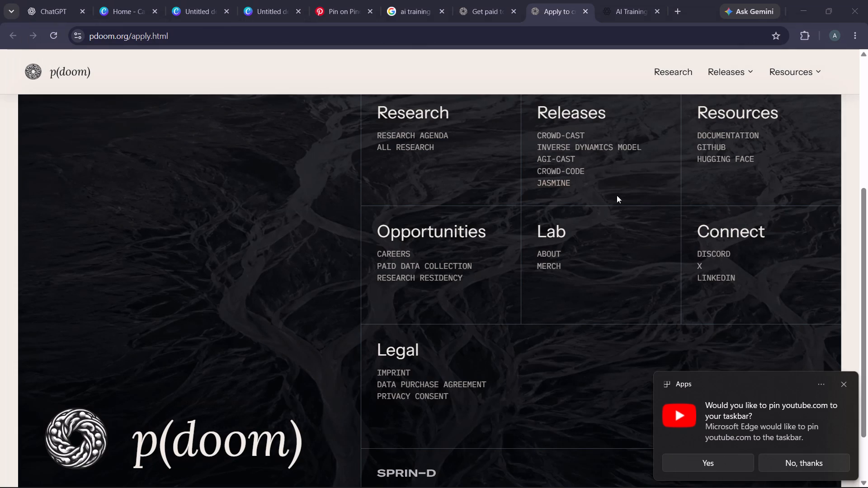
In Chrome, close the two p(doom) tabs, the AI Training tab and the Google search tab, keeping the Pinterest tab active.
left_click(583, 14)
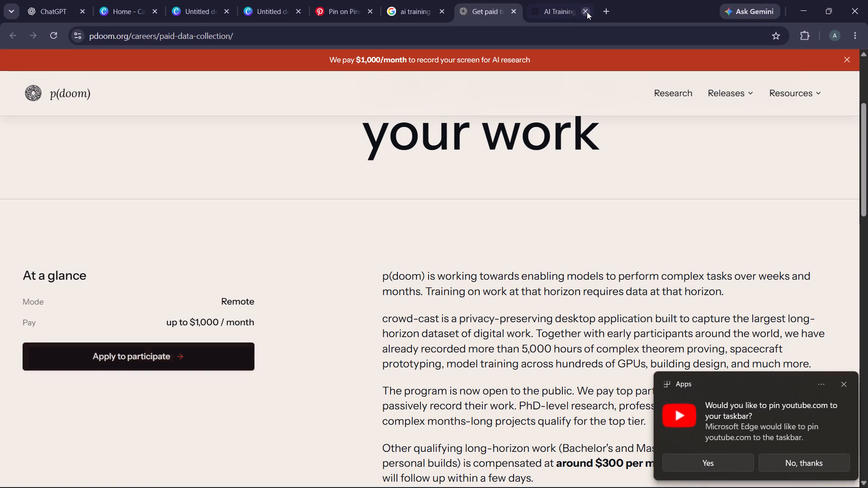
left_click(588, 12)
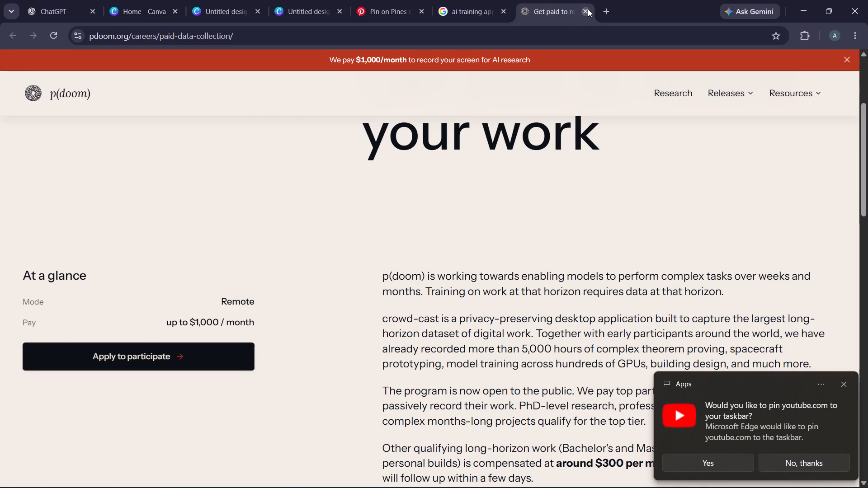
left_click(588, 9)
left_click(475, 12)
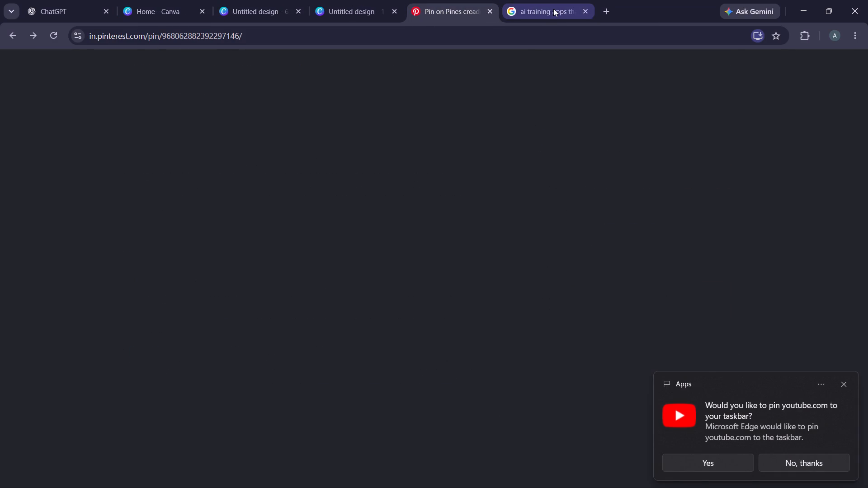
left_click(587, 11)
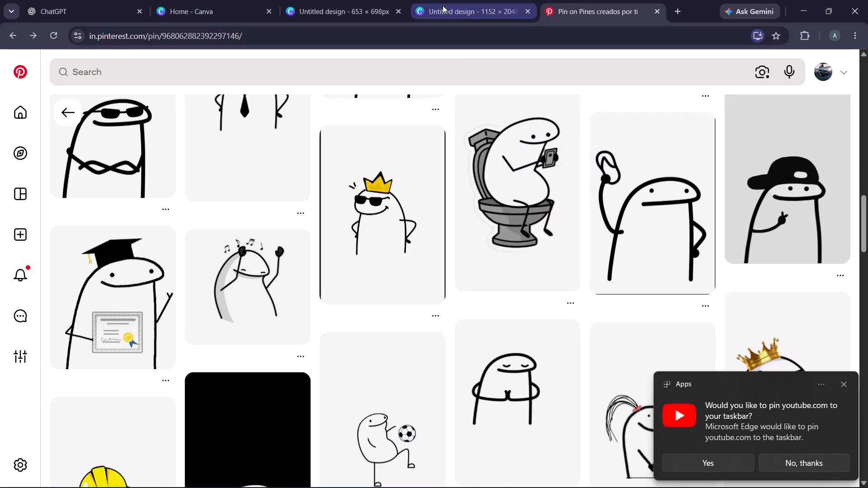
Search Pinterest for "Anime design".
left_click(443, 4)
left_click(566, 0)
scroll(296, 156, "down", 4)
left_click(233, 74)
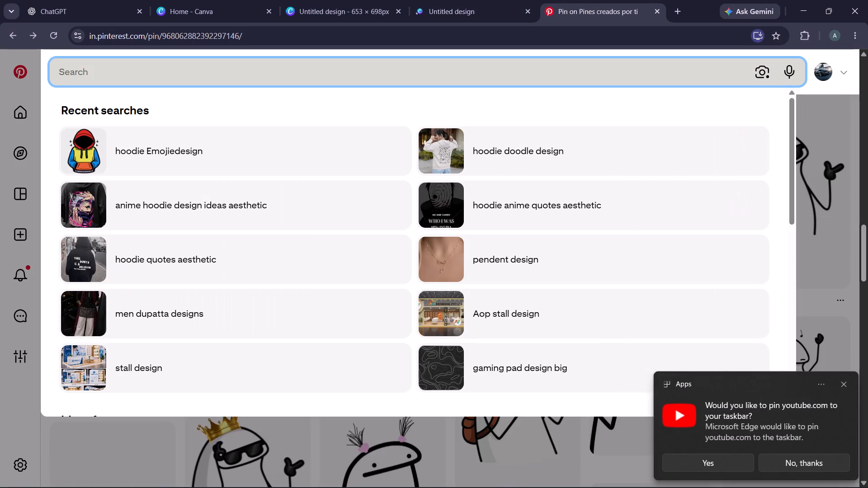
type("Anime desgine")
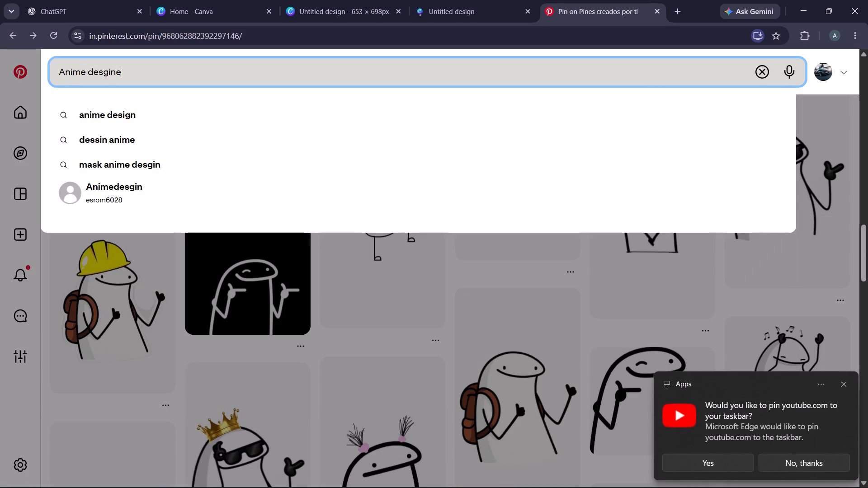
key("BackSpace")
key("BackSpace")
key("BackSpace")
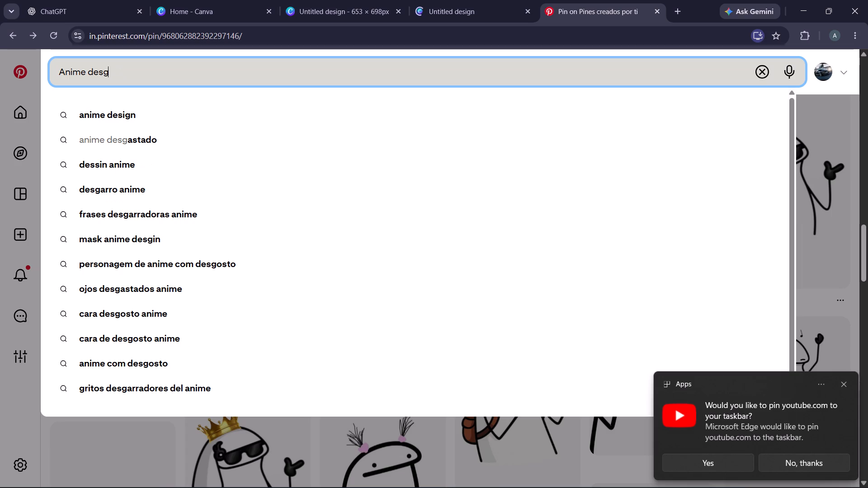
key("BackSpace")
type("ign like")
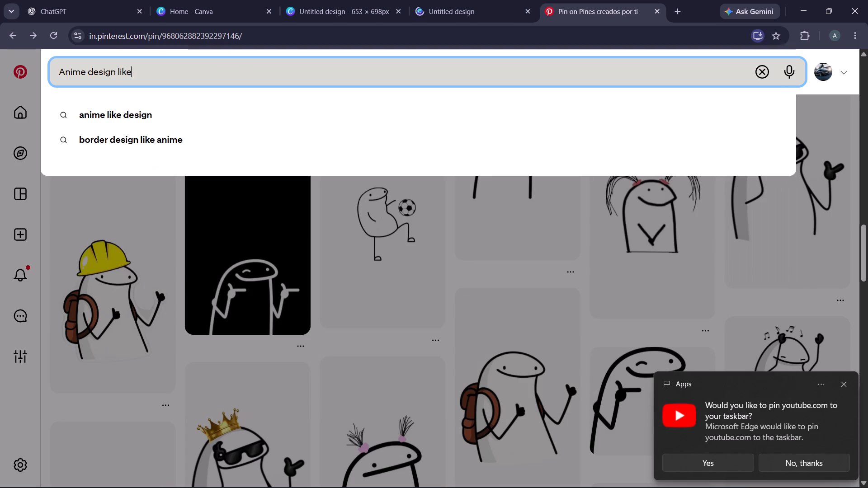
key("BackSpace")
key("BackSpace")
key("BackSpace")
key("BackSpace")
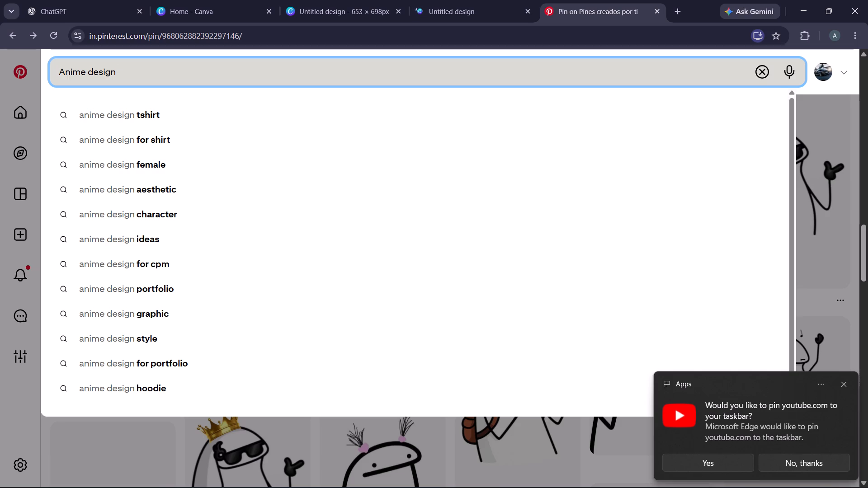
key("Return")
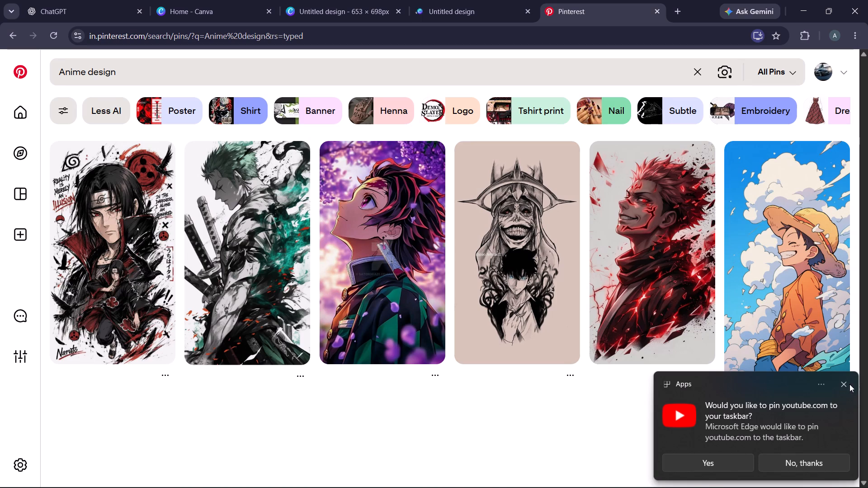
Dismiss the taskbar pin notification and look through the anime design results and the related category filters.
left_click(842, 382)
scroll(831, 328, "down", 1)
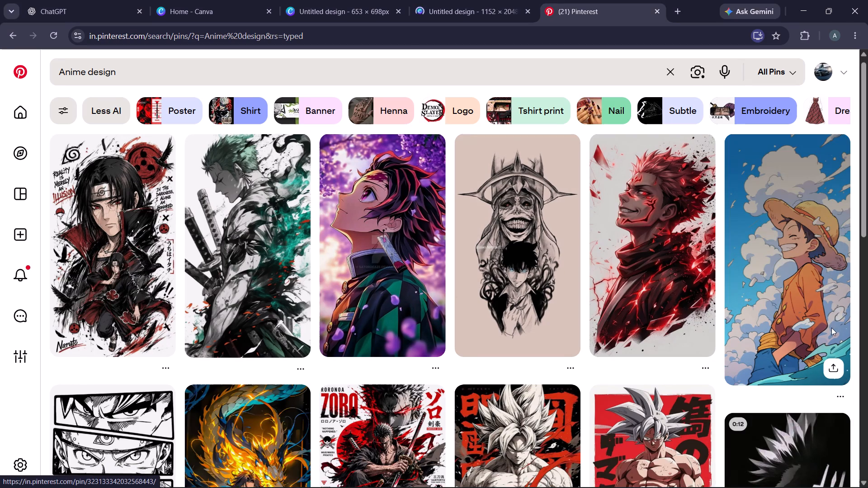
scroll(831, 328, "down", 4)
scroll(665, 221, "up", 2)
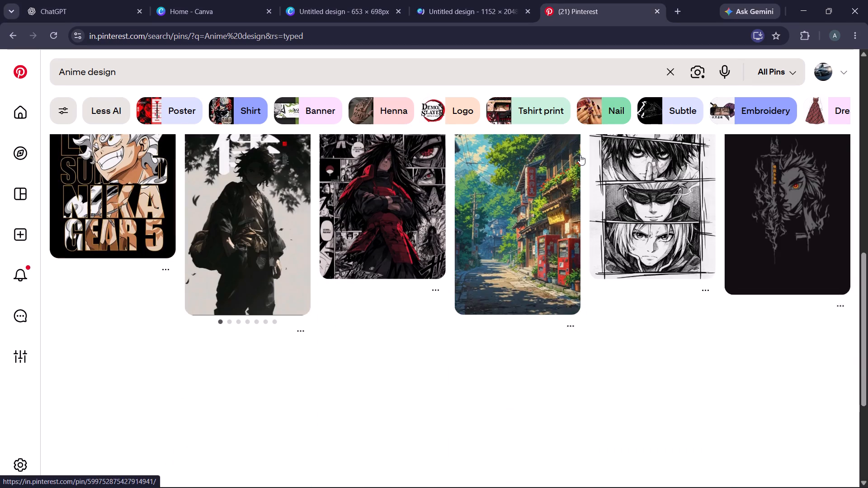
scroll(580, 155, "up", 3)
scroll(626, 103, "up", 1)
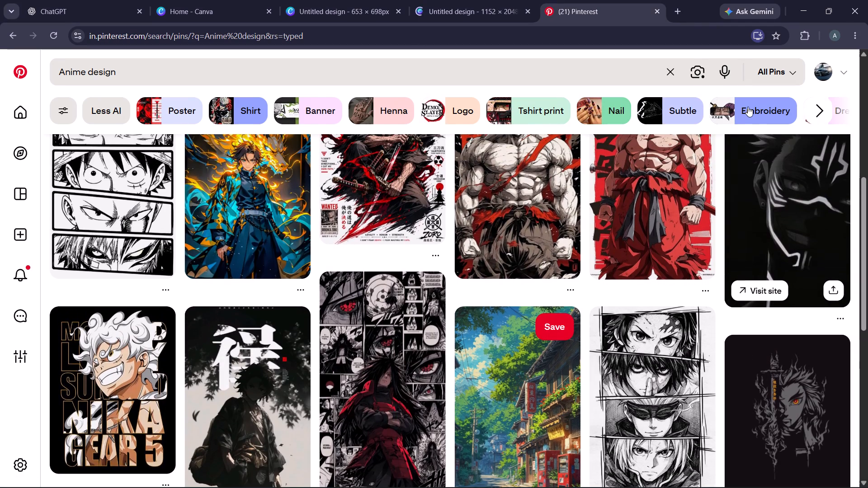
scroll(748, 107, "up", 1)
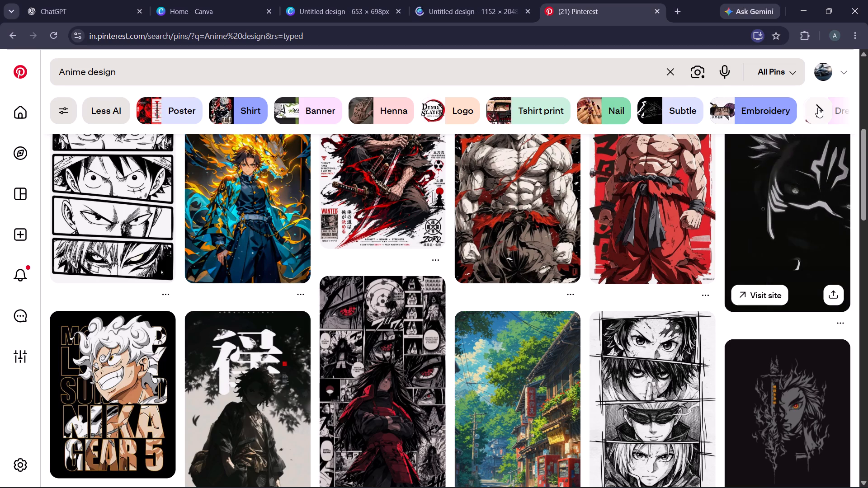
left_click(818, 108)
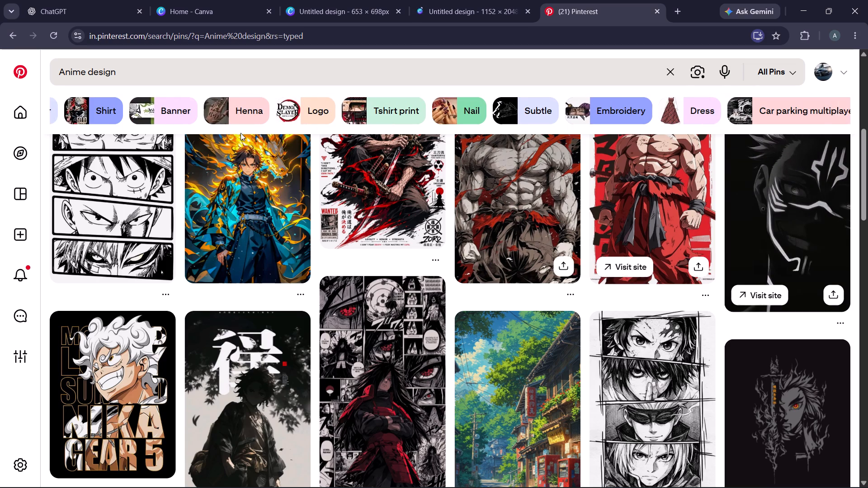
Refine the Pinterest search to the suggested "anime design transparent background".
left_click(196, 80)
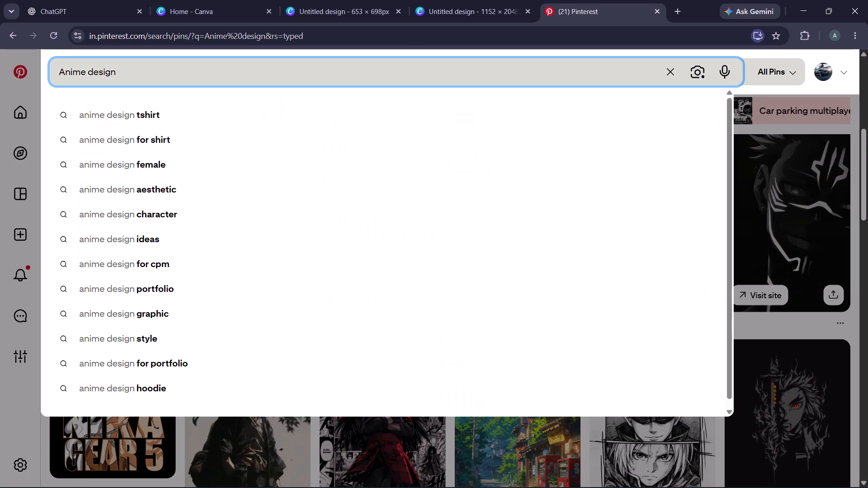
key("space")
type("Transpa")
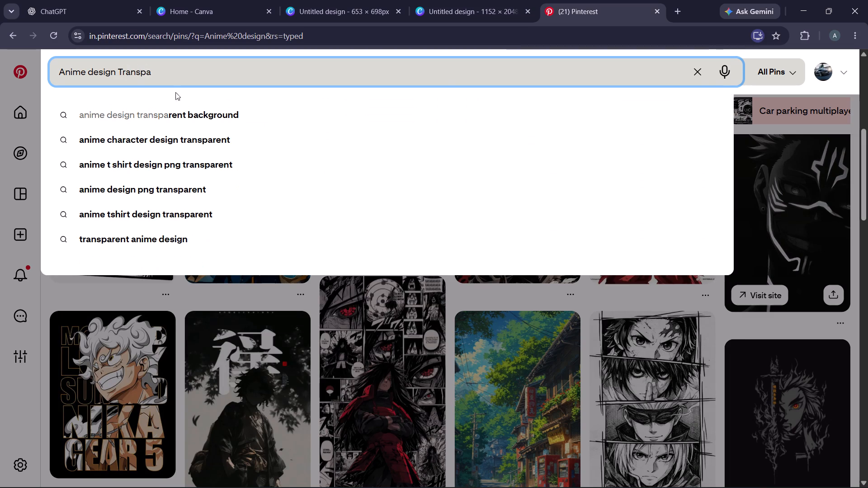
left_click(153, 127)
left_click(173, 118)
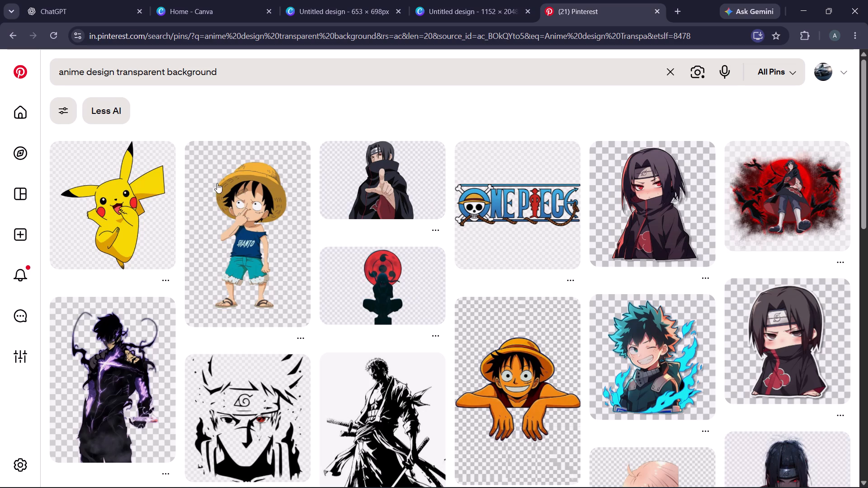
Browse the transparent-background results and open the black-and-white Kakashi face artwork with the red eye.
scroll(281, 282, "down", 4)
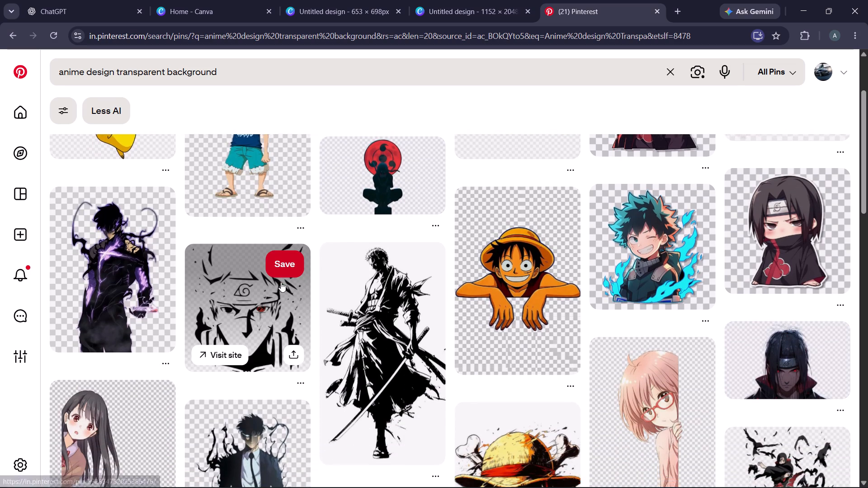
scroll(281, 282, "down", 1)
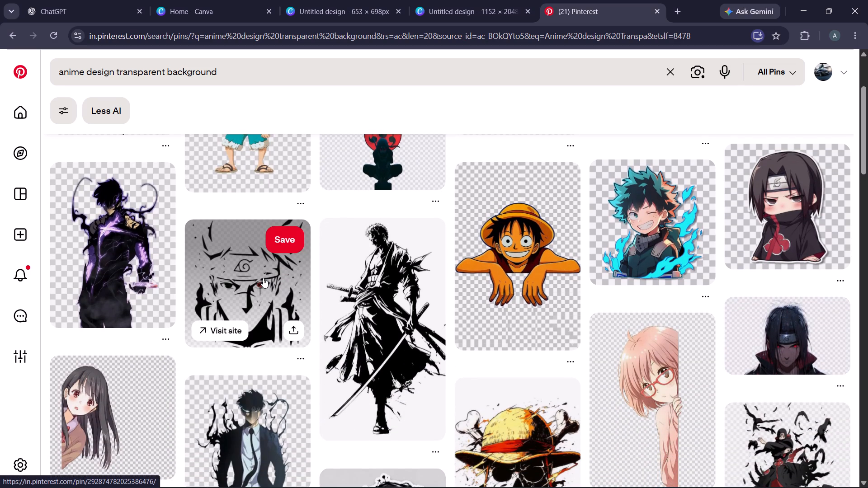
scroll(438, 310, "down", 1)
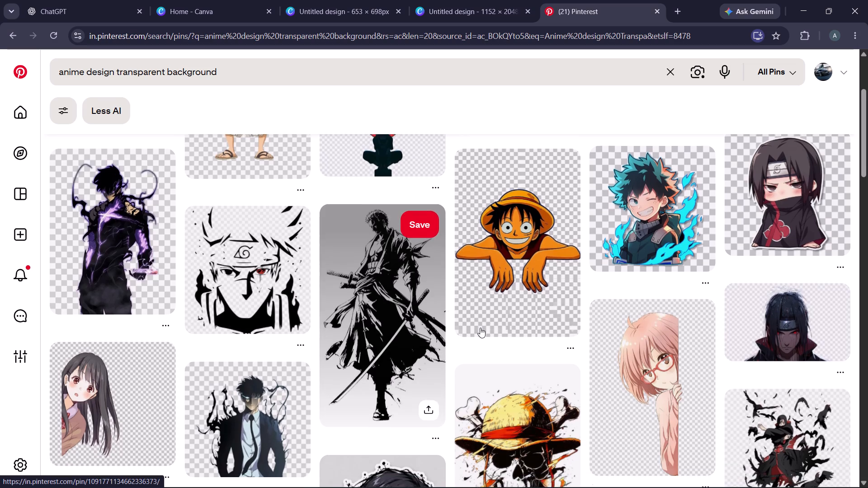
scroll(480, 328, "down", 1)
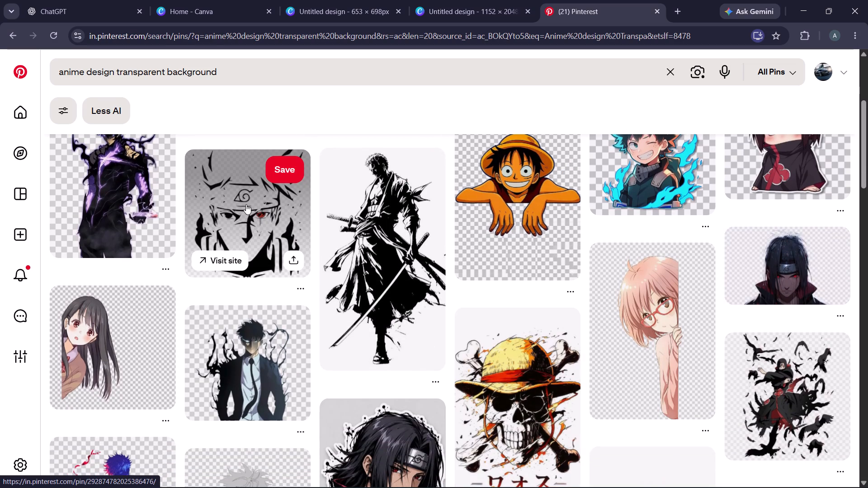
left_click(246, 203)
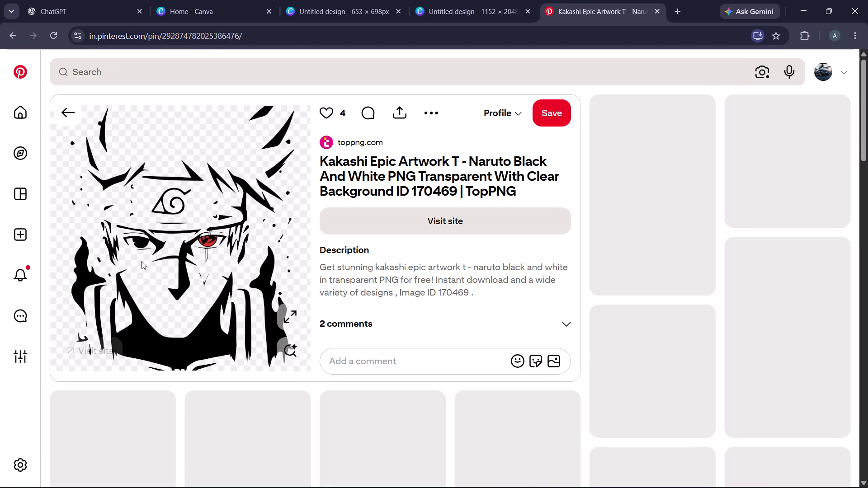
Save the Kakashi image as a JPEG named Naruto in the Dog t shirts folder on New Volume (E:).
right_click(190, 191)
left_click(261, 224)
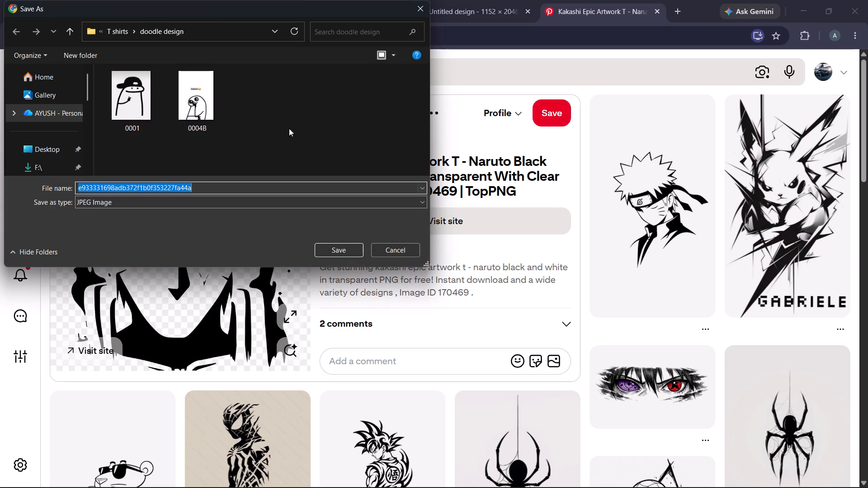
scroll(62, 129, "down", 3)
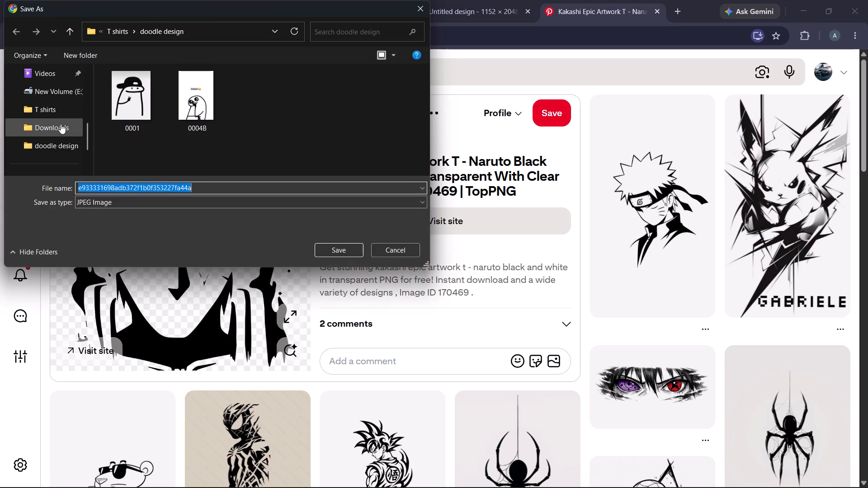
left_click(61, 124)
scroll(59, 144, "down", 2)
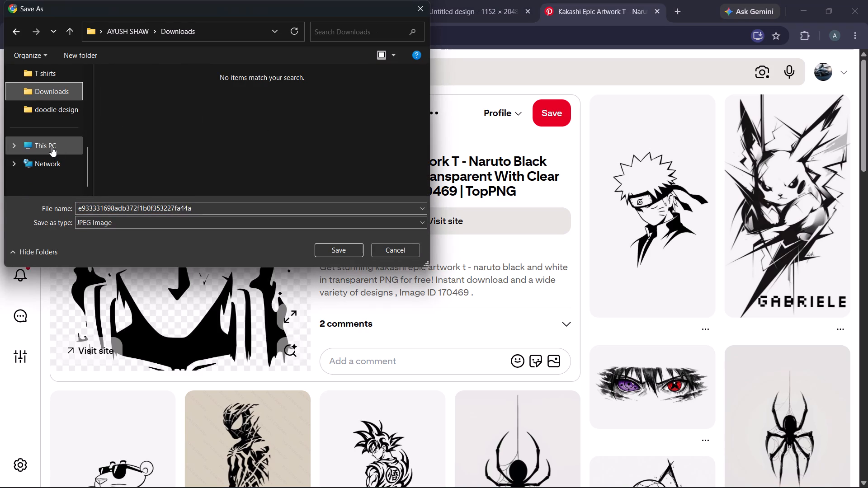
left_click(52, 143)
double_click(178, 133)
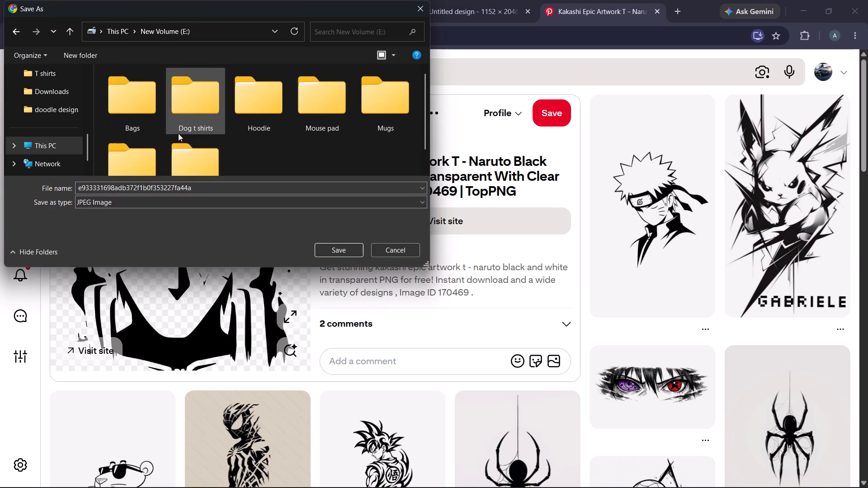
double_click(212, 109)
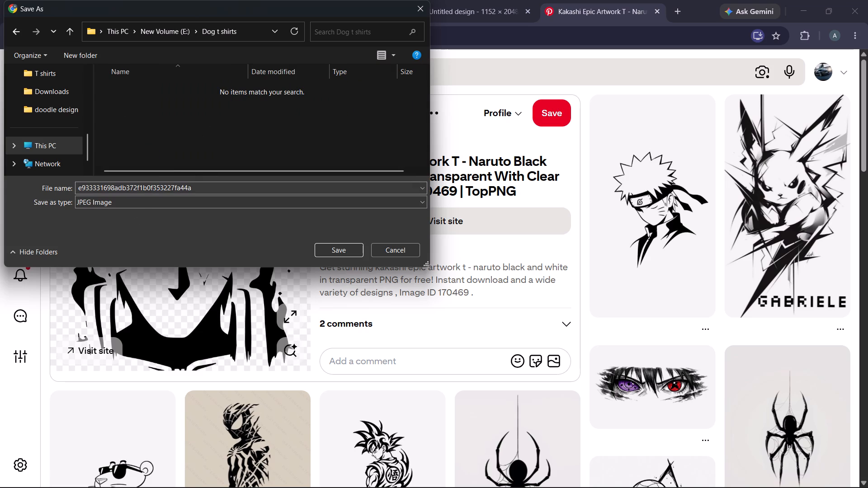
double_click(137, 188)
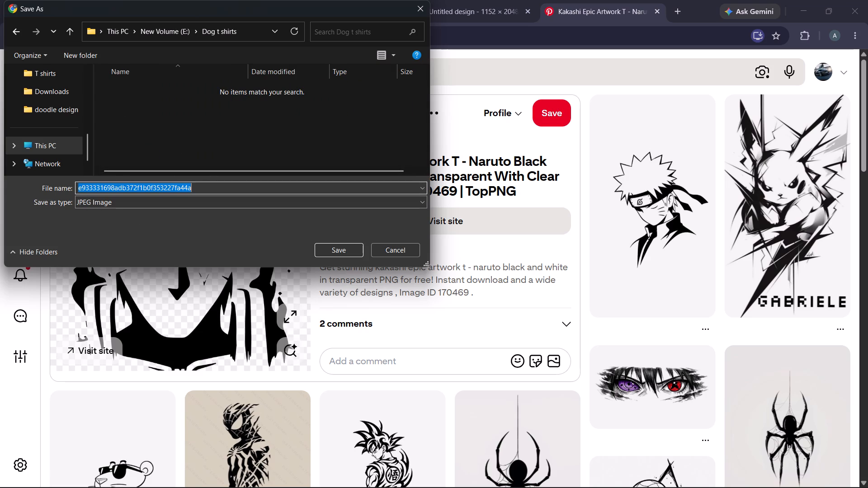
type("Naruto")
key("Return")
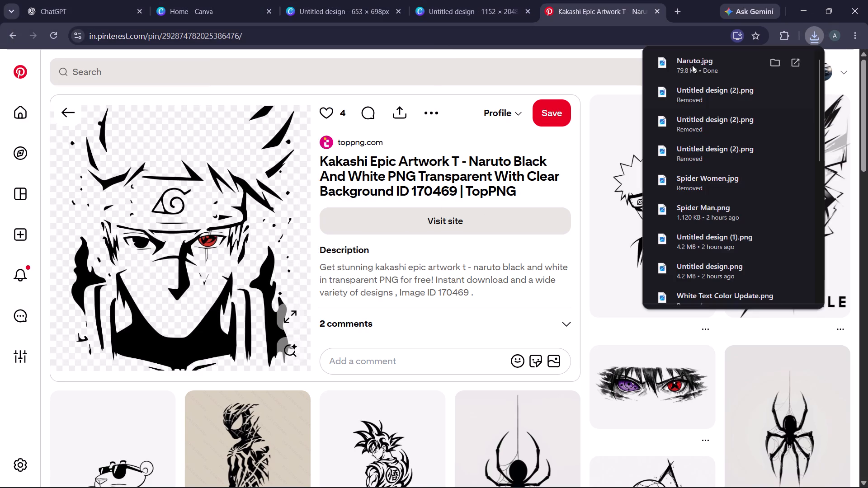
Search Google for "jpg to png" in a new tab and open the jpg2png.com converter.
left_click(680, 12)
left_click(350, 238)
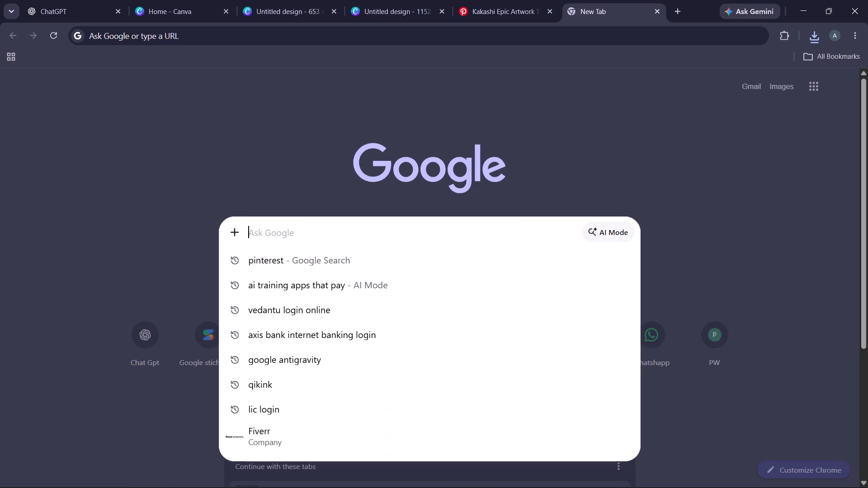
type("Jb")
key("backslash")
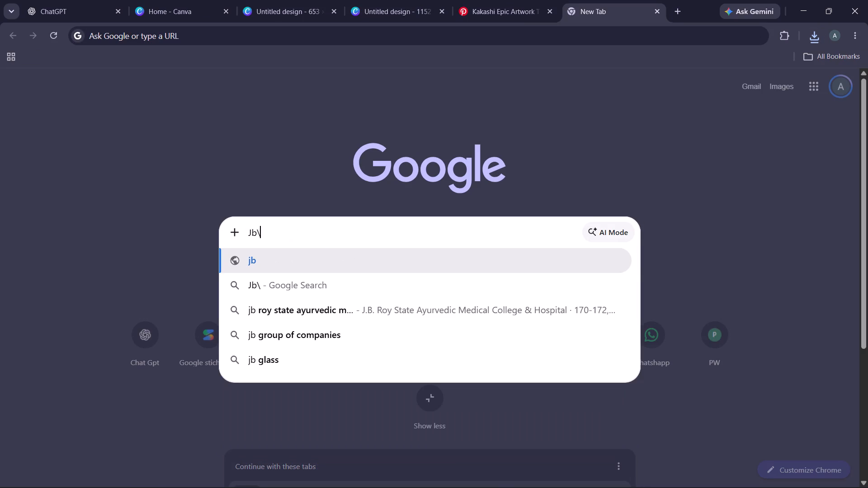
key("BackSpace")
key("BackSpace")
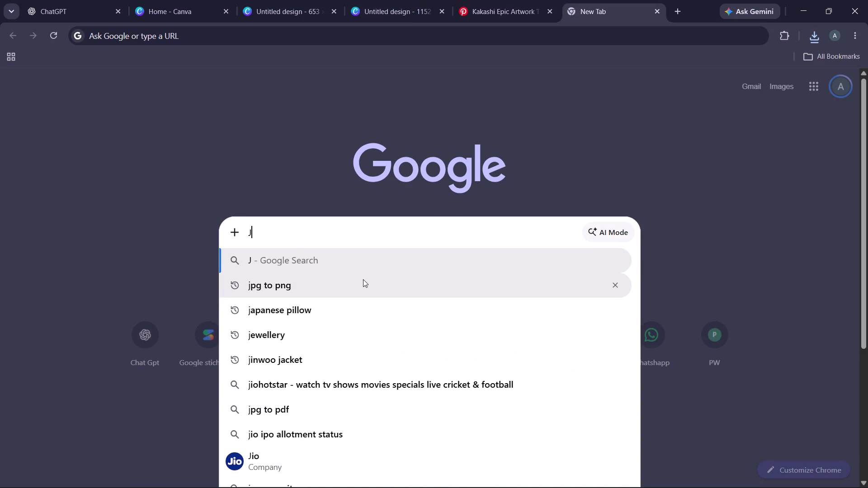
left_click(363, 279)
left_click(244, 183)
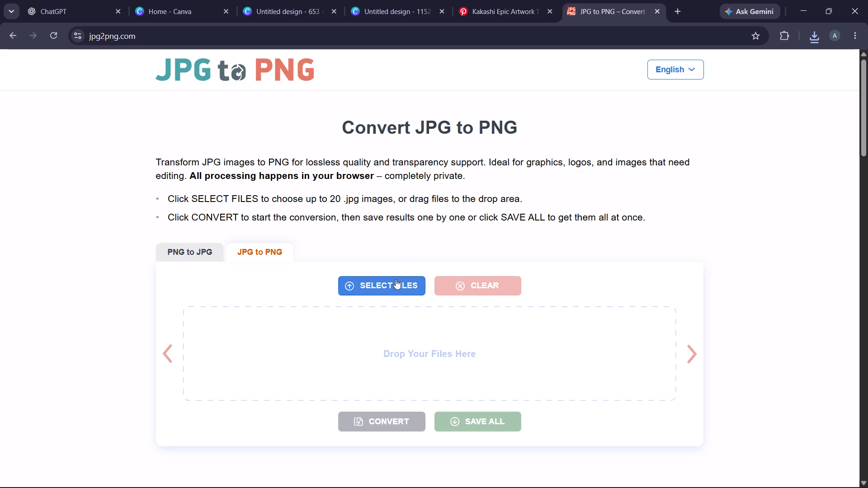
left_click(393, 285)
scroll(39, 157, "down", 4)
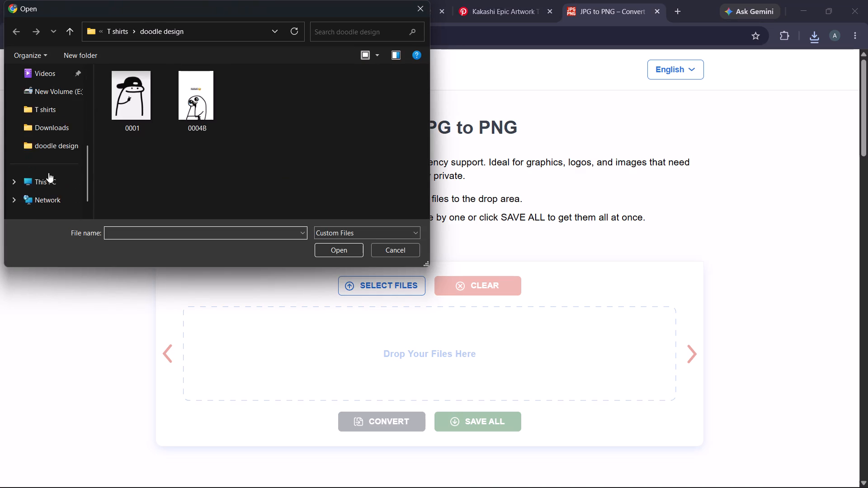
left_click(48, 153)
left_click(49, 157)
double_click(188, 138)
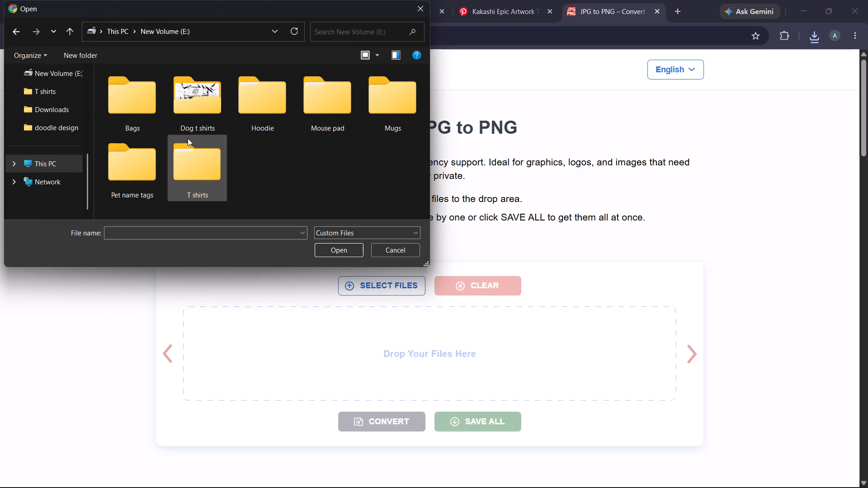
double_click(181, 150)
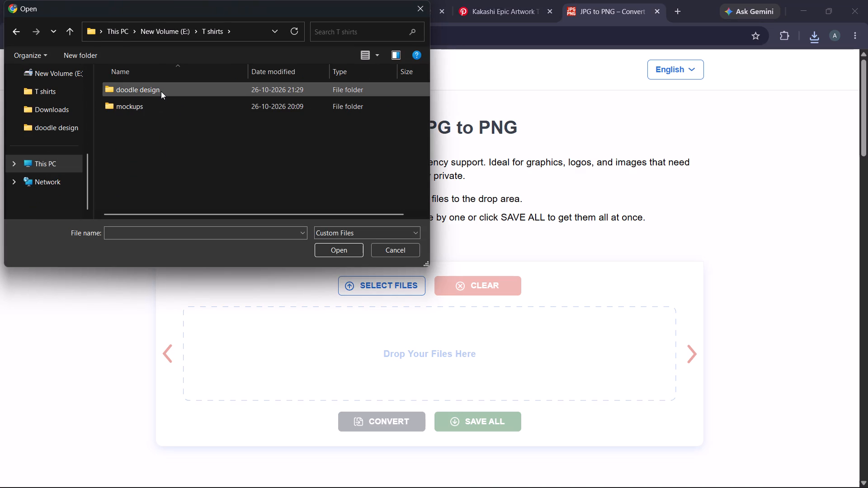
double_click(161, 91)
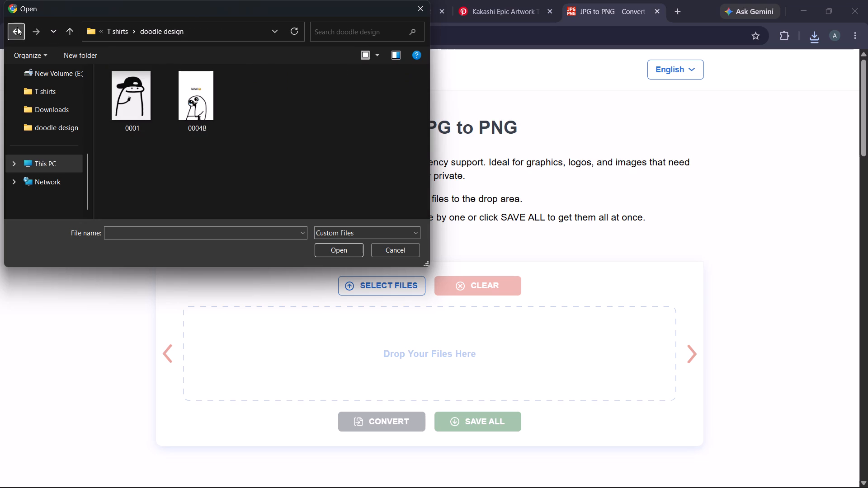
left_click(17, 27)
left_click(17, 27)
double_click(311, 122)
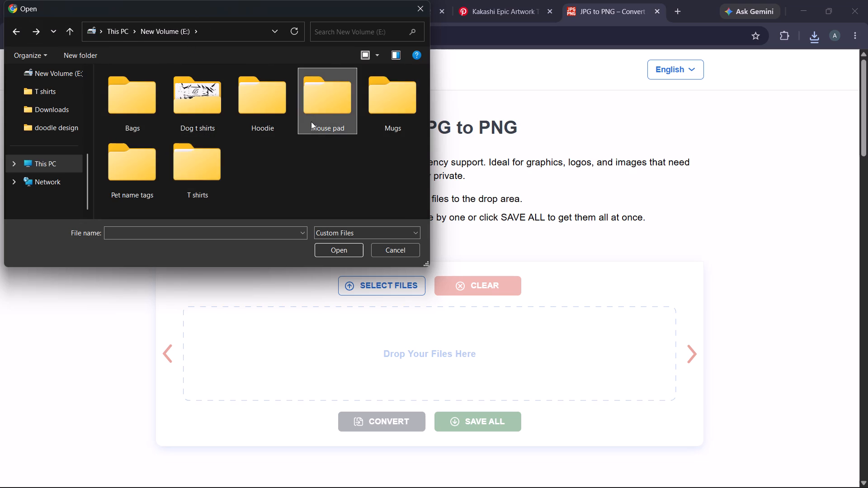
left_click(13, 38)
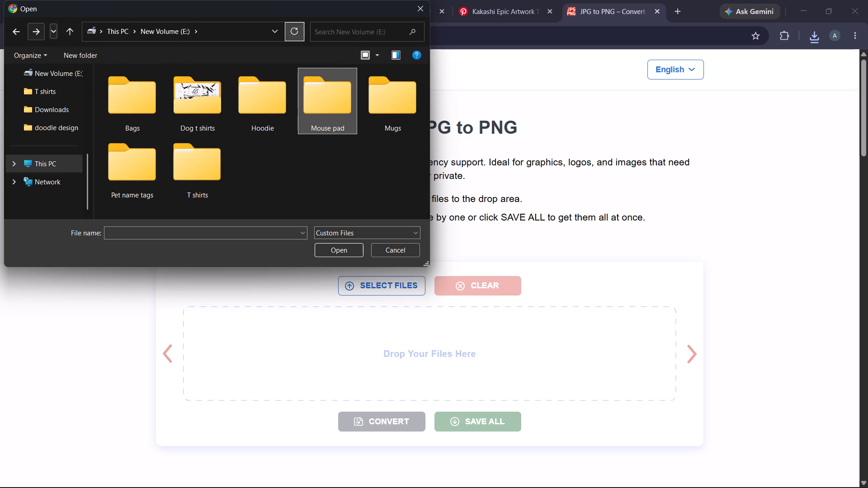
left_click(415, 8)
Move the downloaded Naruto JPG from Dog t shirts into T shirts > doodle design on New Volume (E:), and return to the converter.
left_click(798, 37)
left_click(822, 39)
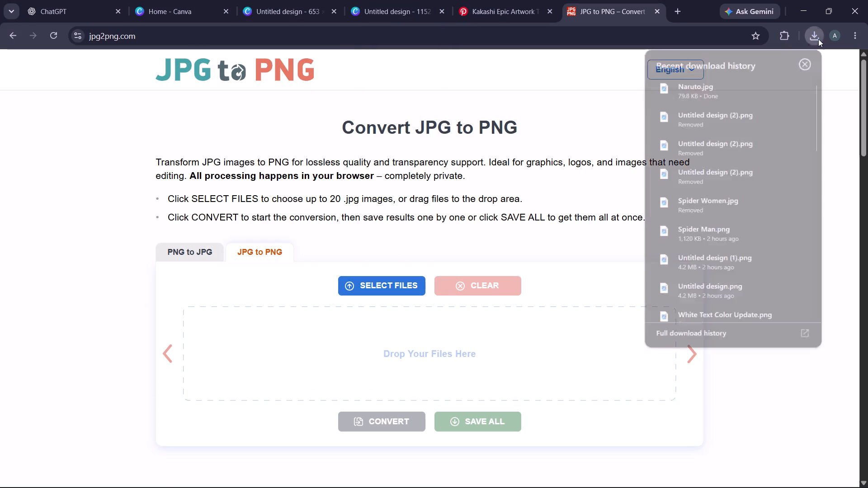
left_click(774, 88)
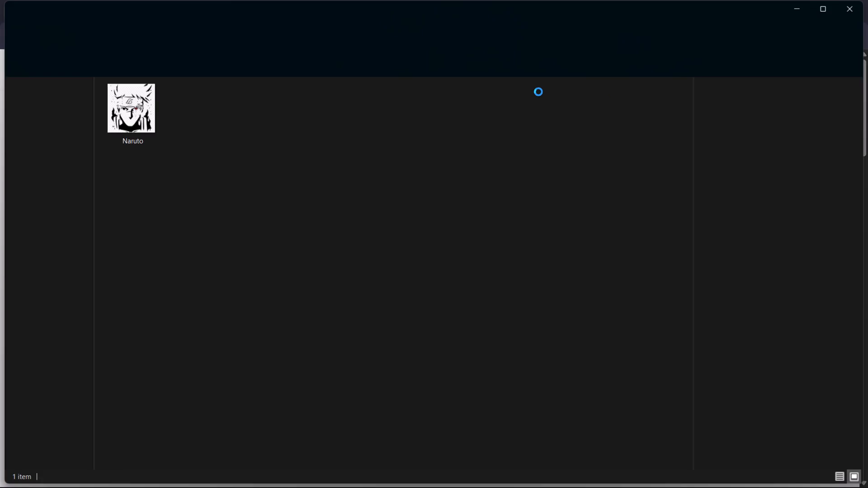
right_click(123, 105)
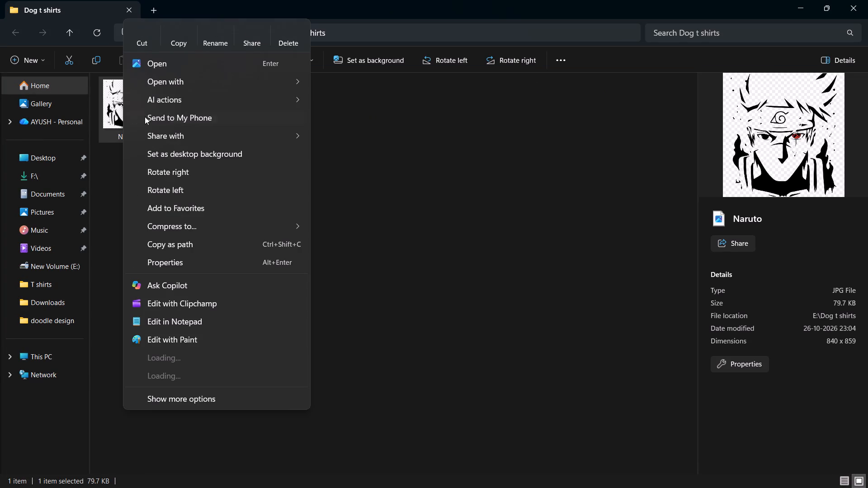
left_click(147, 37)
double_click(51, 357)
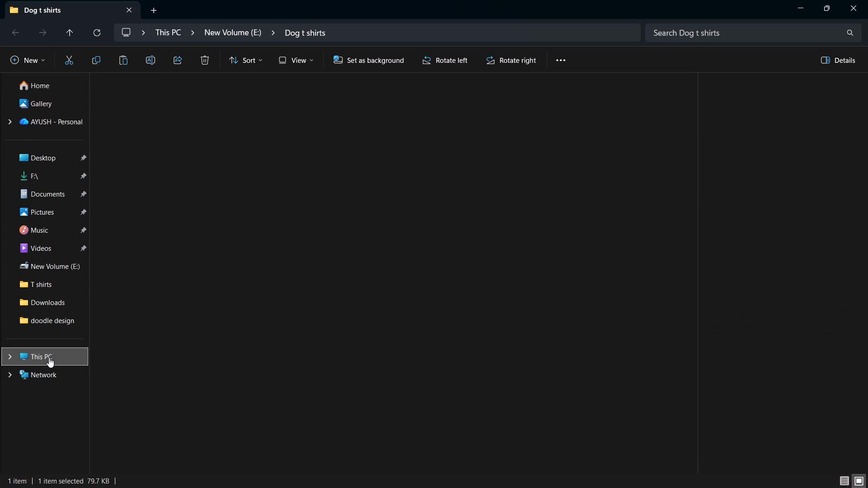
double_click(479, 97)
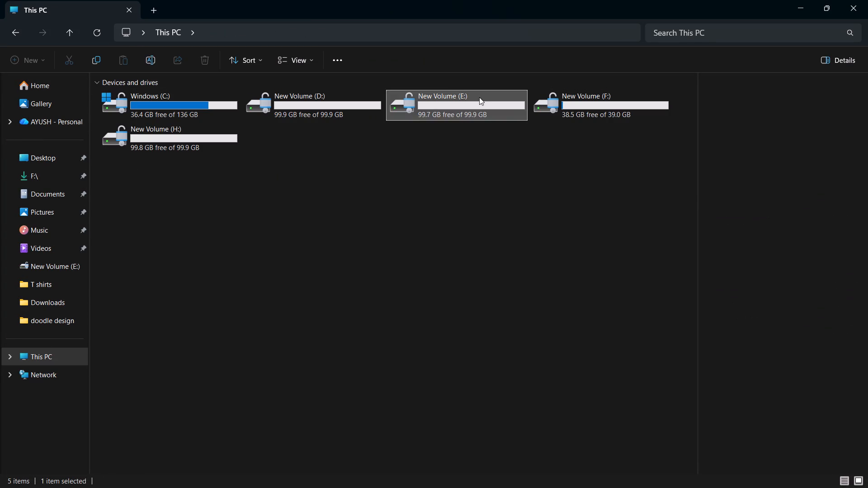
double_click(487, 119)
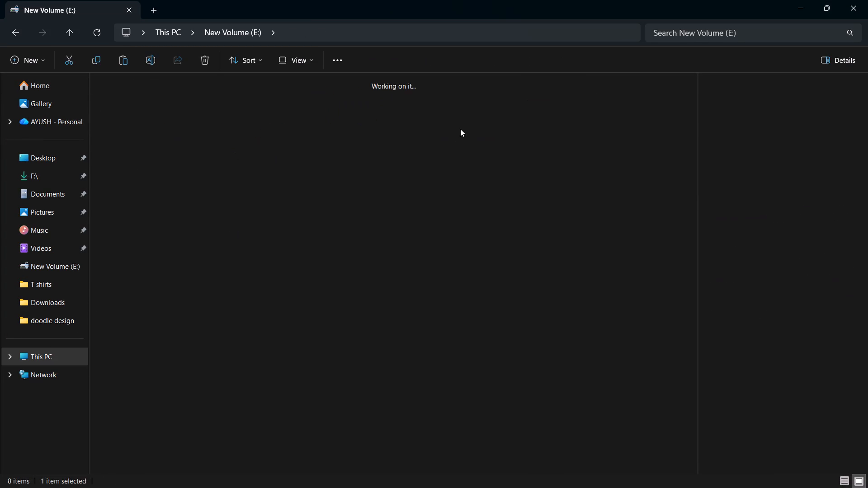
double_click(131, 122)
right_click(233, 212)
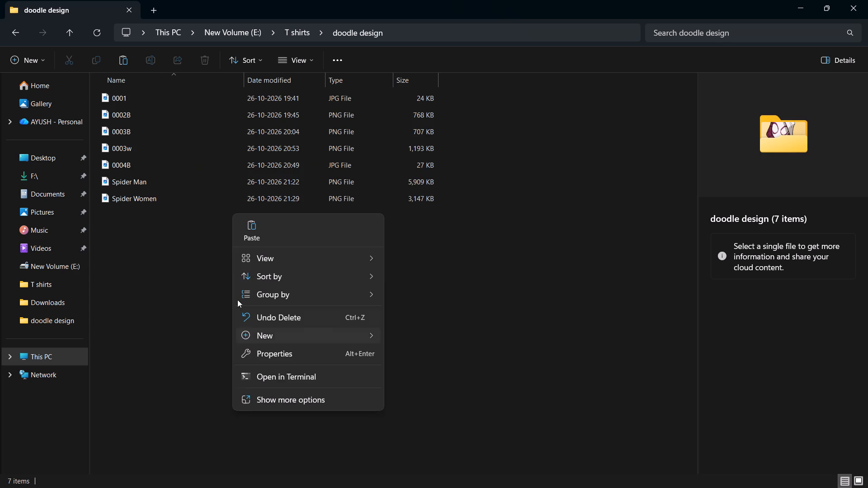
left_click(245, 223)
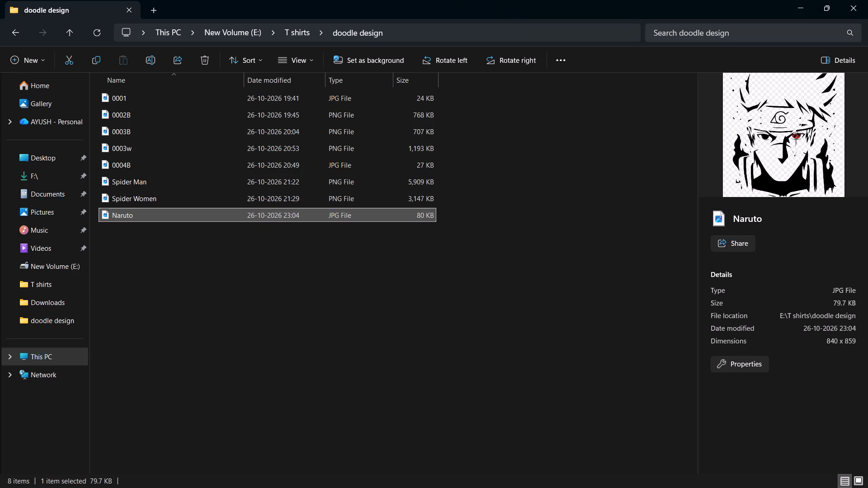
left_click(799, 6)
Load Naruto.jpg from the doodle design folder into the converter, convert it to PNG and save the result.
left_click(385, 279)
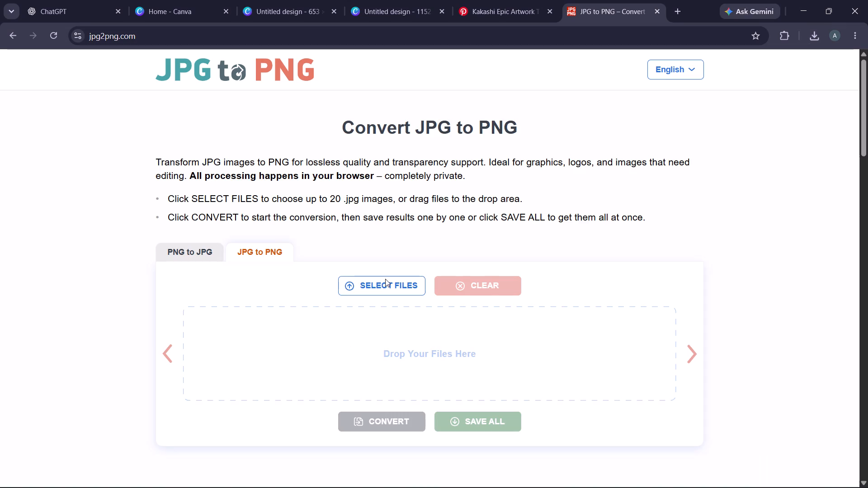
scroll(83, 183, "down", 2)
left_click(271, 103)
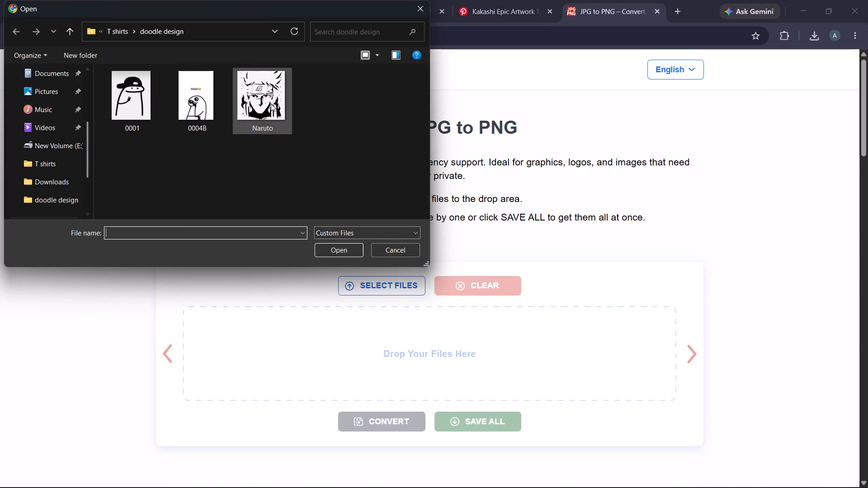
left_click(345, 254)
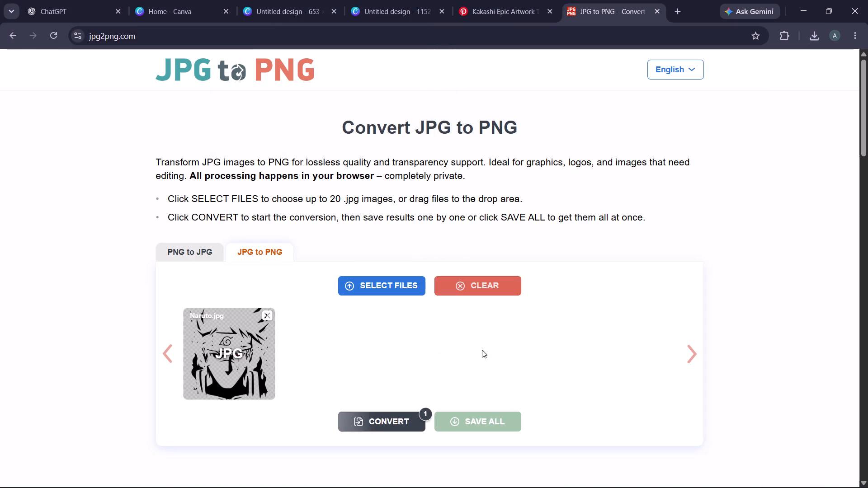
left_click(383, 426)
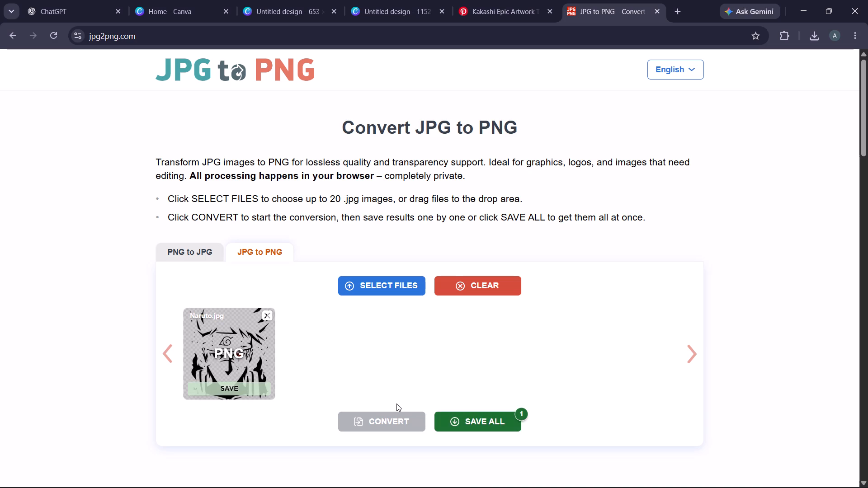
left_click(514, 430)
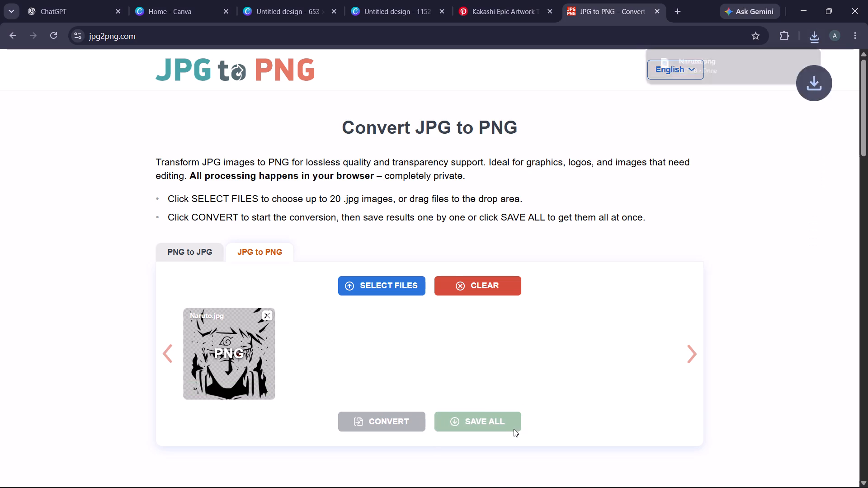
Move the converted Naruto PNG from Downloads into the T shirts > doodle design folder on New Volume (E:).
left_click(782, 60)
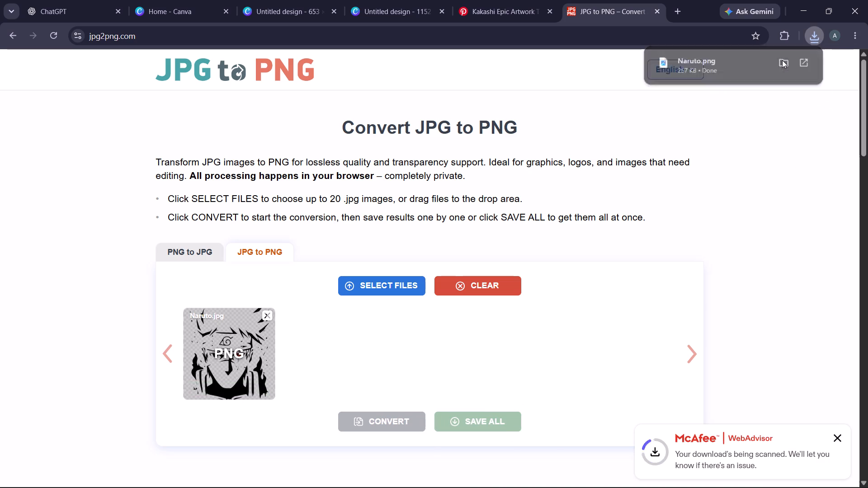
right_click(132, 103)
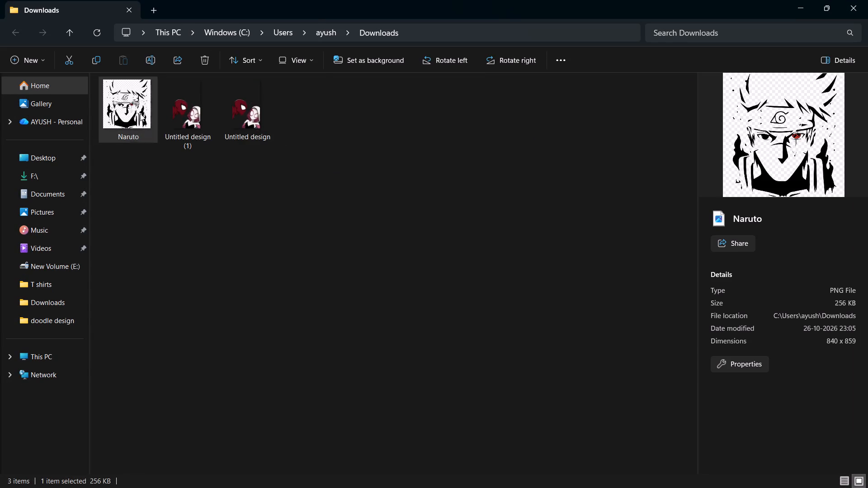
left_click(153, 44)
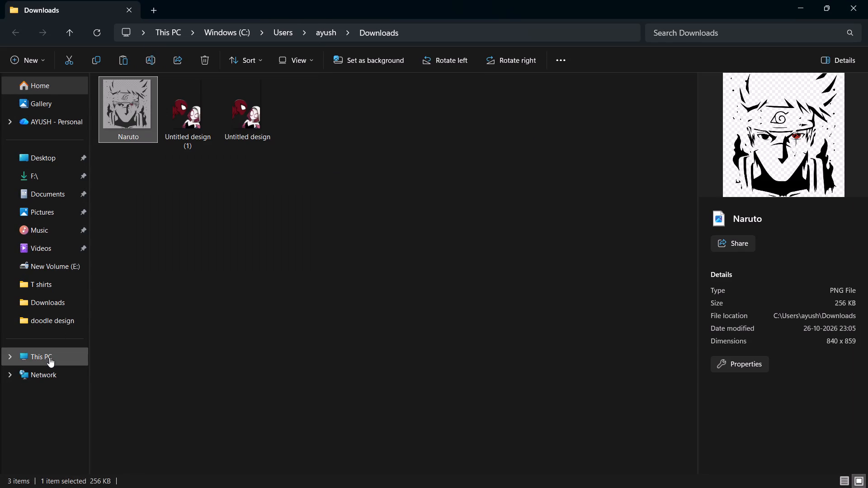
left_click(49, 357)
double_click(458, 107)
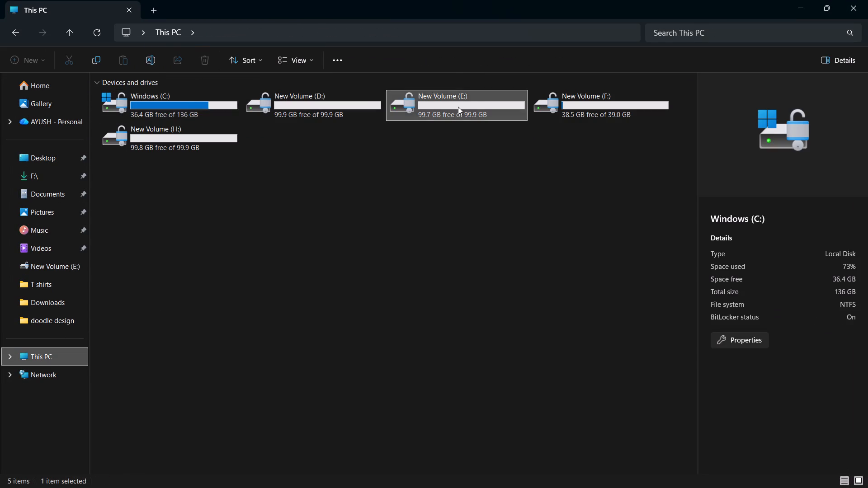
double_click(469, 116)
right_click(358, 407)
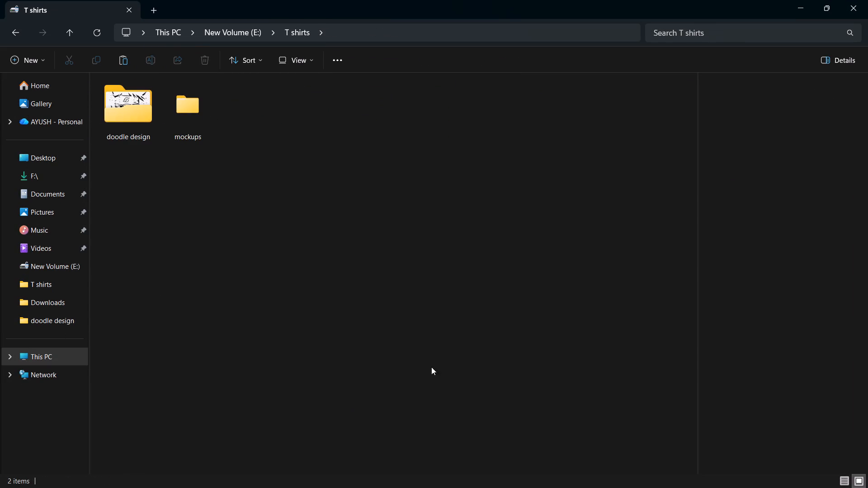
double_click(135, 130)
right_click(378, 225)
left_click(401, 241)
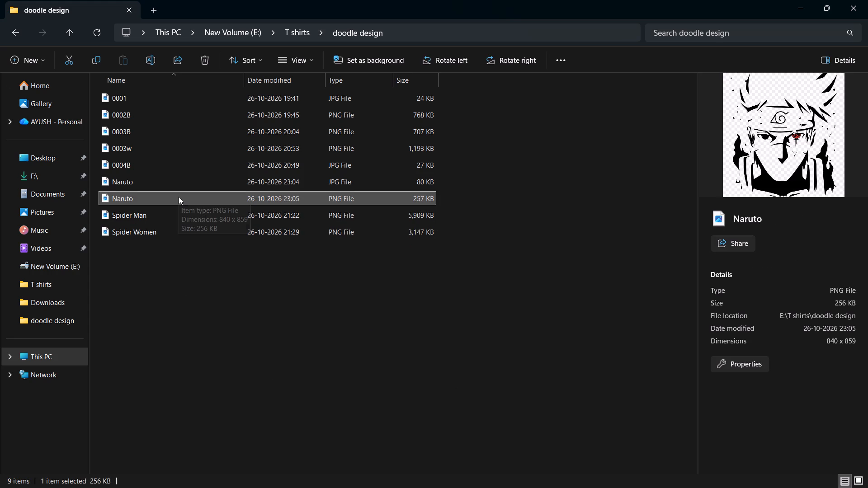
Delete the JPG version of Naruto from the doodle design folder and close the folder window.
left_click(182, 182)
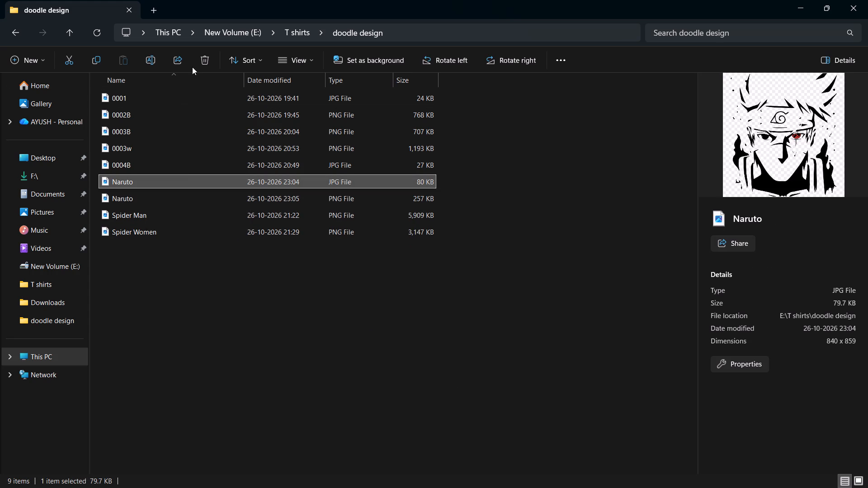
left_click(202, 61)
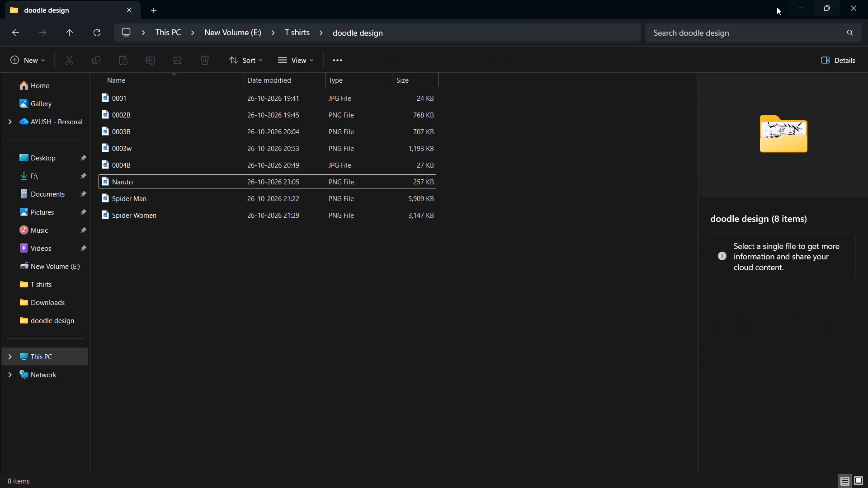
left_click(855, 0)
Switch to the other Chrome window with the print-on-demand dashboards and show the Printrove merchant panel.
left_click(508, 22)
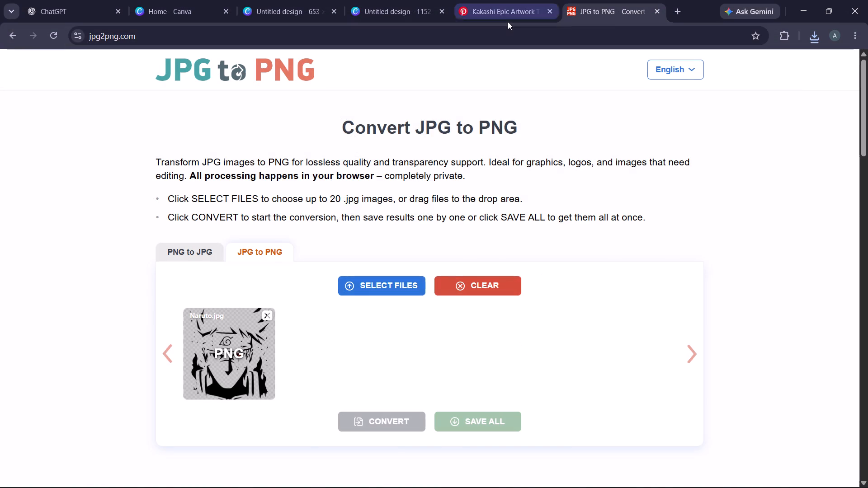
left_click(393, 0)
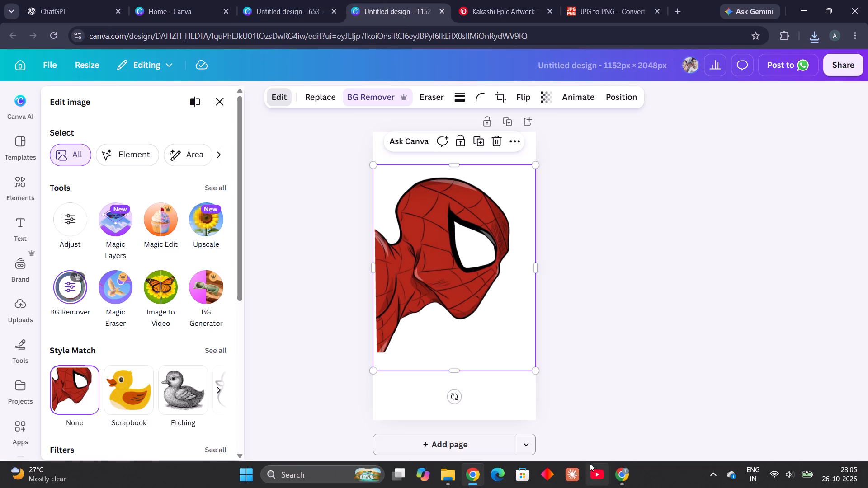
left_click(629, 469)
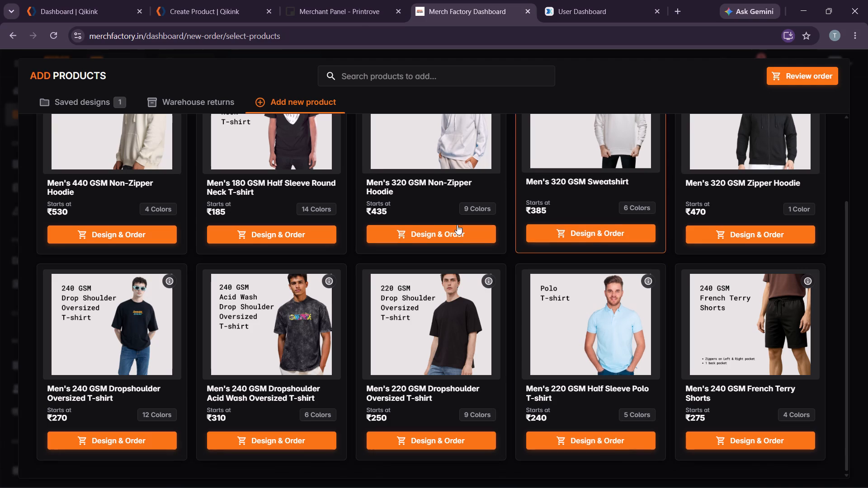
left_click(310, 0)
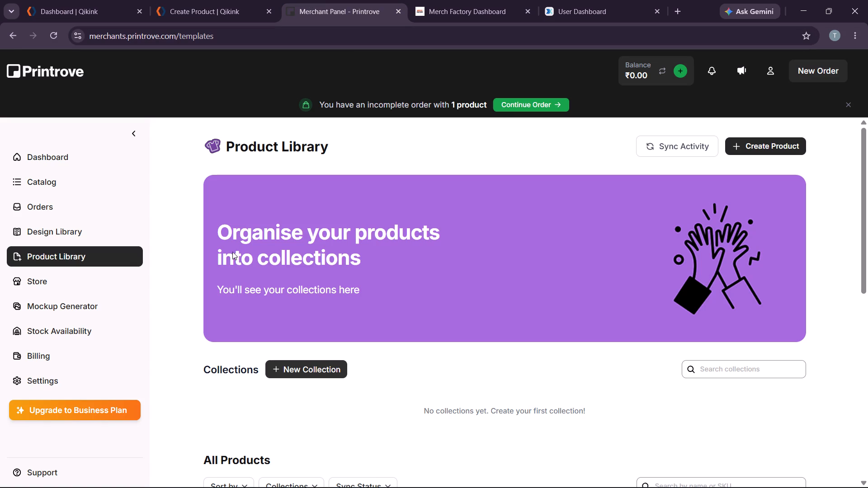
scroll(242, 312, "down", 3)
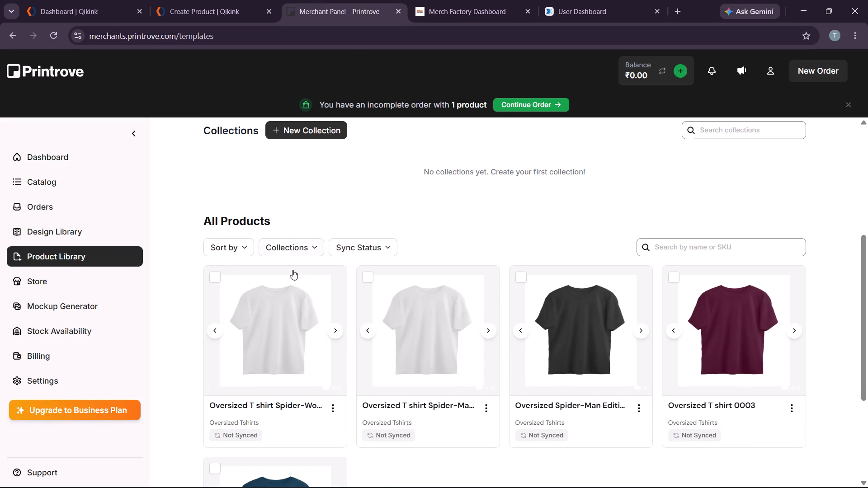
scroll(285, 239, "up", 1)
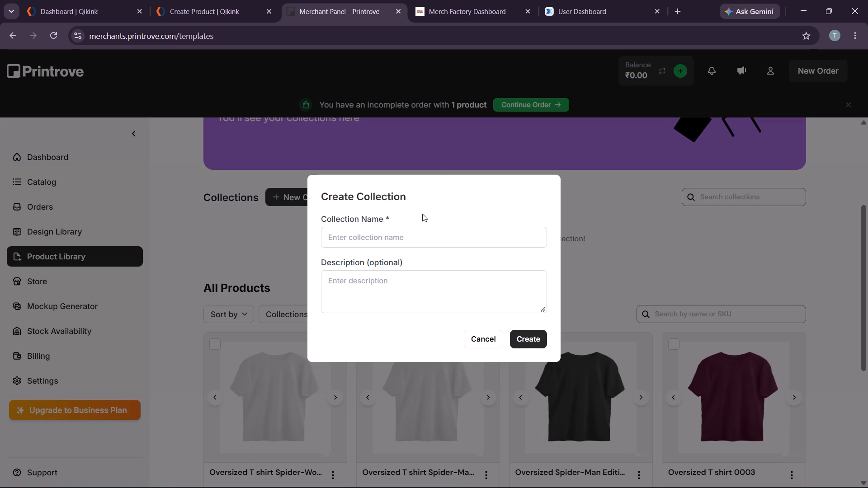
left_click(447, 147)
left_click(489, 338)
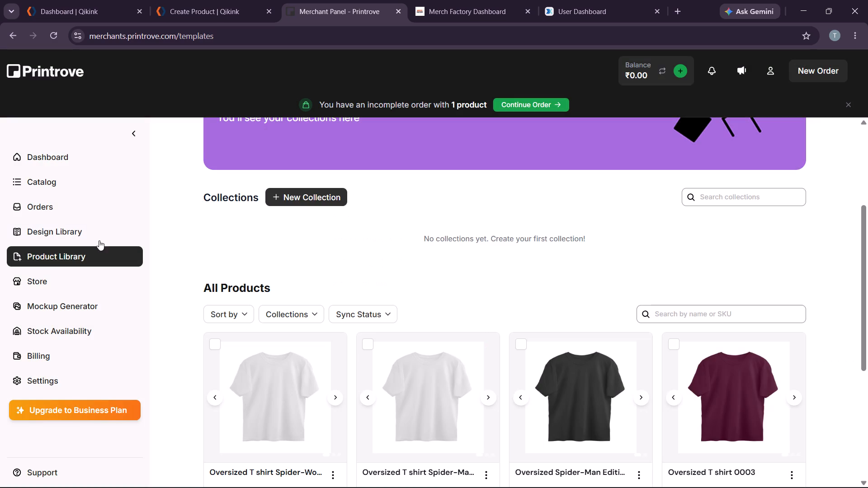
Find Oversized Tshirts in the Printrove catalog and start creating a product template from it.
left_click(50, 187)
scroll(462, 285, "down", 3)
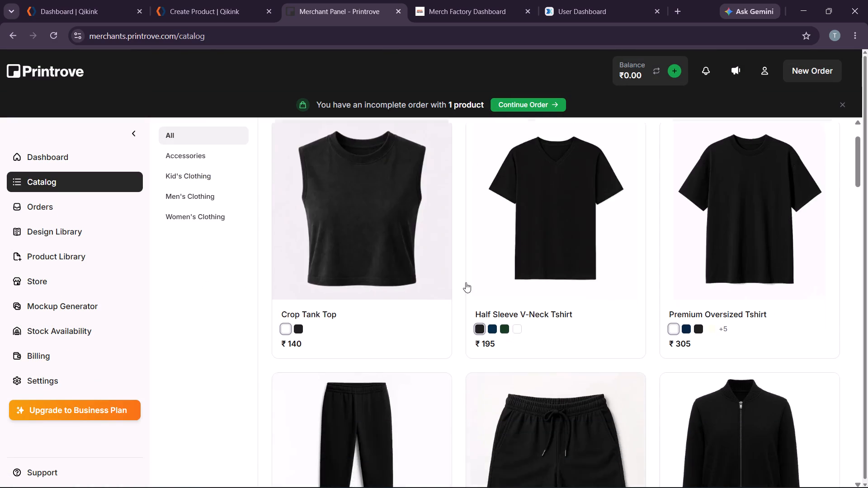
scroll(466, 282, "down", 7)
scroll(354, 183, "up", 1)
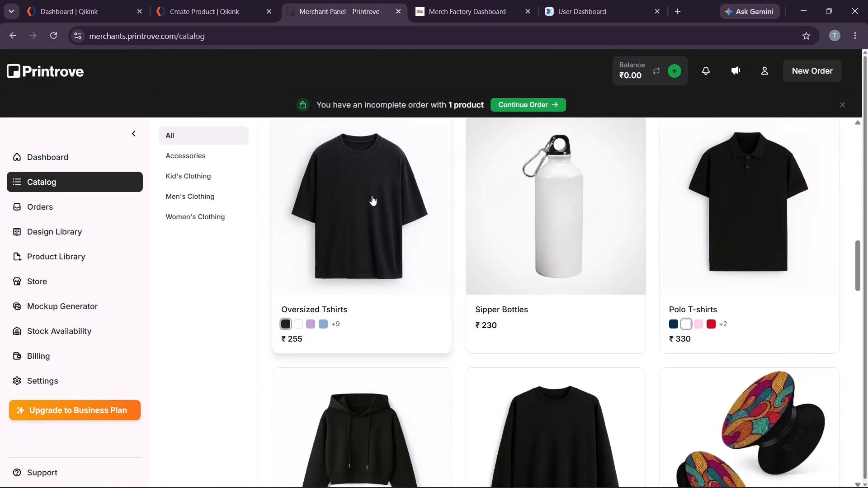
left_click(377, 214)
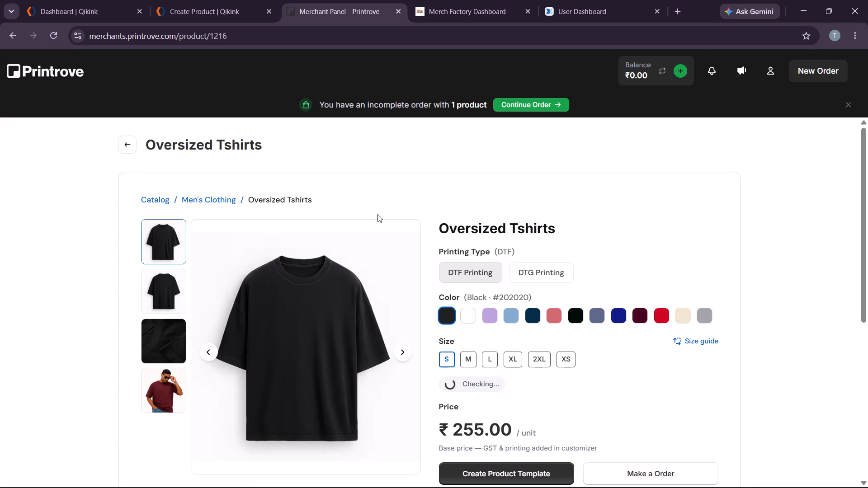
scroll(413, 235, "down", 2)
scroll(457, 241, "up", 1)
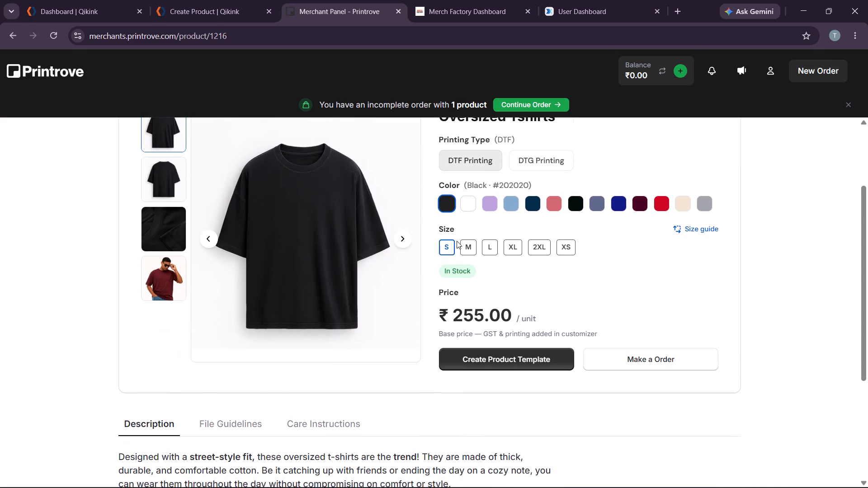
scroll(457, 241, "up", 1)
left_click(515, 404)
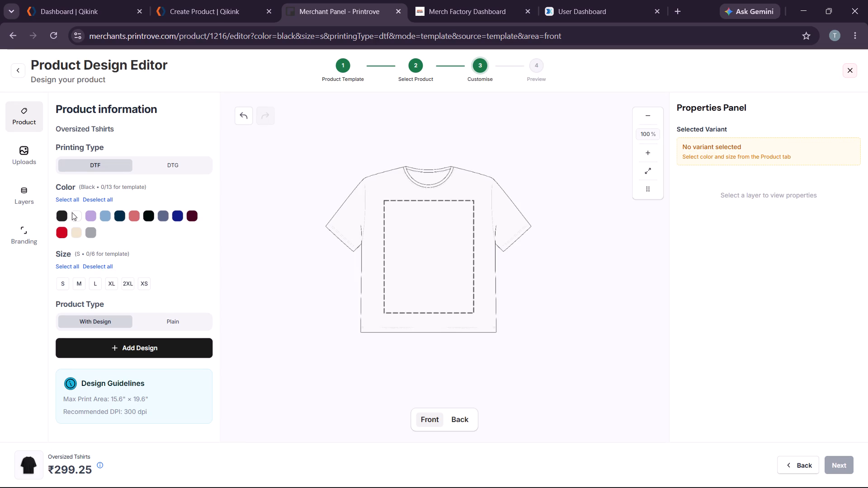
Select all colours and all sizes for the template, show the shirt's back side, and make White the displayed colour.
left_click(68, 200)
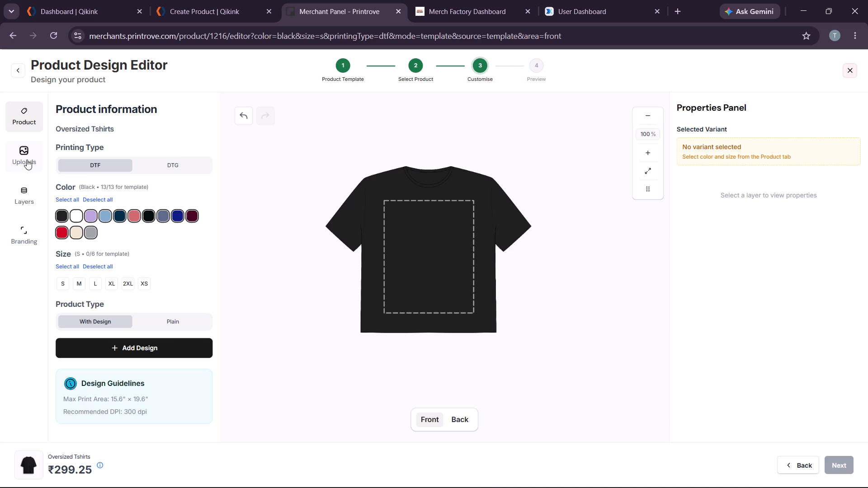
left_click(463, 422)
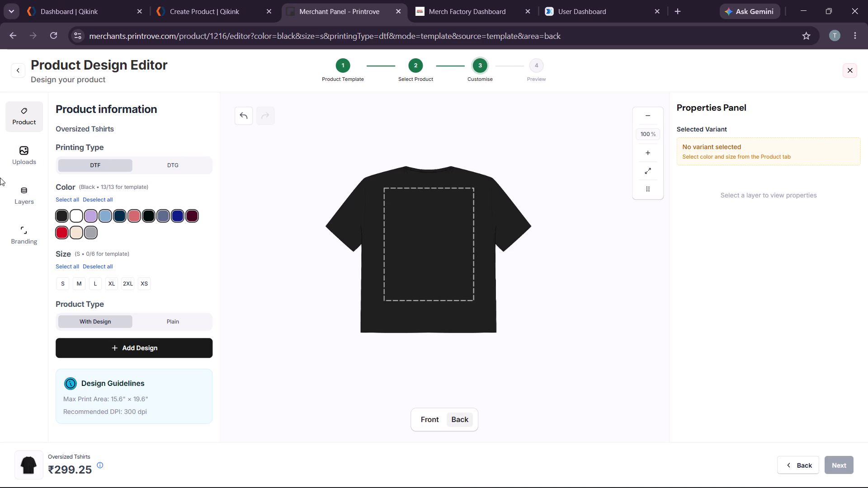
left_click(68, 267)
left_click(30, 155)
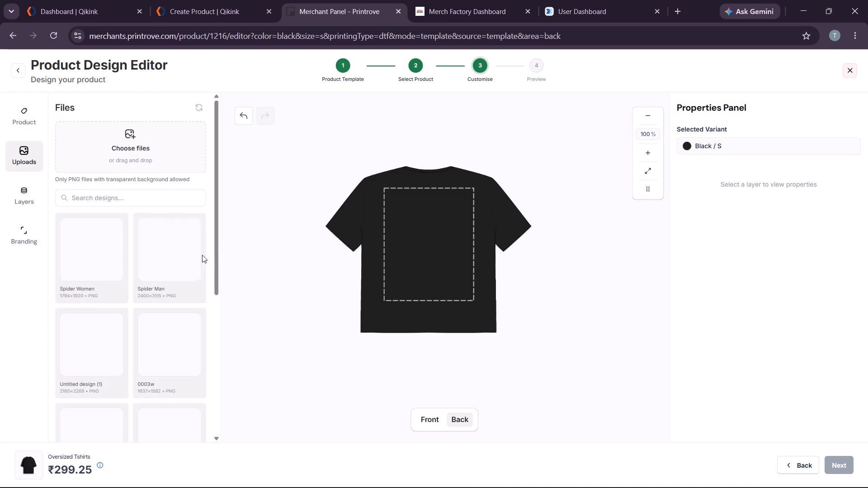
left_click(33, 117)
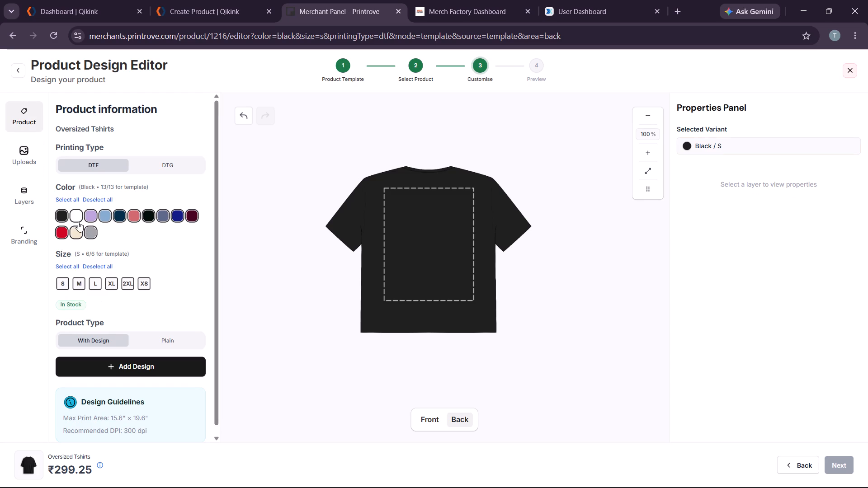
double_click(74, 217)
left_click(79, 219)
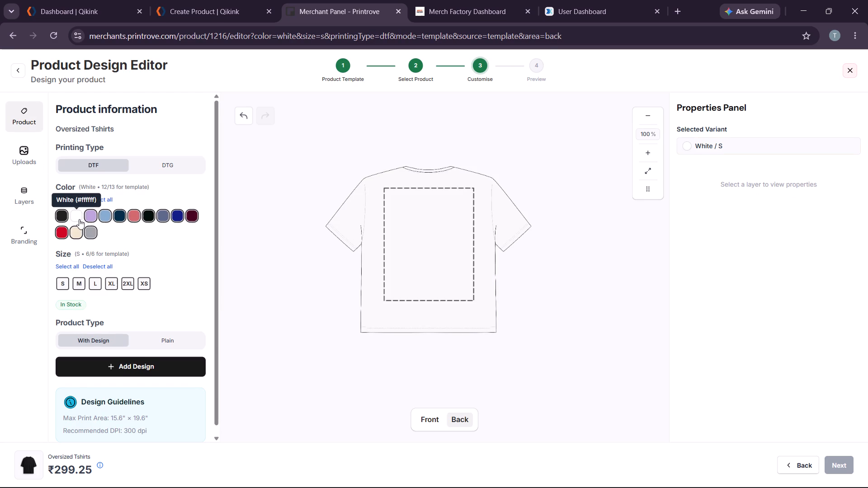
left_click(79, 218)
Upload the Naruto PNG from the doodle design folder to the design files.
left_click(33, 157)
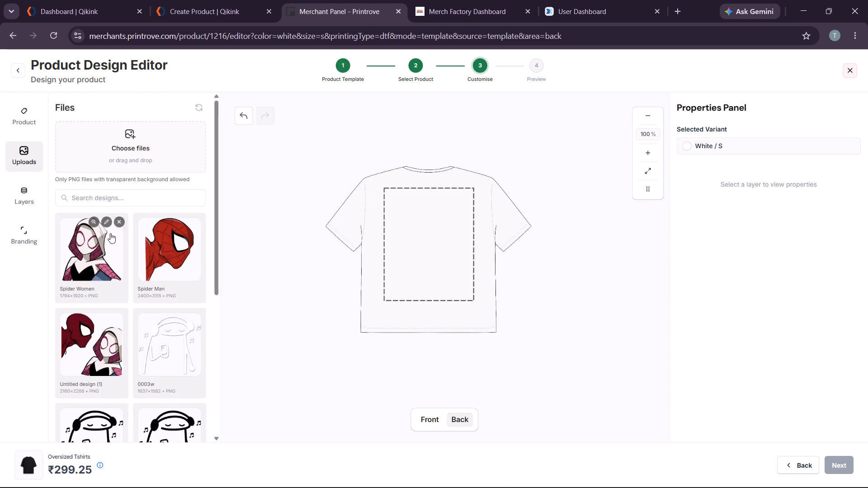
left_click(148, 151)
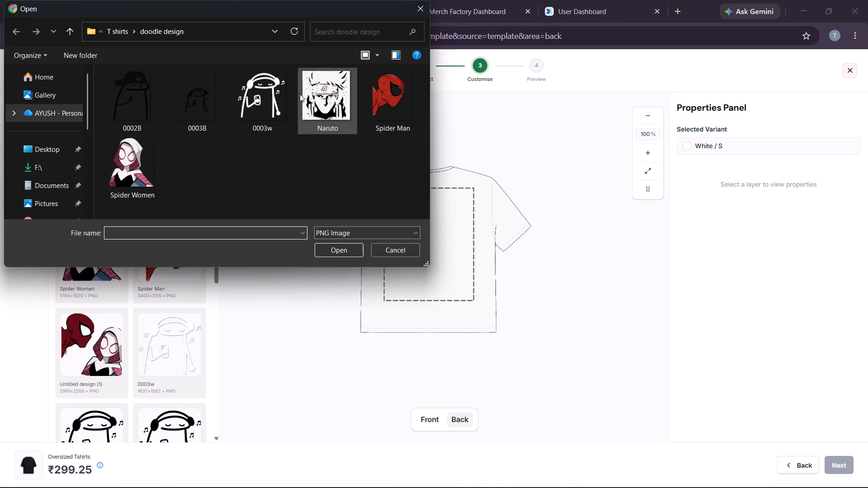
left_click(343, 103)
left_click(327, 245)
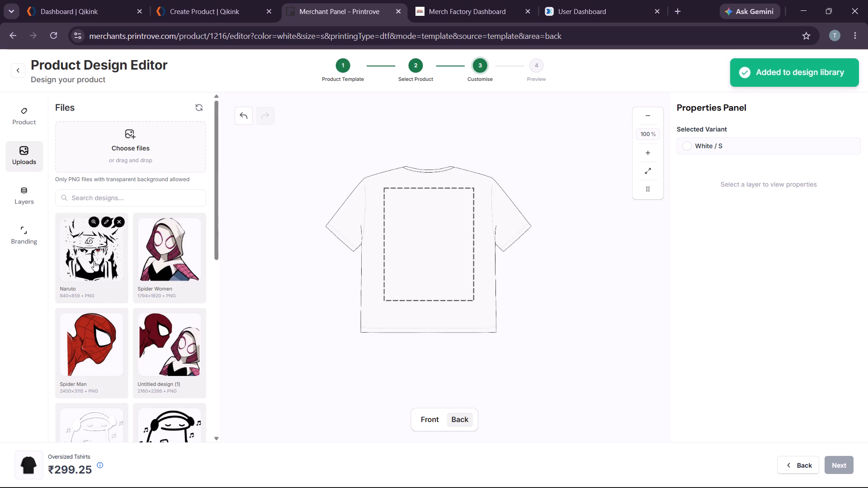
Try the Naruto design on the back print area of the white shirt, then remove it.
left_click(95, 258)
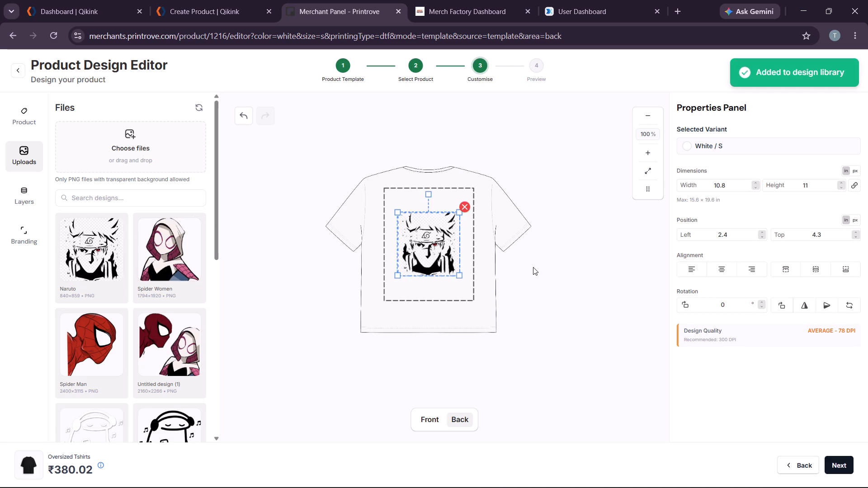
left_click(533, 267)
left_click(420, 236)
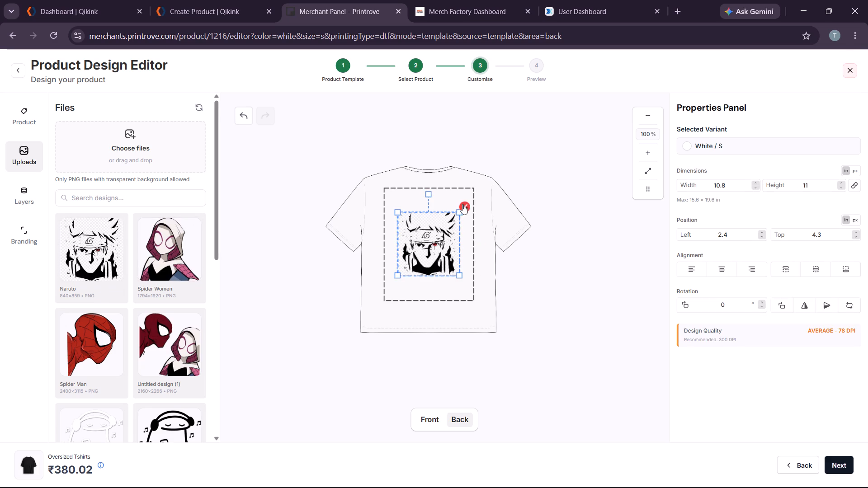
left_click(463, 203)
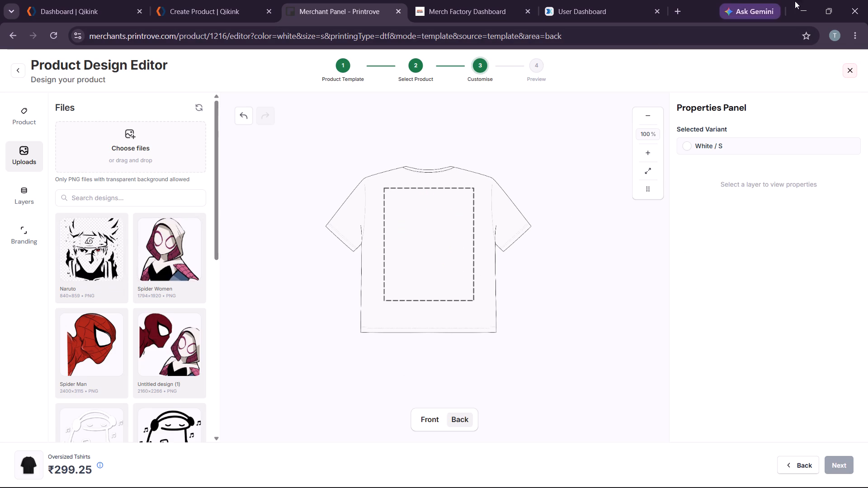
Switch to the Canva home page in the other Chrome window and upload Naruto from the doodle design folder.
left_click(800, 6)
left_click(232, 0)
left_click(297, 0)
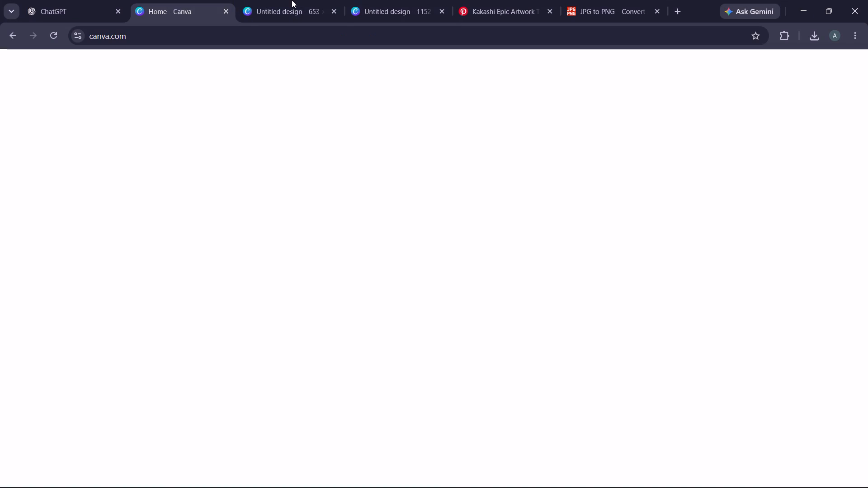
left_click(181, 1)
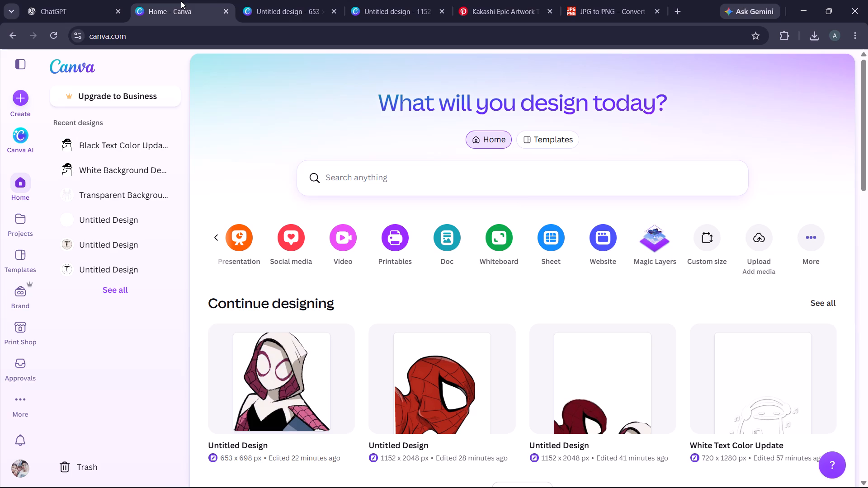
left_click(773, 242)
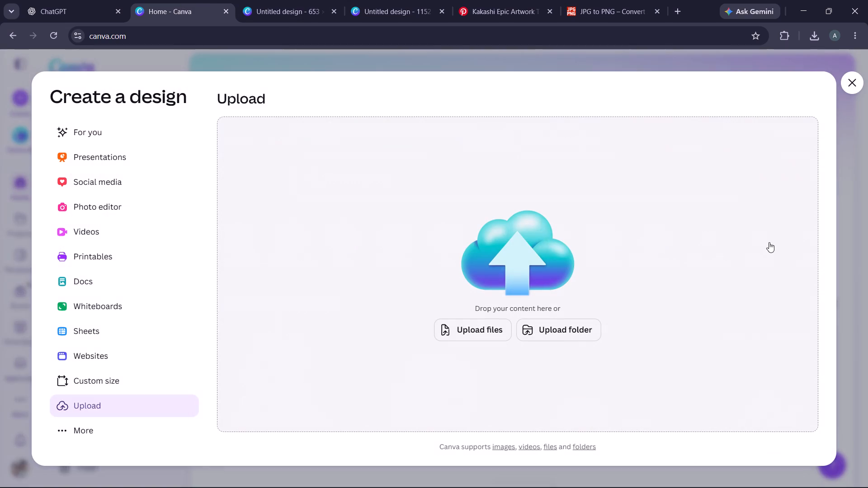
left_click(500, 328)
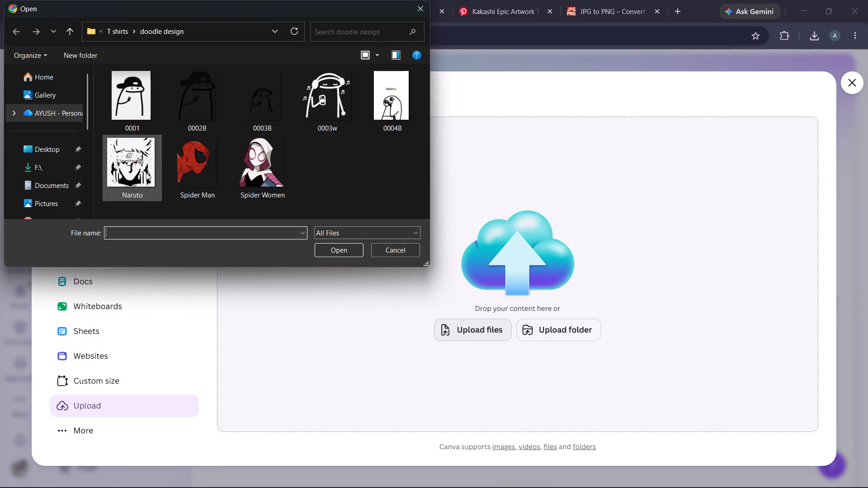
left_click(145, 175)
left_click(339, 246)
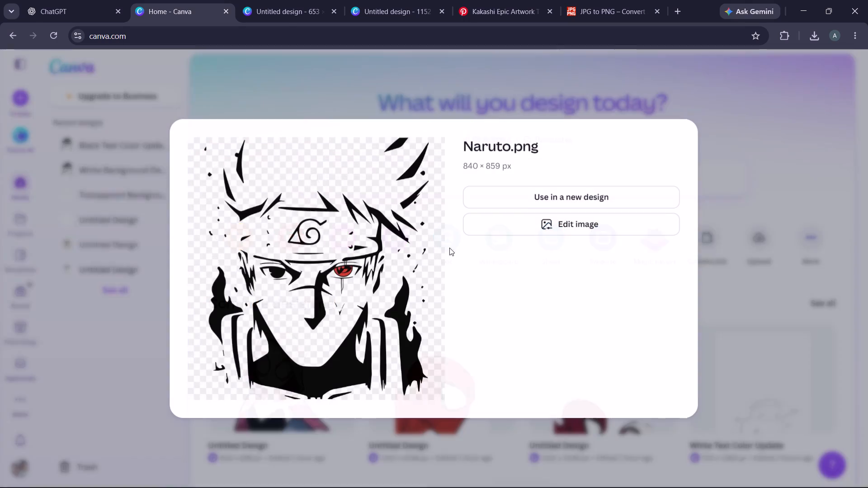
Open the uploaded Naruto.png for image editing, create a new design from it, and close the image editing options.
left_click(582, 225)
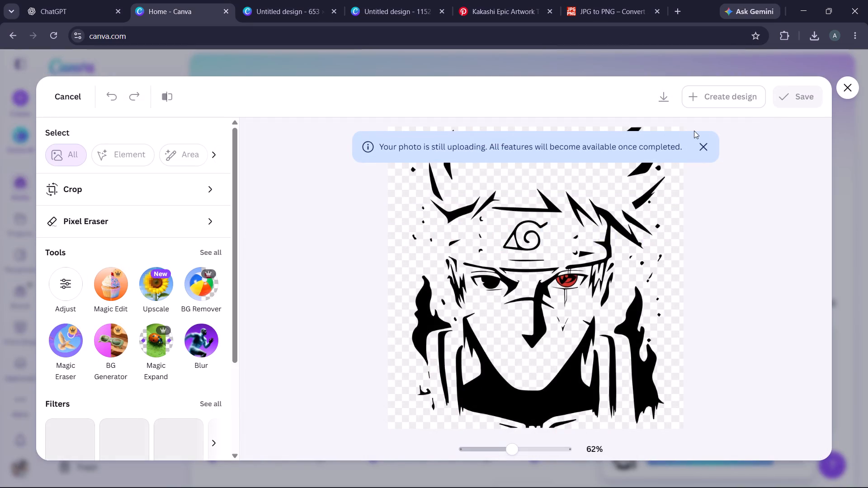
left_click(727, 99)
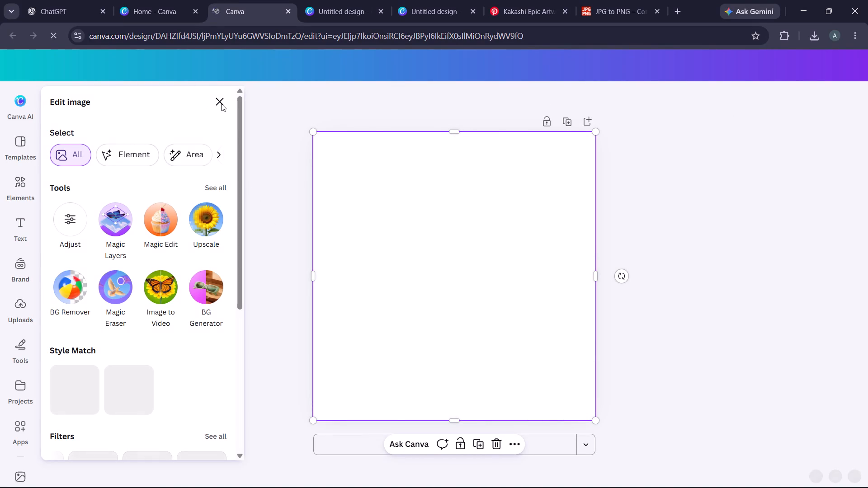
left_click(219, 100)
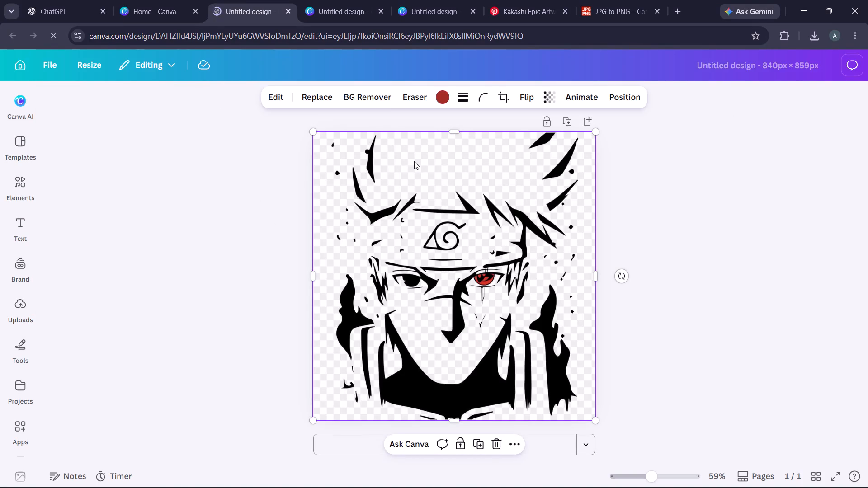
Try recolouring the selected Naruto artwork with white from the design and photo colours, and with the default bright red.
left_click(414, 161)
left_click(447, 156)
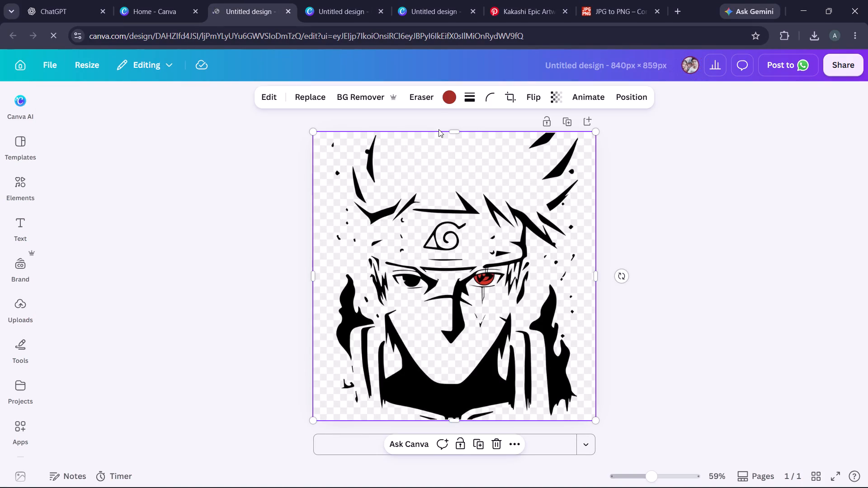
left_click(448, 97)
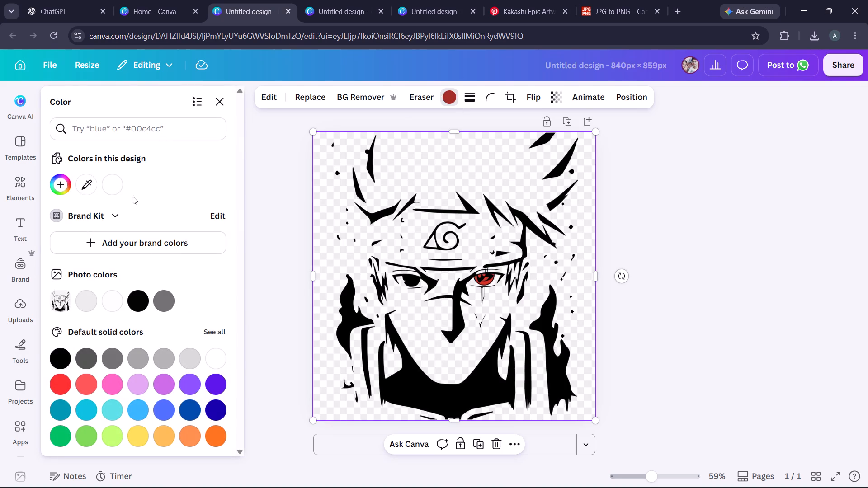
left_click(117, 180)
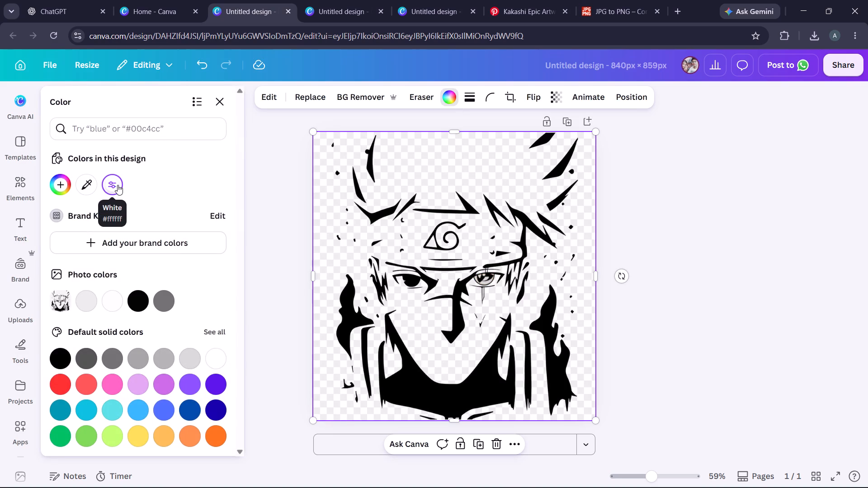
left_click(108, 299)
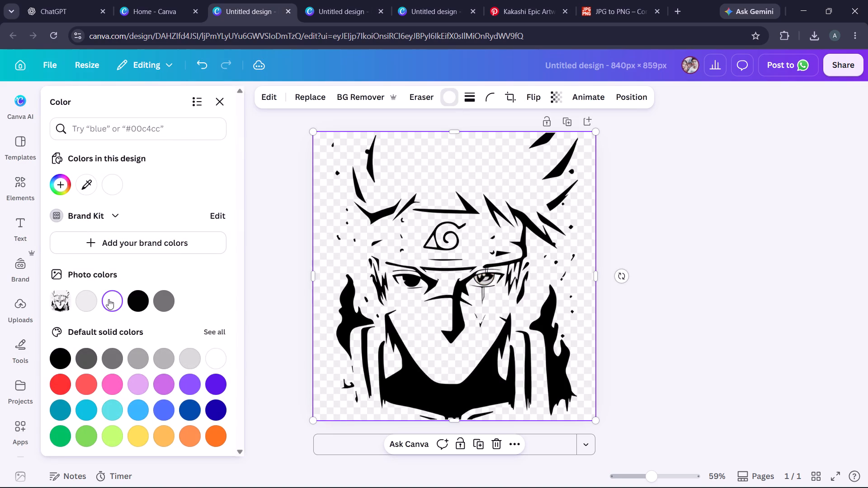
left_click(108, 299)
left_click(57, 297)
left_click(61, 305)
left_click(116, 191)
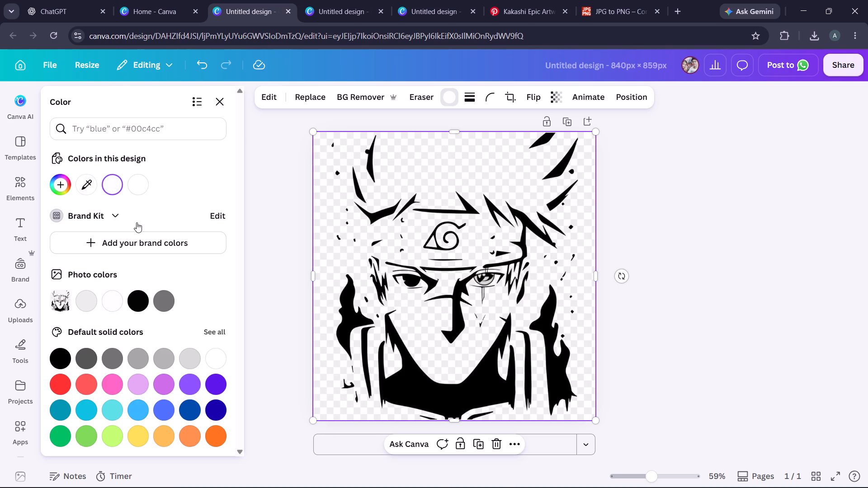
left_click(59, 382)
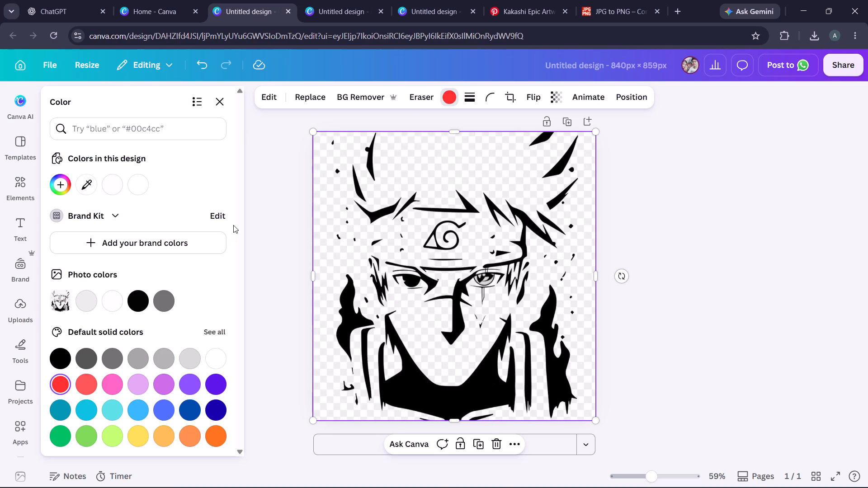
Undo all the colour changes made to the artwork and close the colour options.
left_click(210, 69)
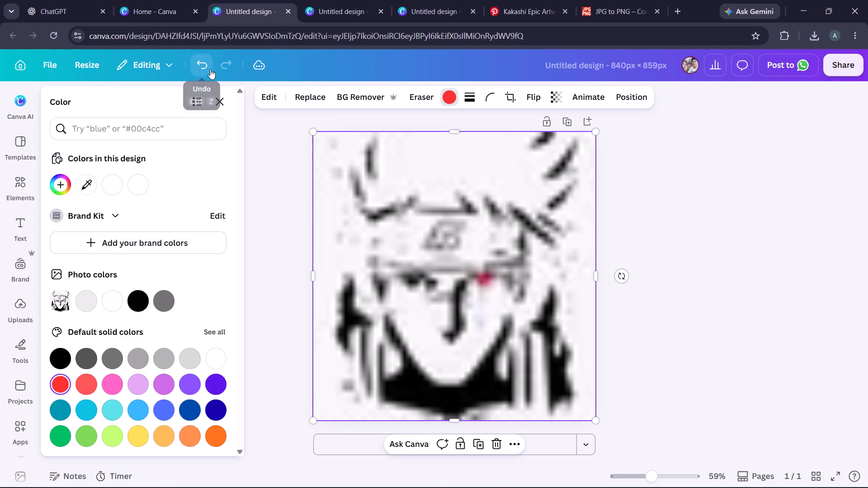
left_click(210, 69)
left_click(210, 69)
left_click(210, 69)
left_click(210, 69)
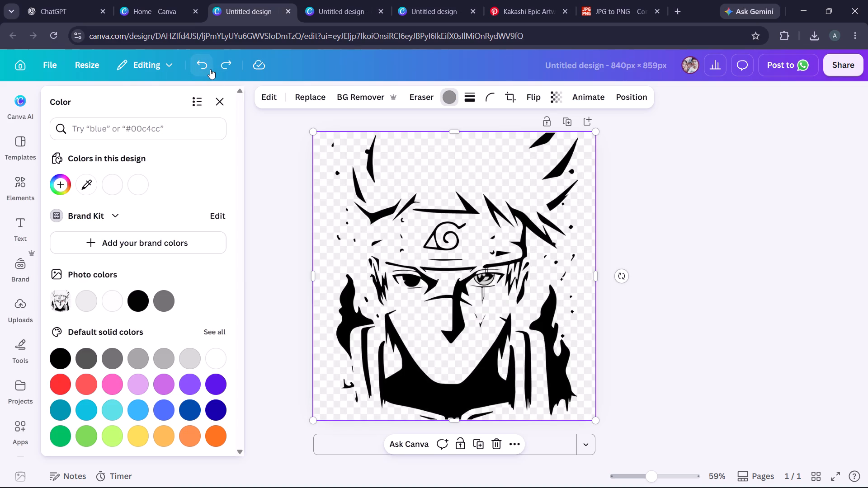
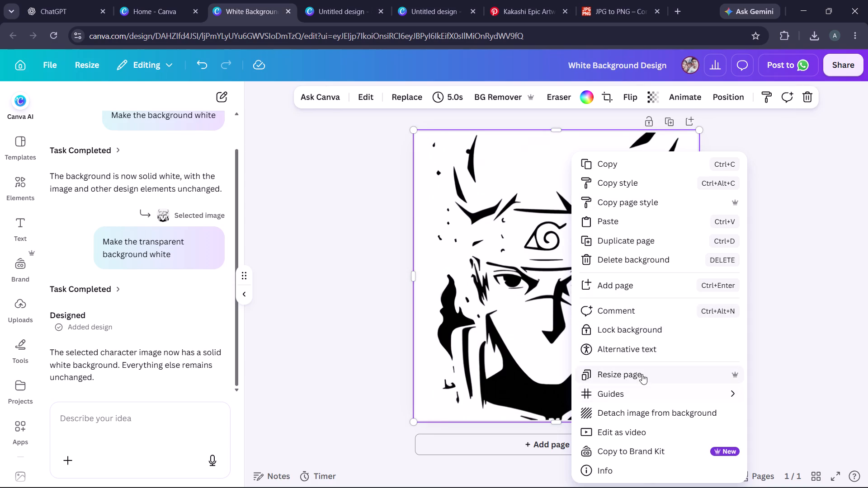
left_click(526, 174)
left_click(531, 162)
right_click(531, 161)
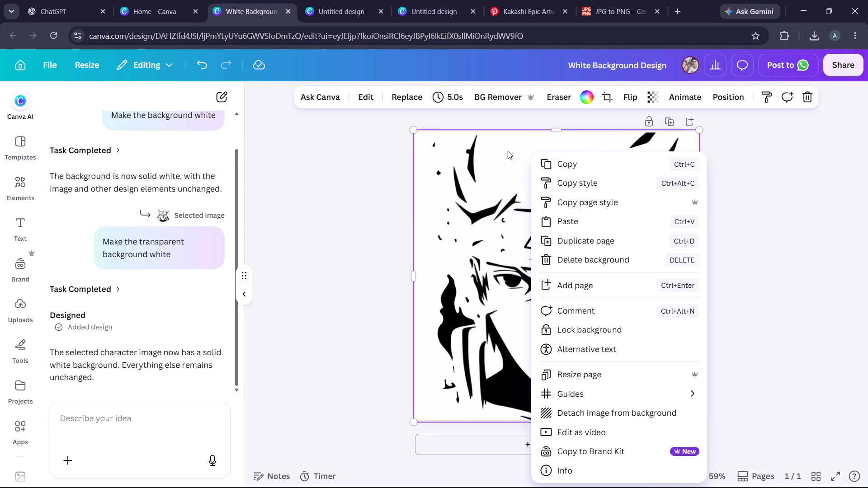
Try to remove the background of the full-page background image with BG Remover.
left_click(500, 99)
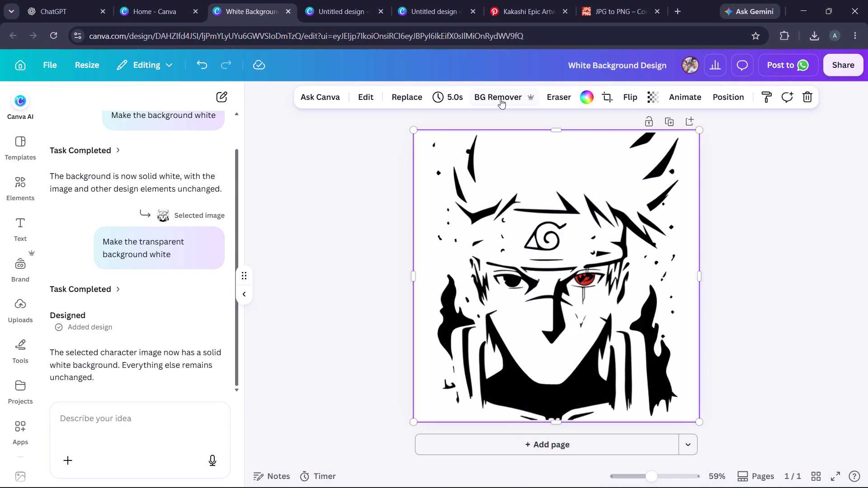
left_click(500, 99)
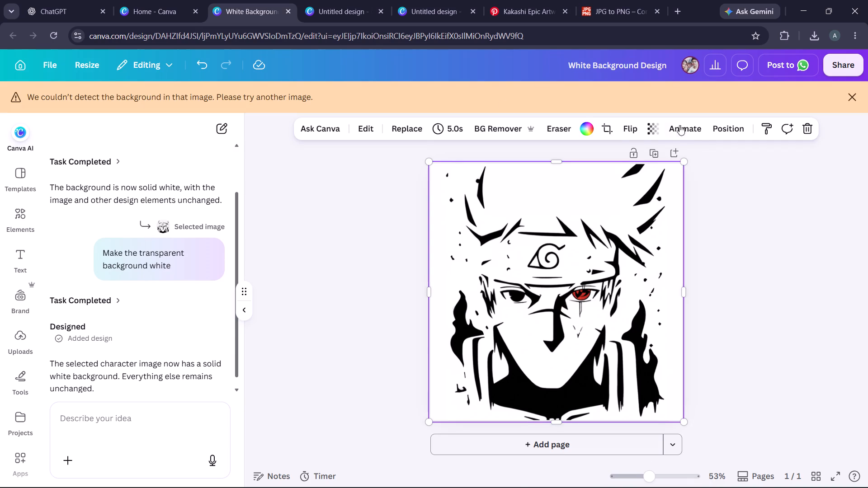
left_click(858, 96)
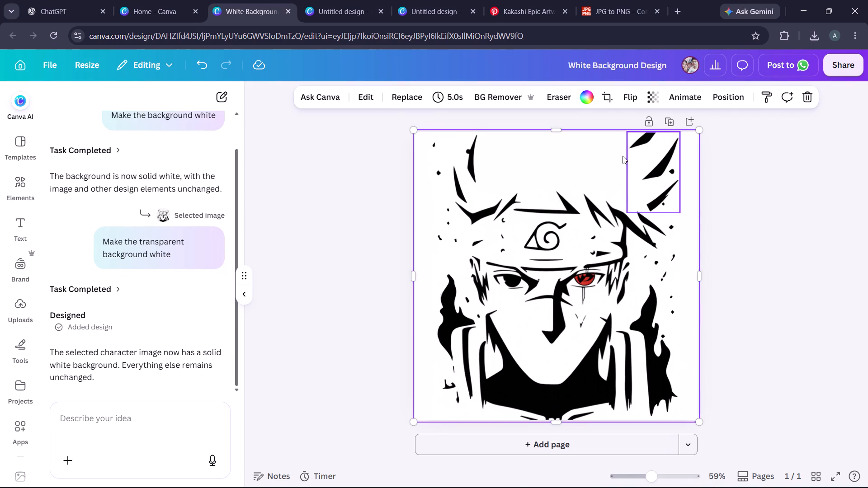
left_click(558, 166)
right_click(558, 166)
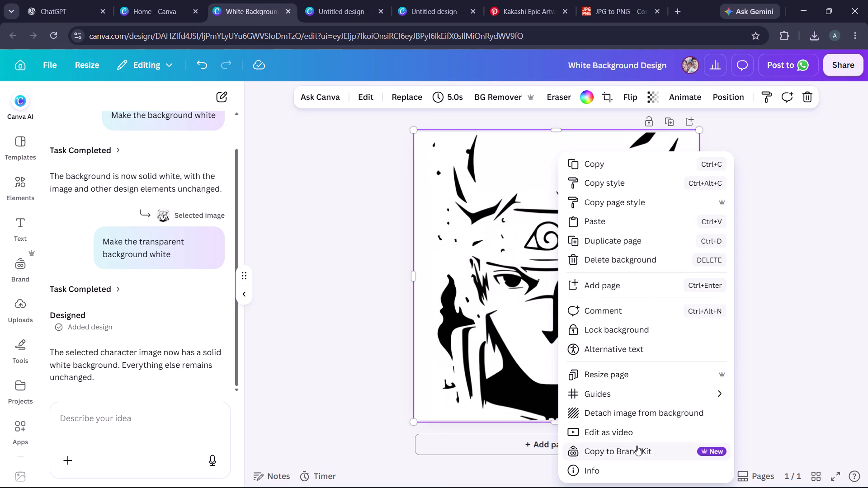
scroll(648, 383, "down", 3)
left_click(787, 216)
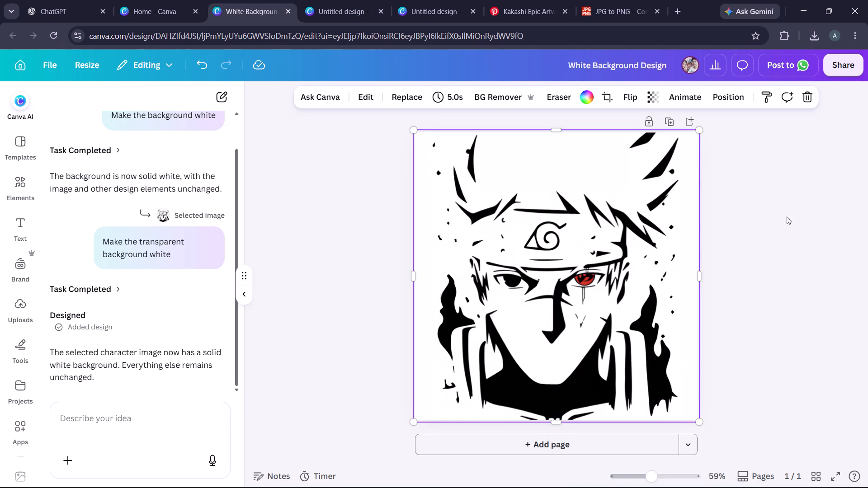
Download the design as a high-quality PNG at size 2.625 (2,205 × 2,255 px) with the transparent background option enabled.
left_click(841, 68)
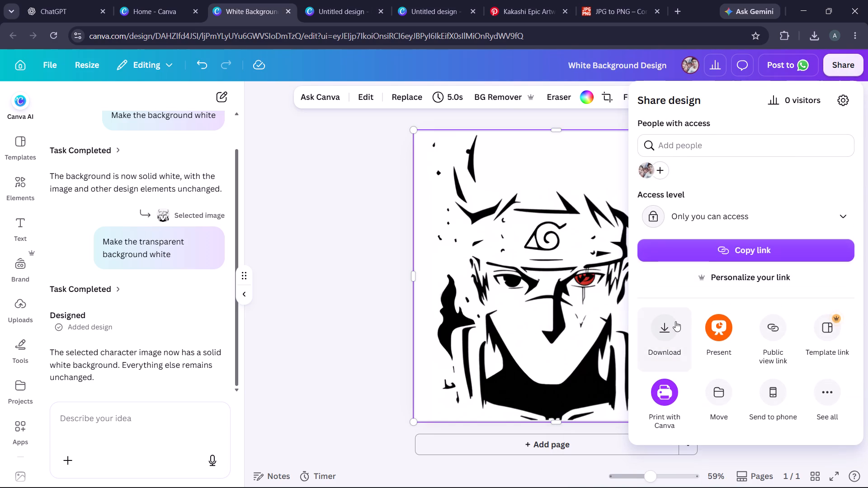
left_click(675, 323)
left_click_drag(677, 187, 696, 186)
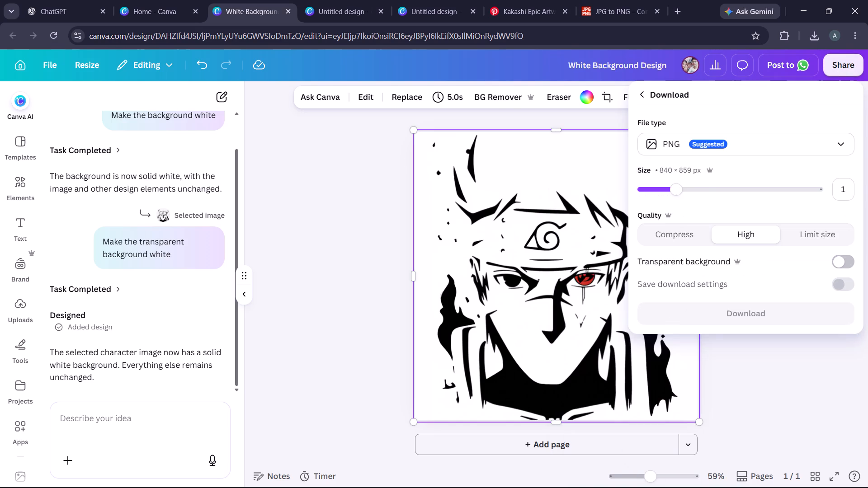
left_click_drag(696, 186, 787, 193)
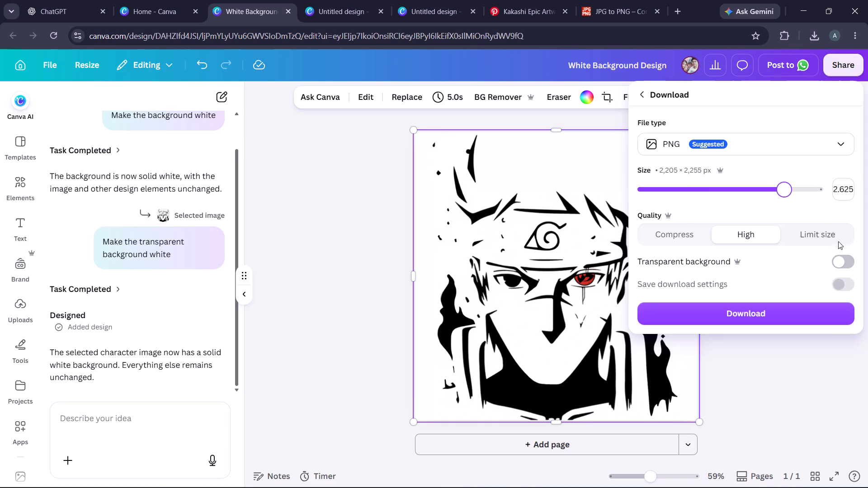
left_click(842, 261)
left_click(771, 368)
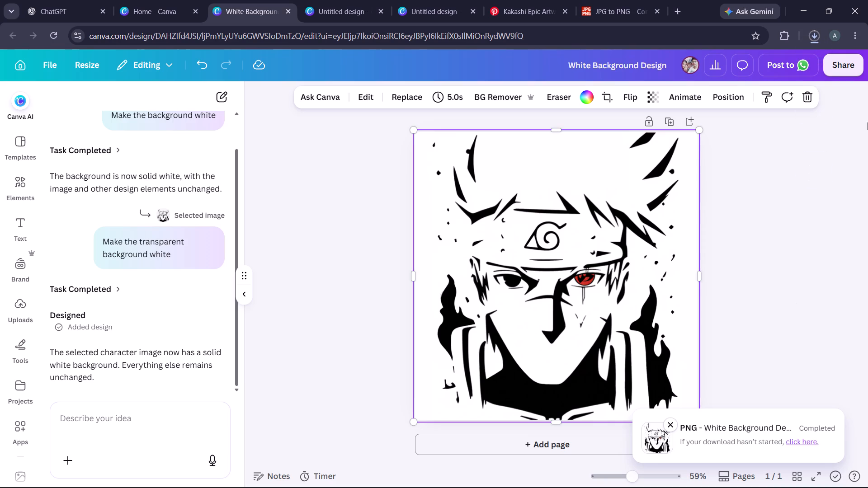
Show the downloaded White Background Design PNG in its folder in File Explorer.
left_click(818, 37)
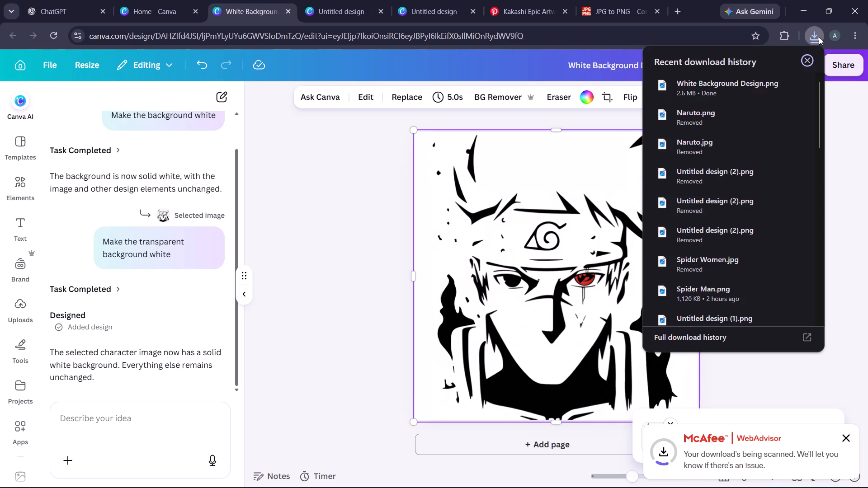
left_click(848, 437)
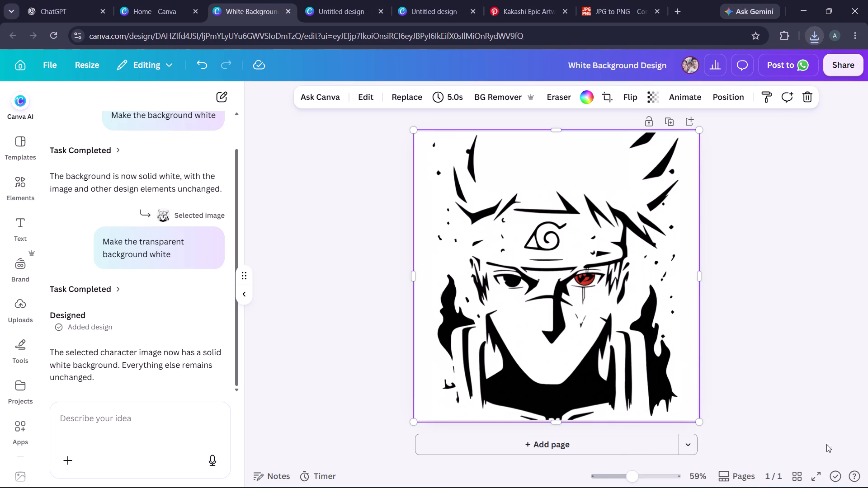
left_click(813, 38)
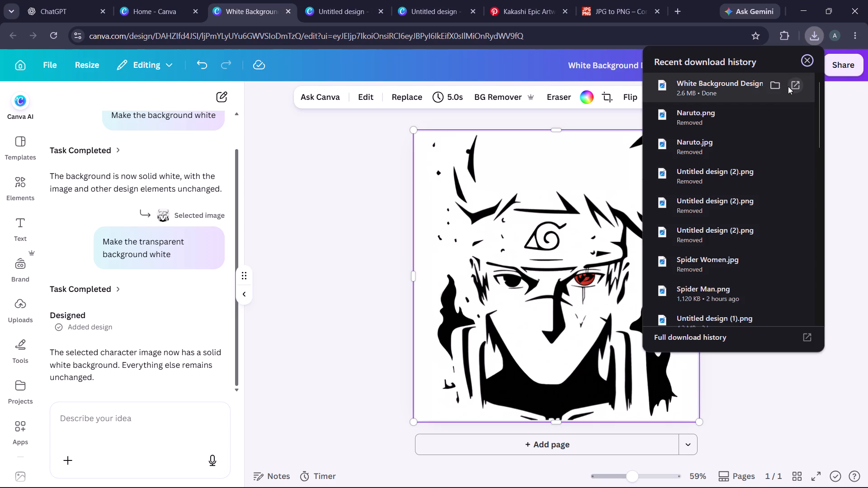
left_click(781, 87)
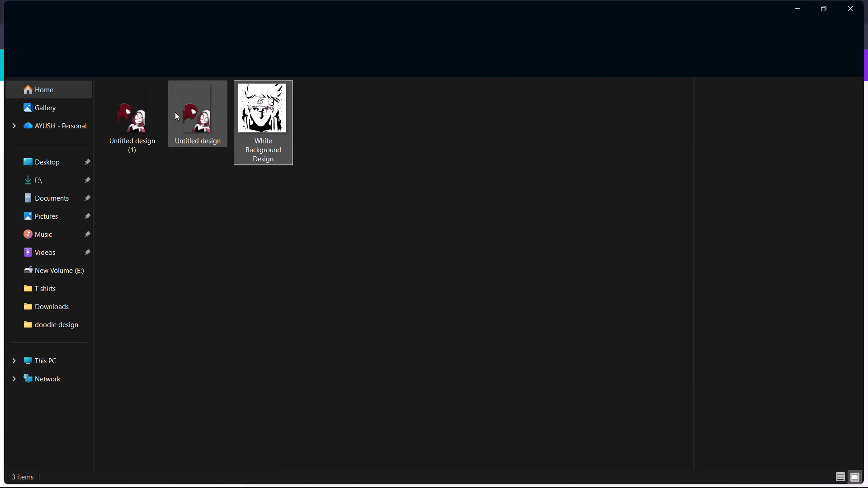
Move the White Background Design PNG from Downloads into the doodle design folder under T shirts on drive E, and minimise File Explorer.
right_click(252, 99)
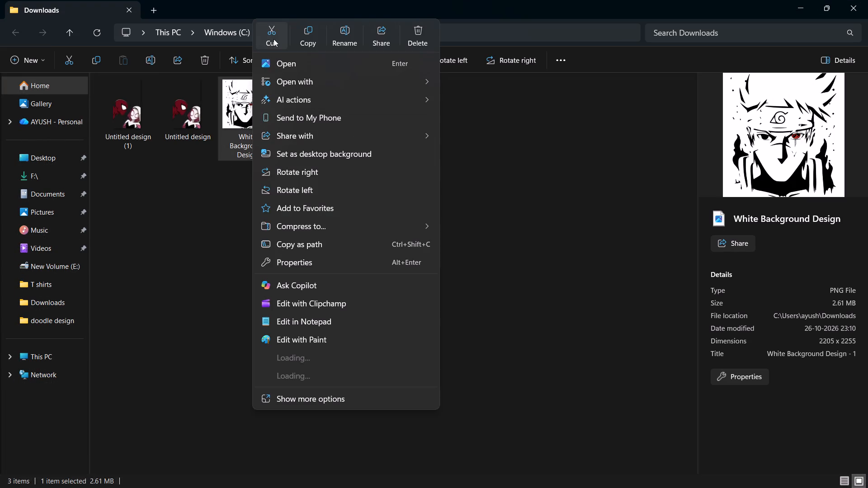
left_click(273, 39)
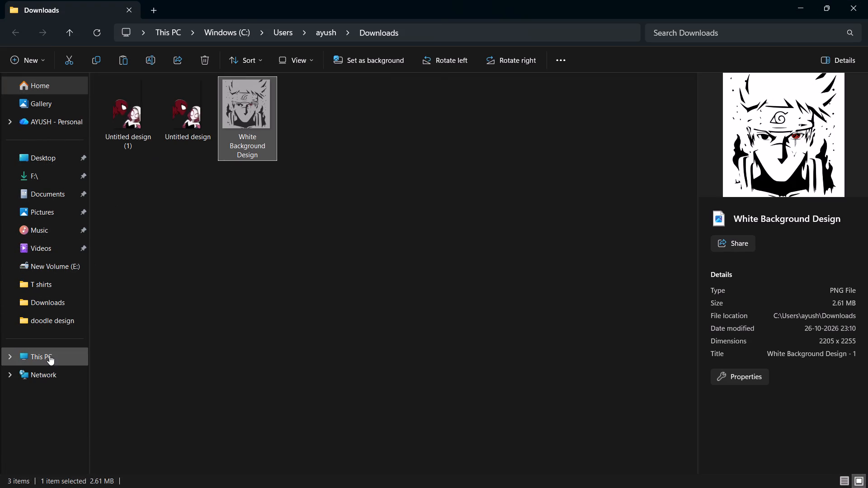
left_click(49, 355)
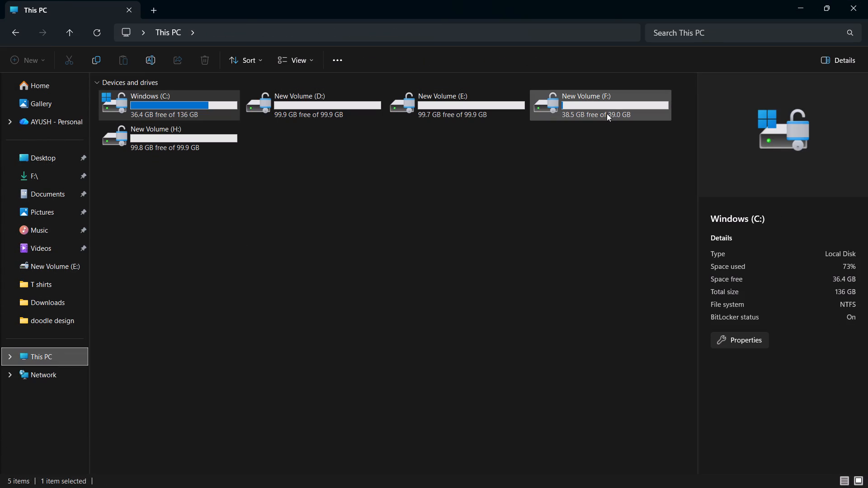
double_click(607, 113)
left_click(15, 39)
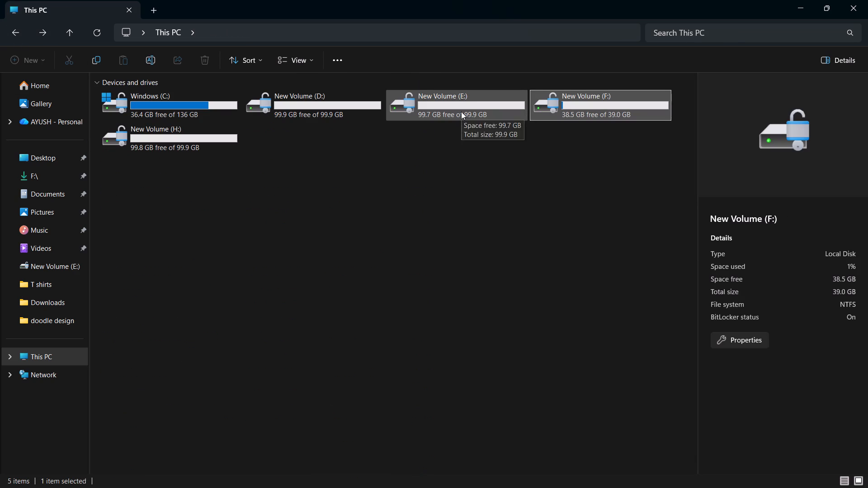
double_click(461, 112)
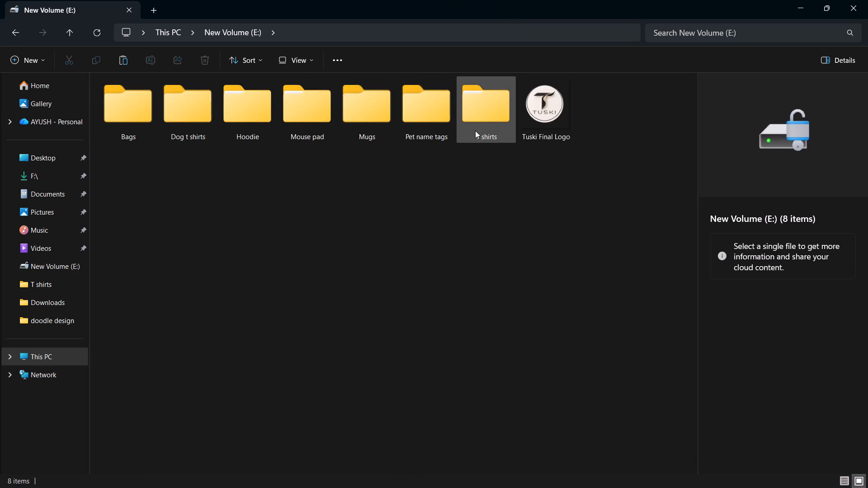
double_click(488, 120)
double_click(141, 122)
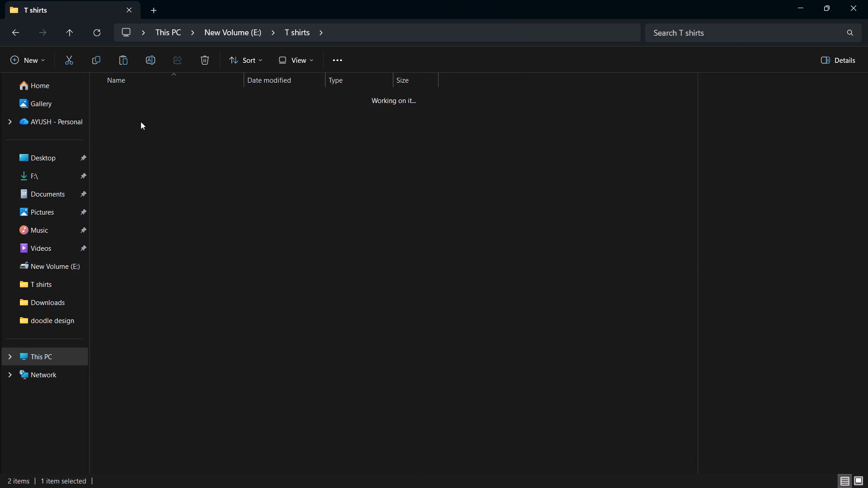
right_click(291, 306)
left_click(314, 326)
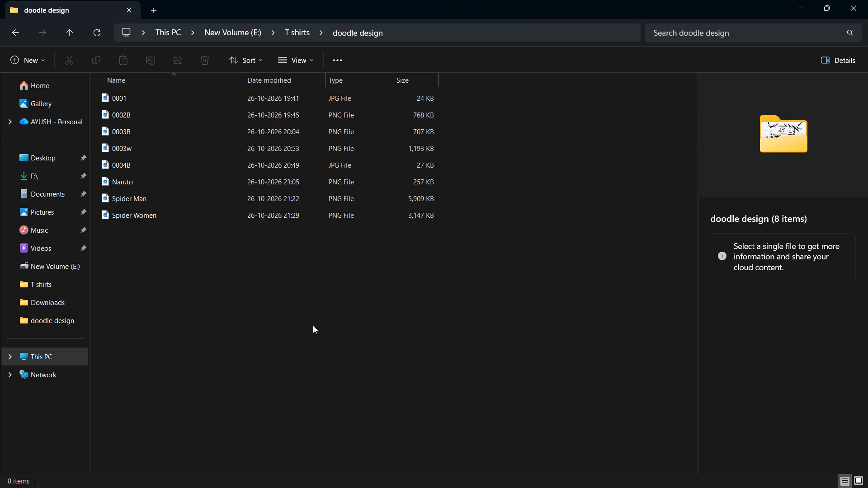
right_click(160, 234)
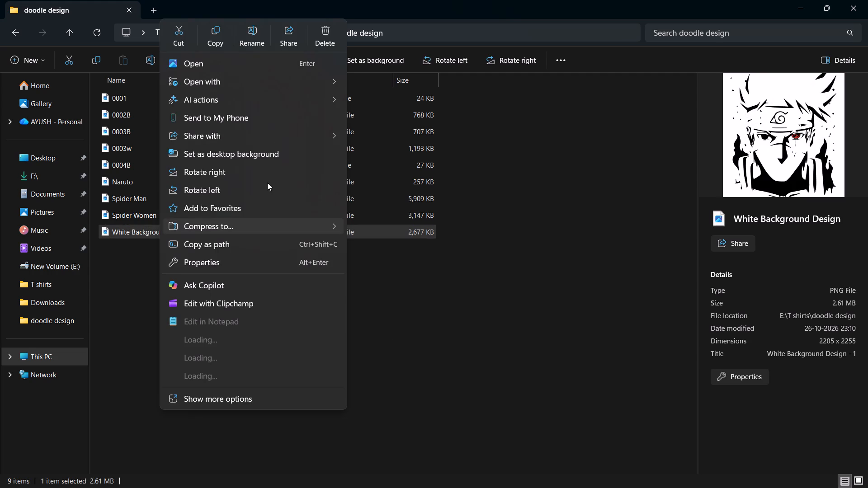
left_click(796, 9)
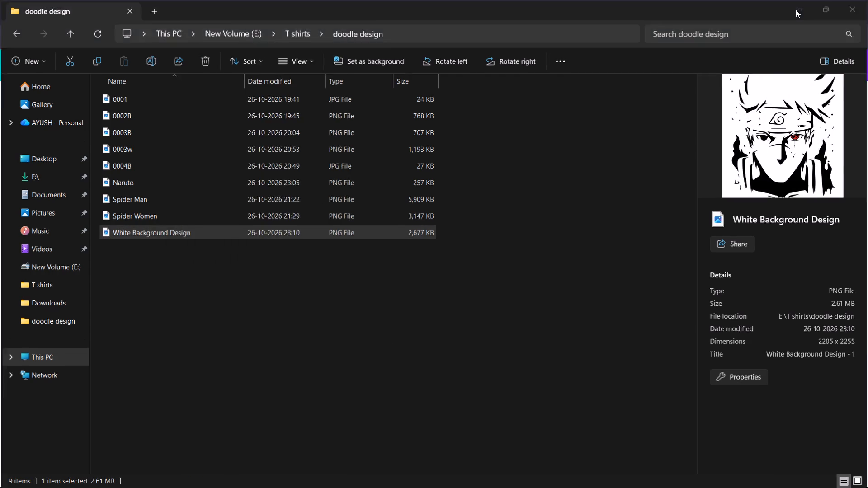
Switch to the Printrove product design editor and permanently remove the Naruto design from the design library.
left_click(622, 474)
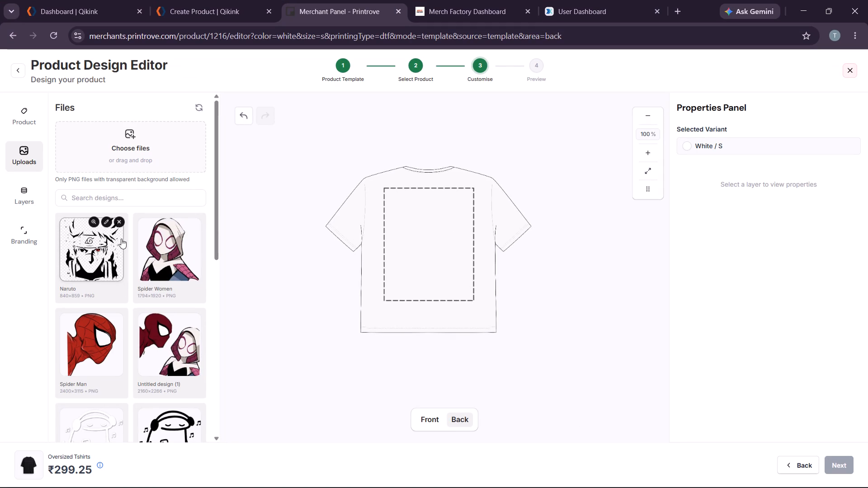
left_click(119, 219)
left_click(499, 283)
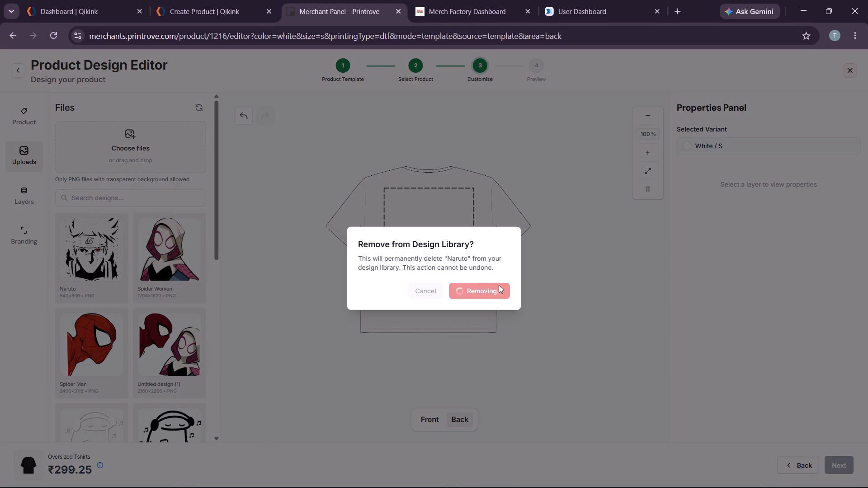
Upload the White Background Design PNG from the doodle design folder to the design library.
left_click(124, 141)
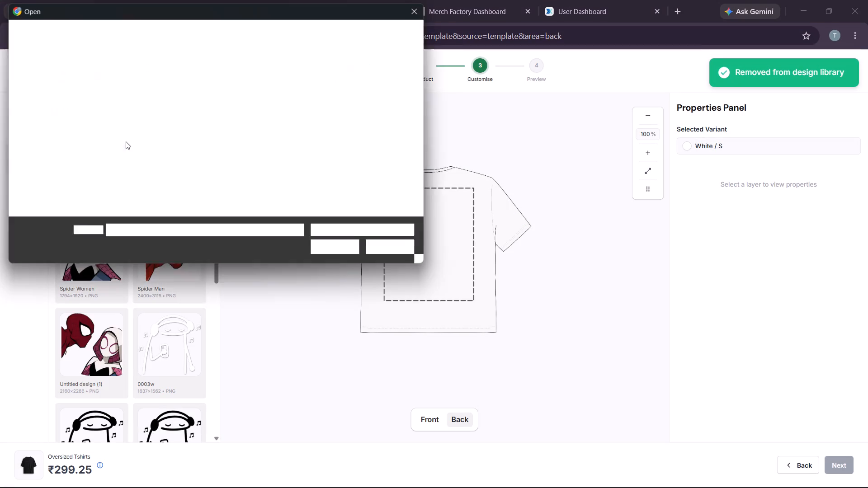
left_click(193, 164)
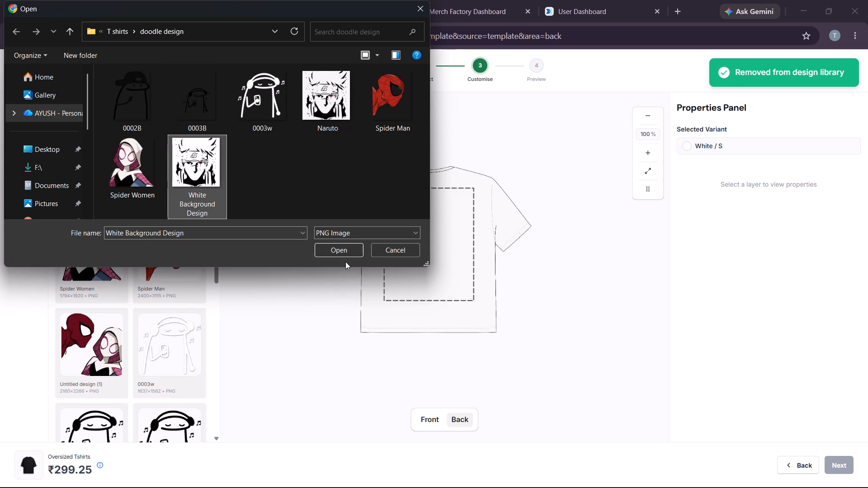
left_click(341, 249)
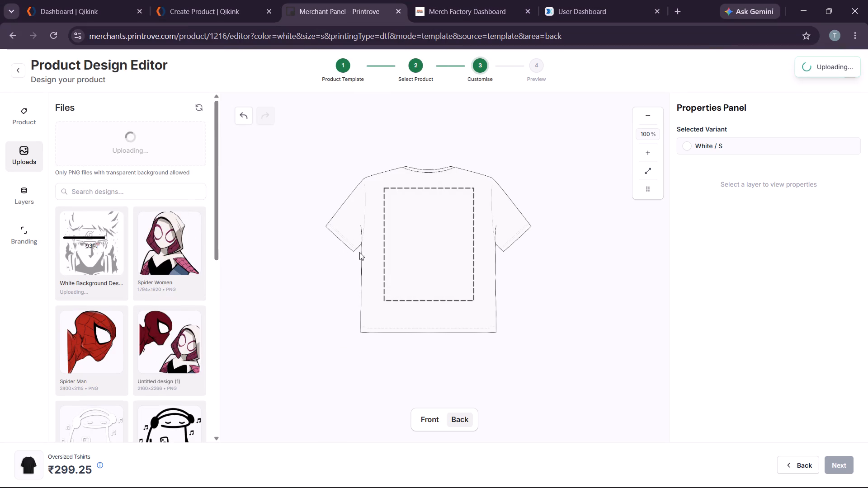
Place the uploaded White Background Design on the back print area of the white oversized T-shirt and select it.
left_click(103, 259)
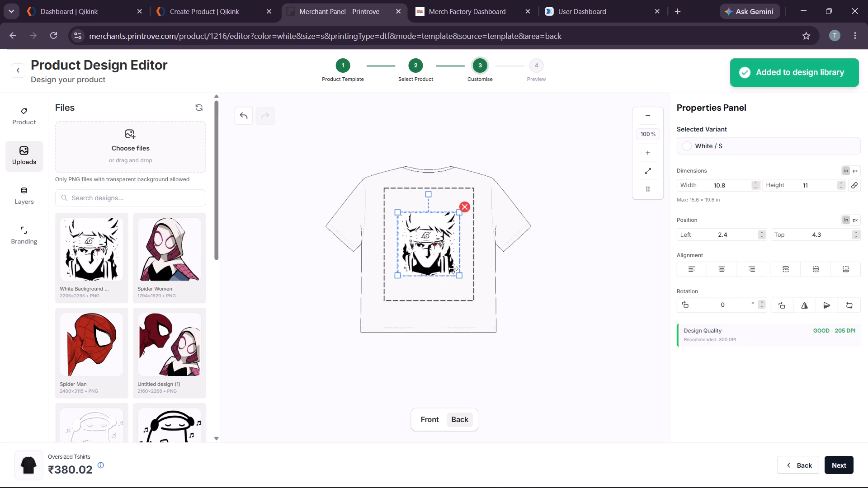
left_click(607, 263)
left_click(442, 260)
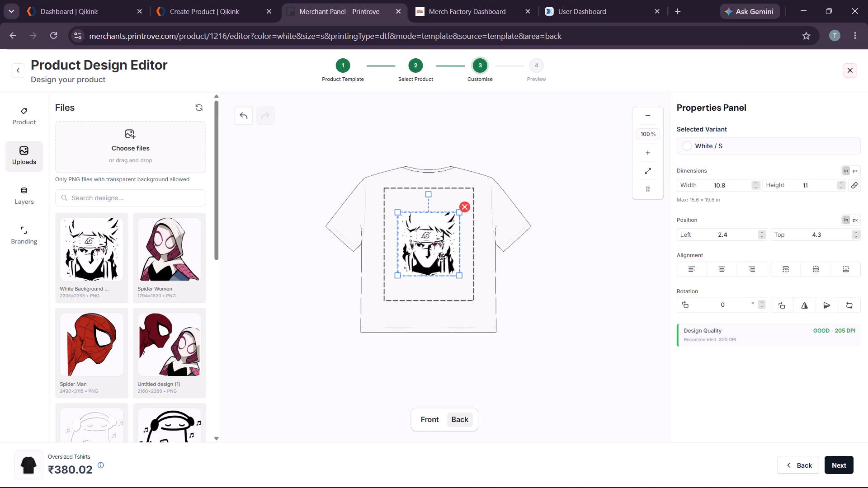
left_click(444, 238)
left_click(440, 235)
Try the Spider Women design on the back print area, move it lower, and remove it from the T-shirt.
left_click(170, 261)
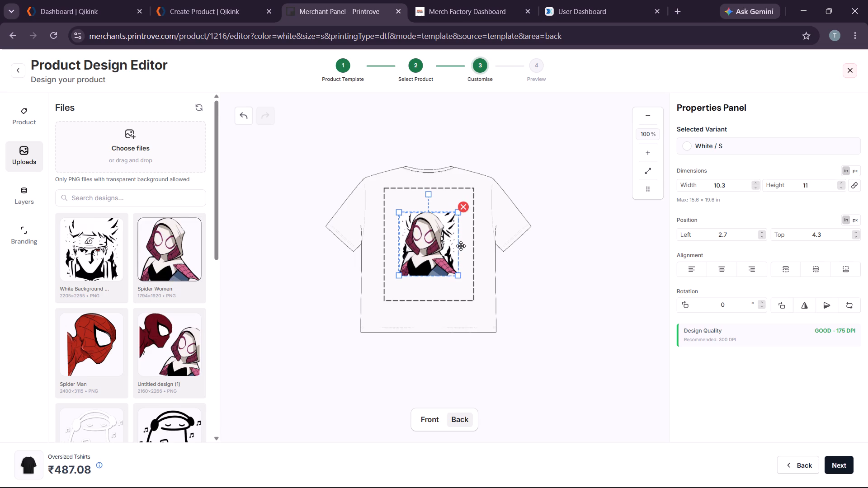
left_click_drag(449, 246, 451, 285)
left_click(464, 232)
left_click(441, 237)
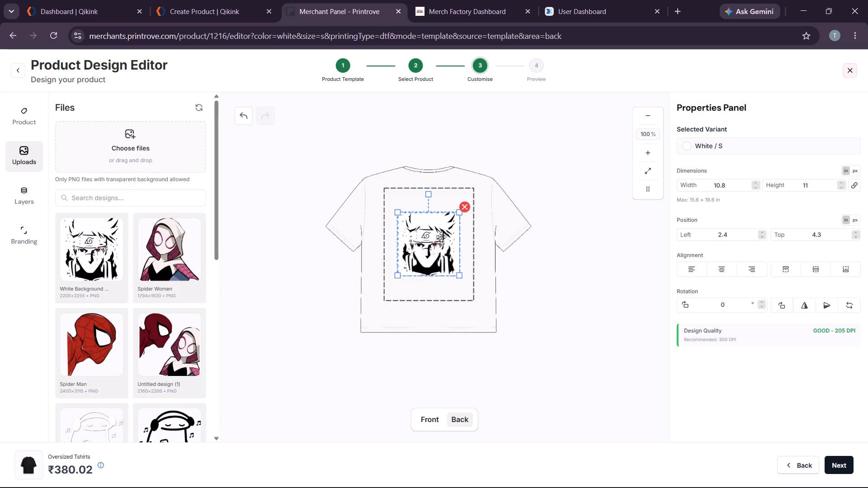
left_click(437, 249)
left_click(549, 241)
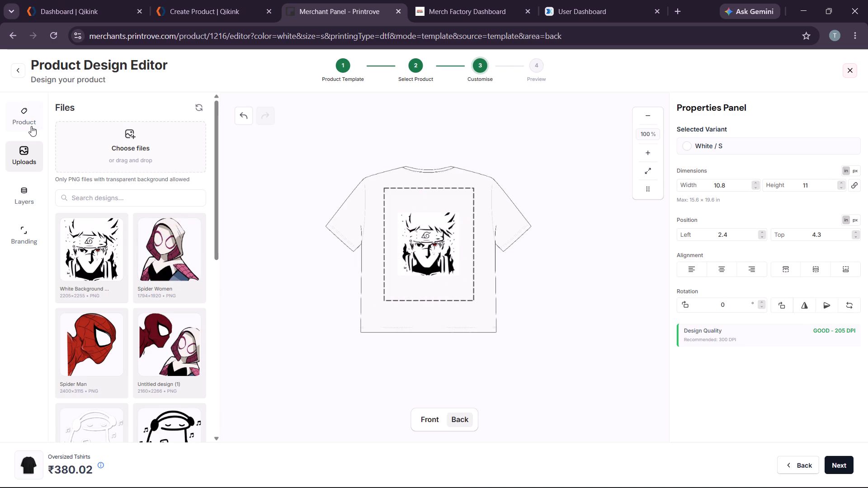
Set the oversized T-shirt colour to Iris Lavender in the product information.
left_click(31, 126)
left_click(85, 218)
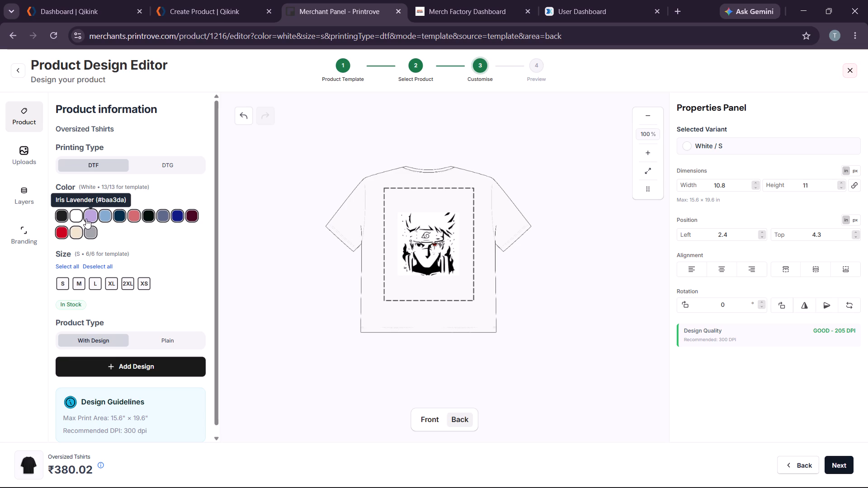
left_click(90, 219)
Remove the White Background Design from the T-shirt's back print area and return to the uploaded design files.
left_click(448, 227)
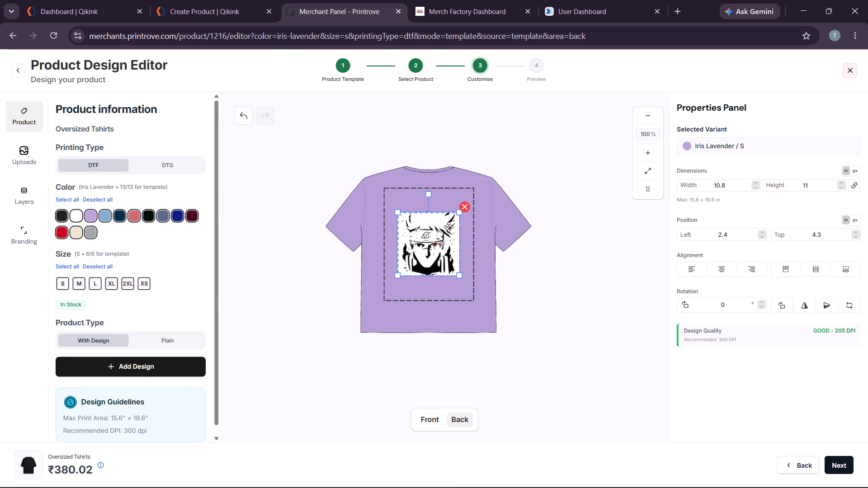
left_click(462, 210)
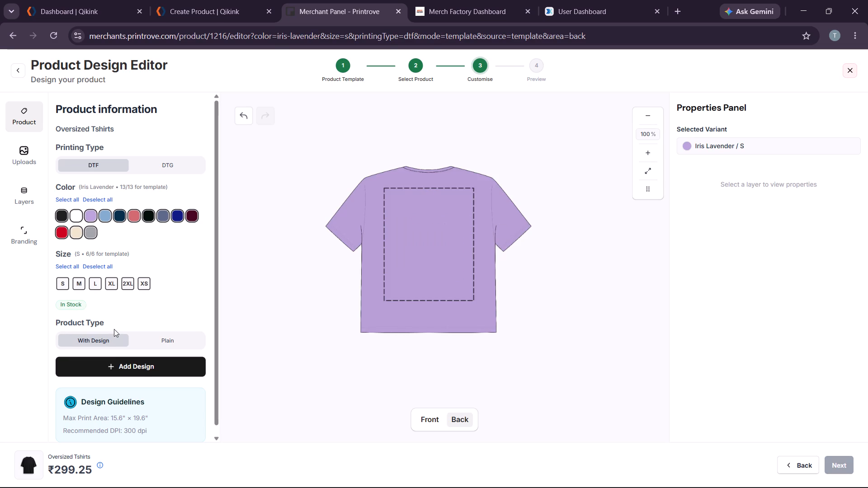
left_click(28, 156)
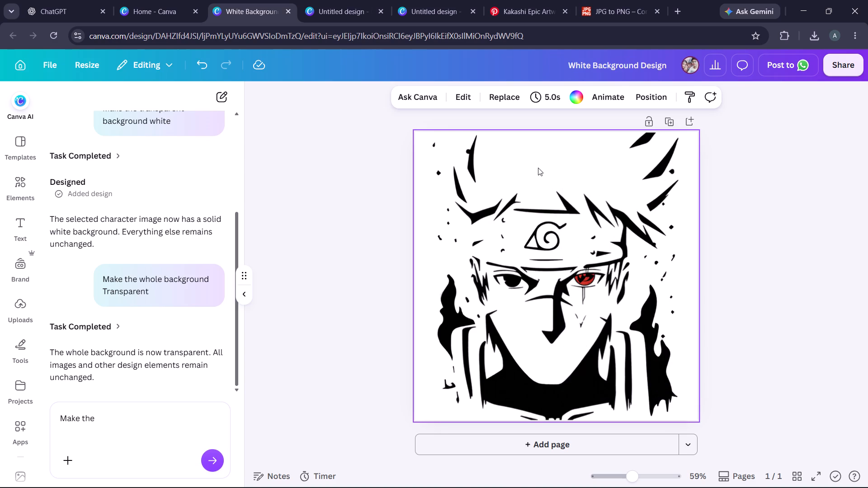
Download the design as a high-quality PNG with the transparent background option on.
left_click(833, 61)
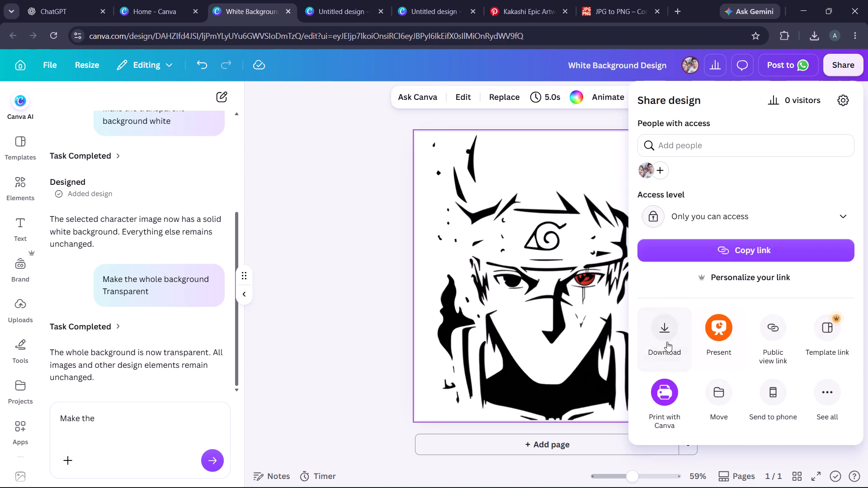
left_click(657, 340)
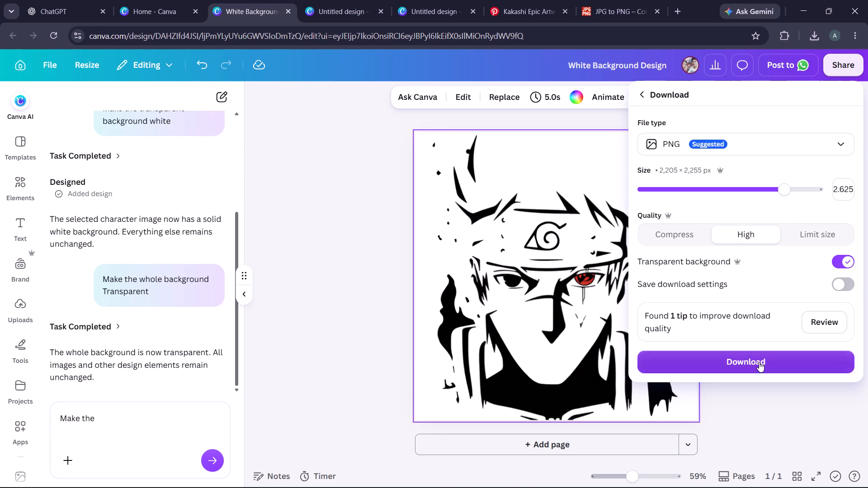
left_click(757, 364)
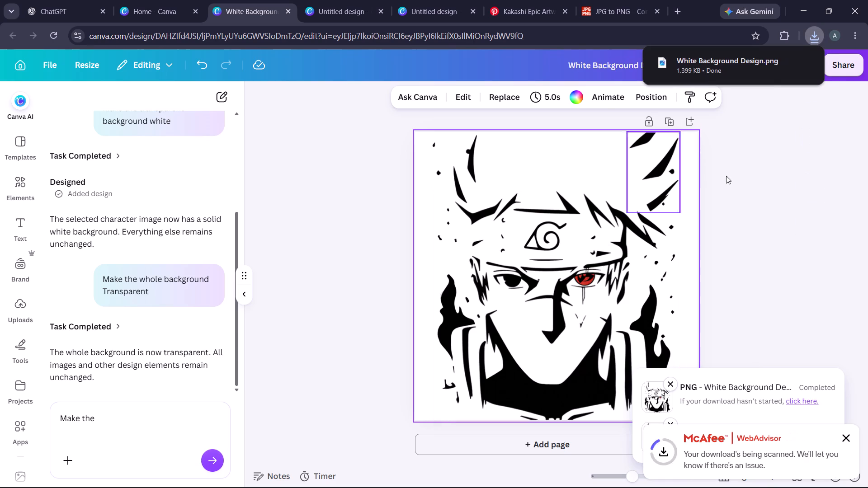
Move the downloaded White Background Design PNG into E:\T shirts\doodle design, replacing the existing file of that name.
left_click(780, 63)
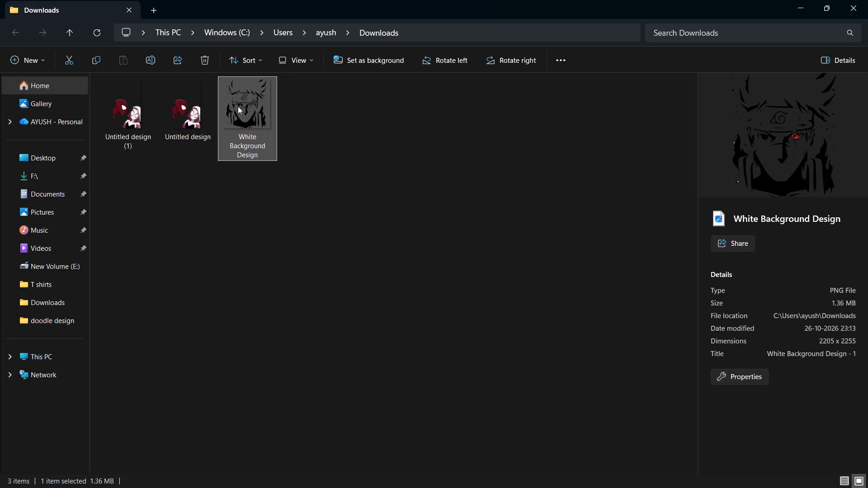
right_click(238, 106)
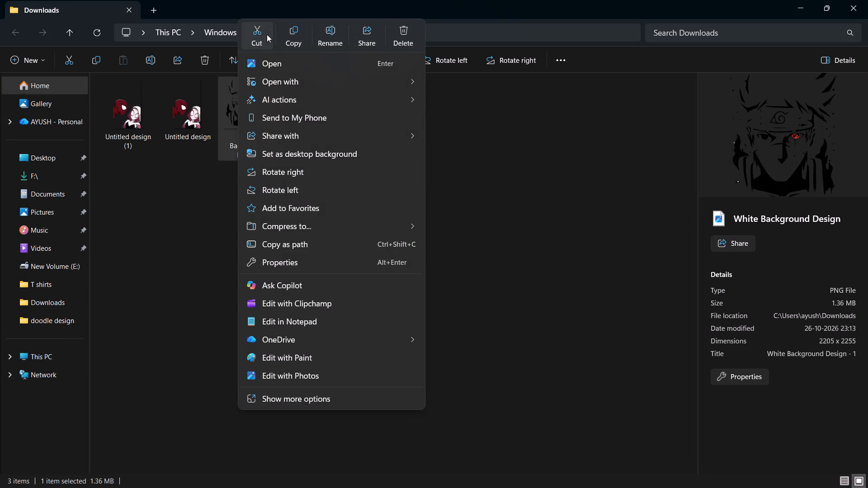
left_click(267, 34)
left_click(60, 353)
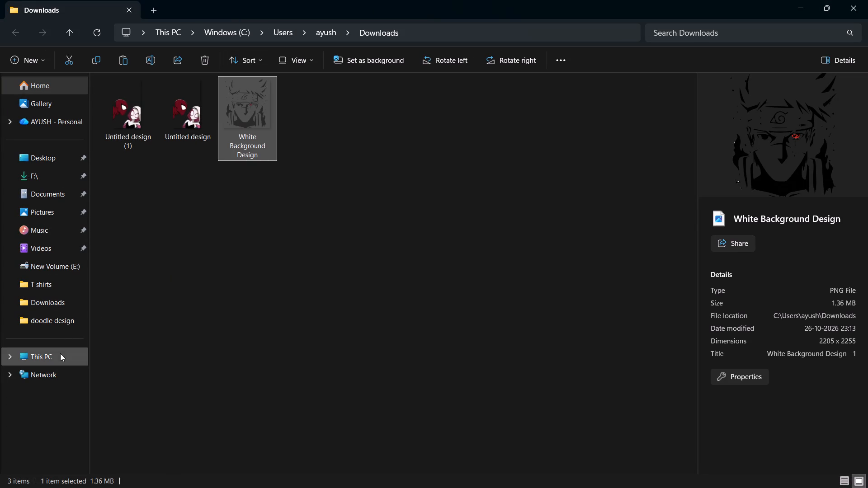
double_click(509, 103)
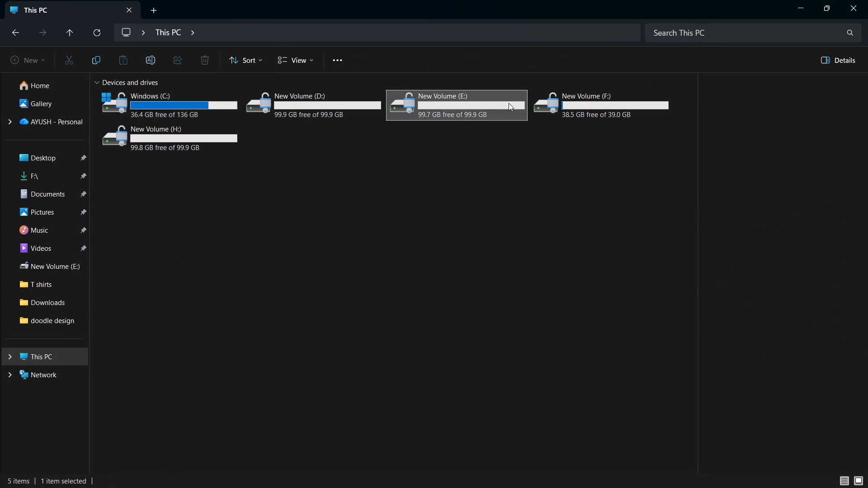
double_click(496, 136)
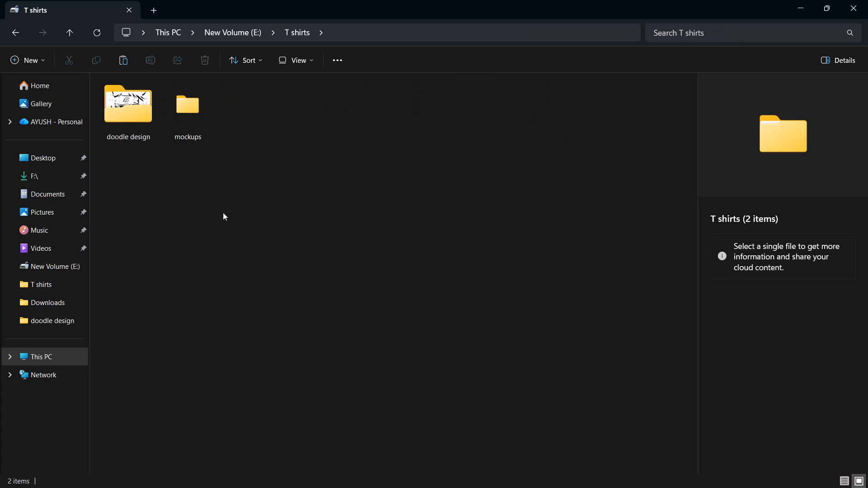
double_click(146, 118)
right_click(313, 374)
left_click(329, 385)
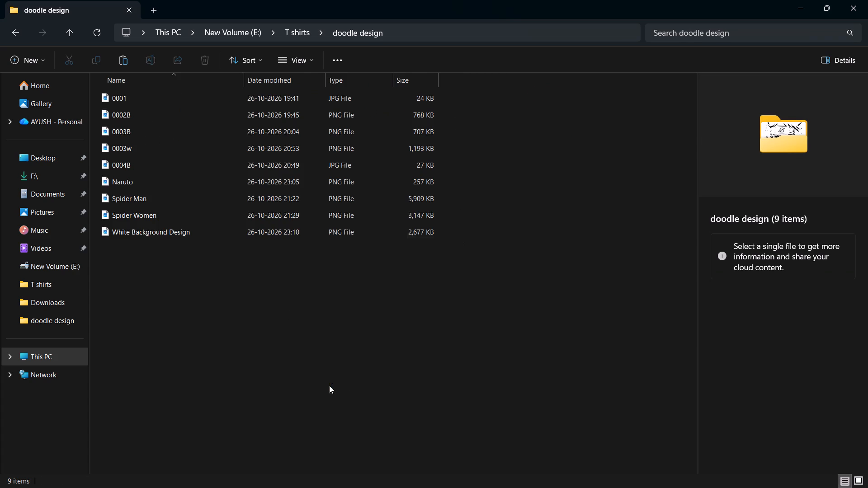
left_click(387, 201)
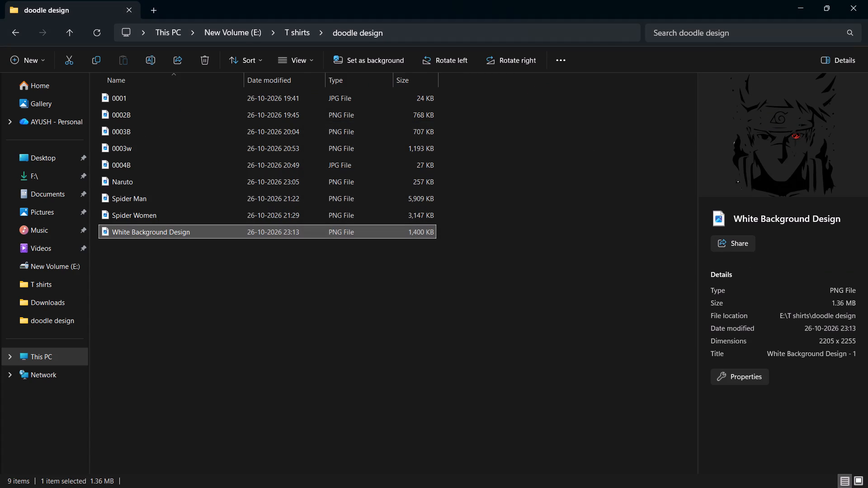
left_click(799, 7)
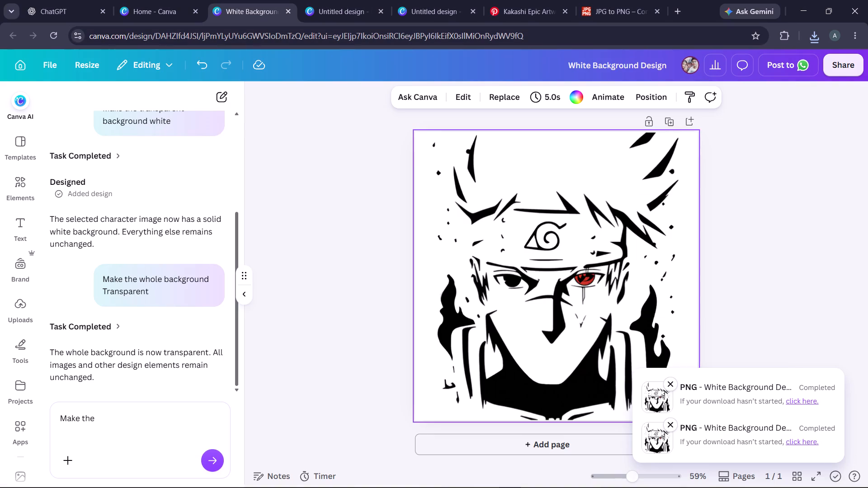
Switch to the Printrove design editor and remove the old White Background Design from the design library.
left_click(619, 475)
left_click(598, 257)
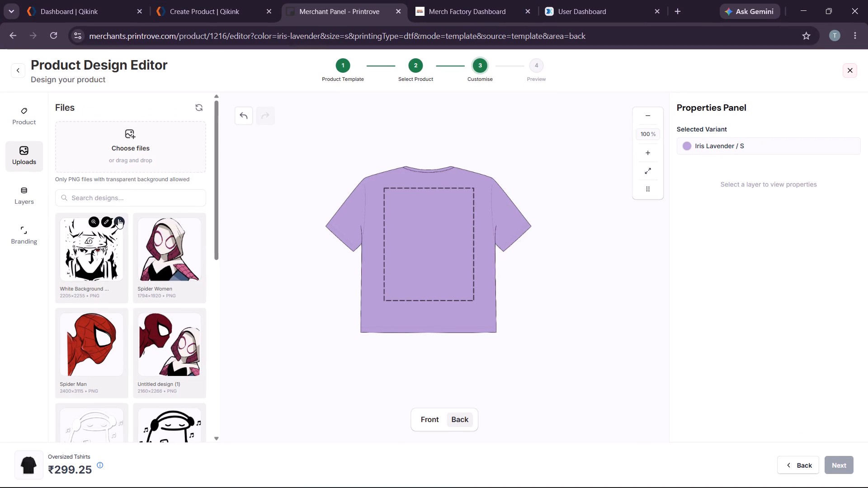
left_click(118, 219)
left_click(503, 294)
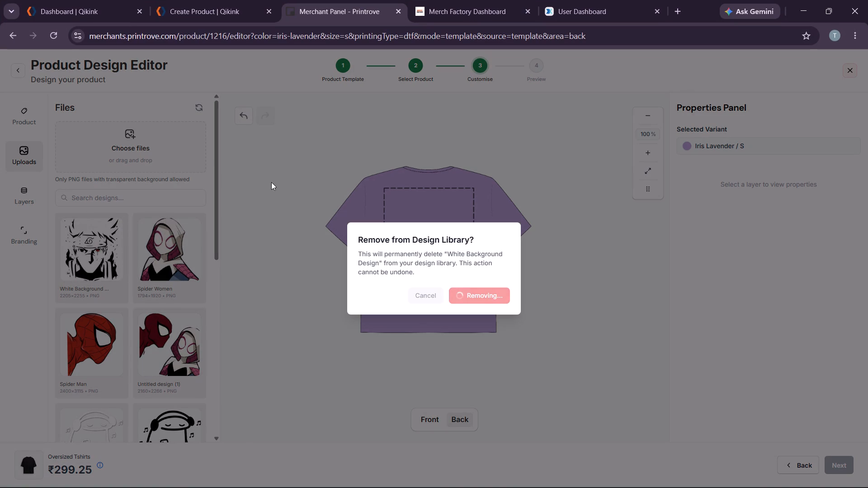
Upload the new White Background Design PNG from the doodle design folder to the design library.
left_click(121, 135)
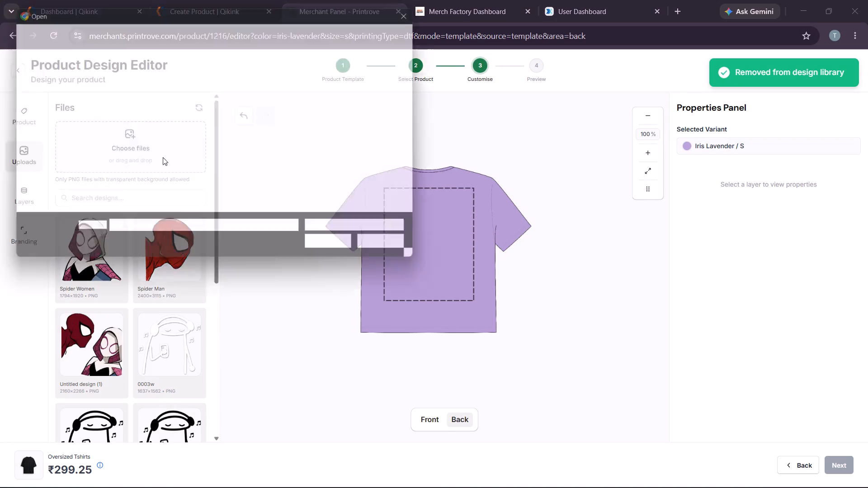
left_click(203, 174)
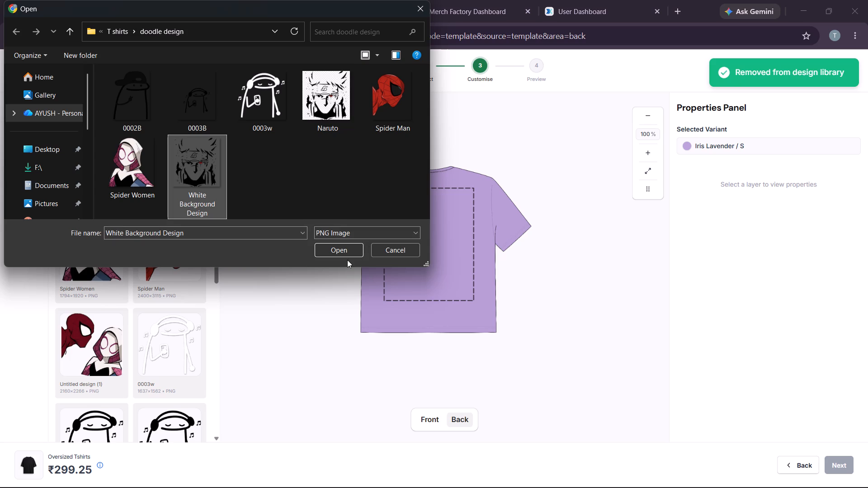
left_click(342, 247)
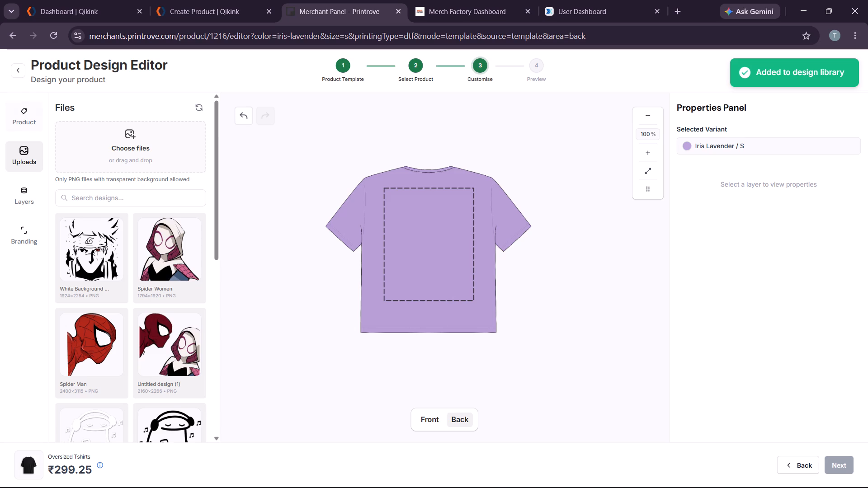
Place the newly uploaded White Background Design on the T-shirt's back print area.
left_click(88, 259)
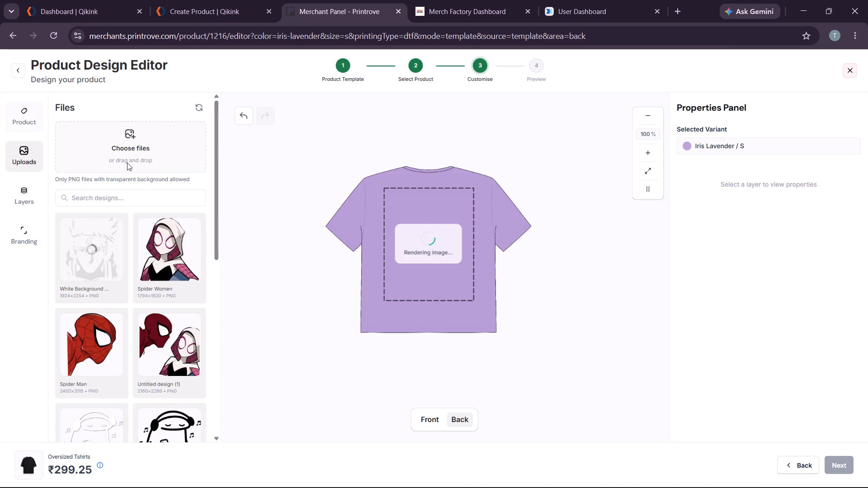
left_click(556, 292)
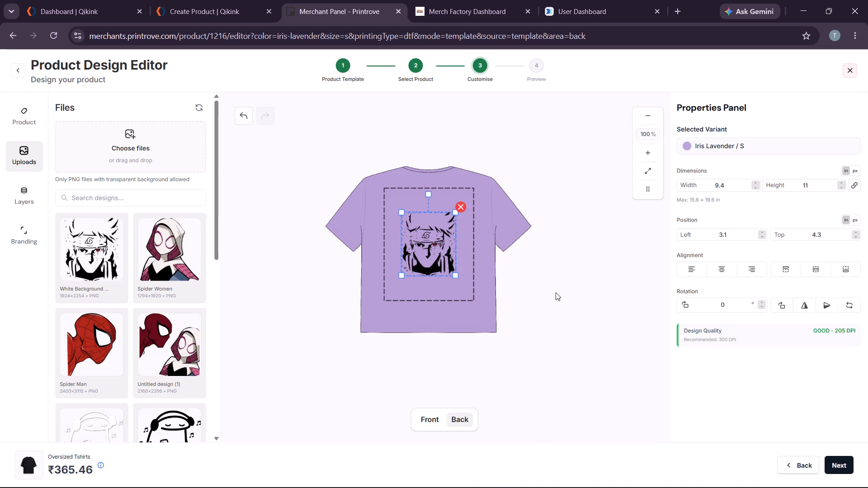
Compare the back artwork on the White and Black shirt colours, finishing on White with both colours selected for the template.
left_click(24, 112)
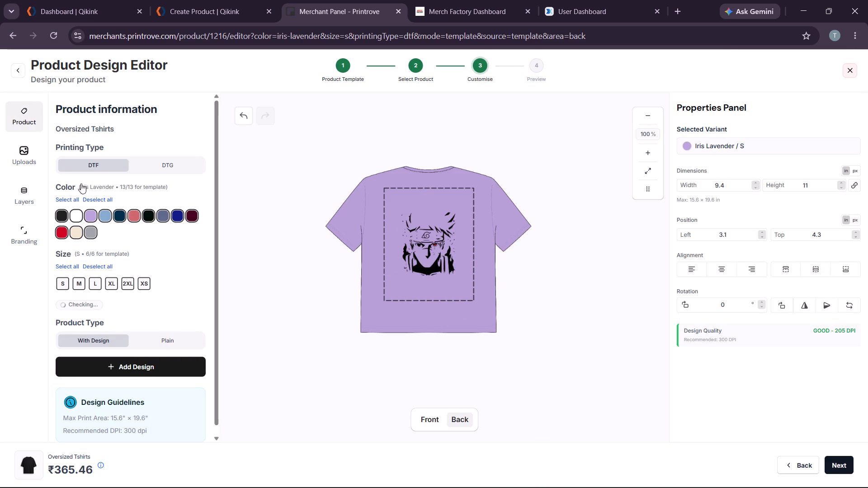
double_click(75, 214)
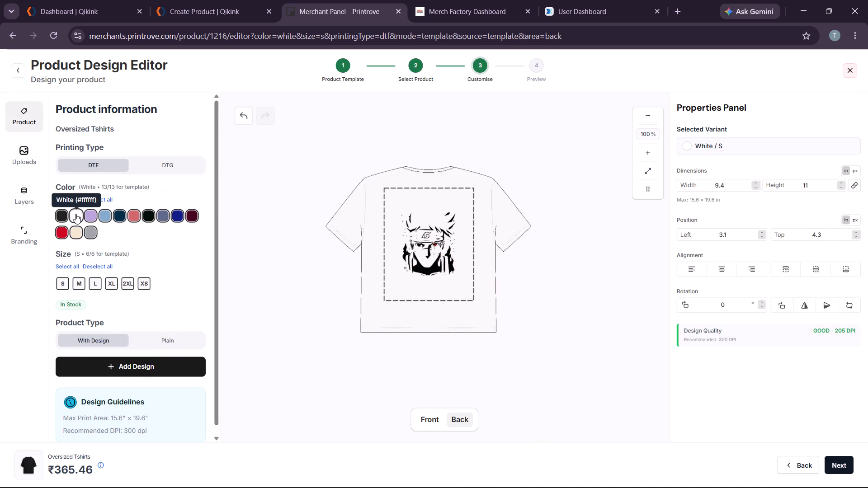
left_click(61, 217)
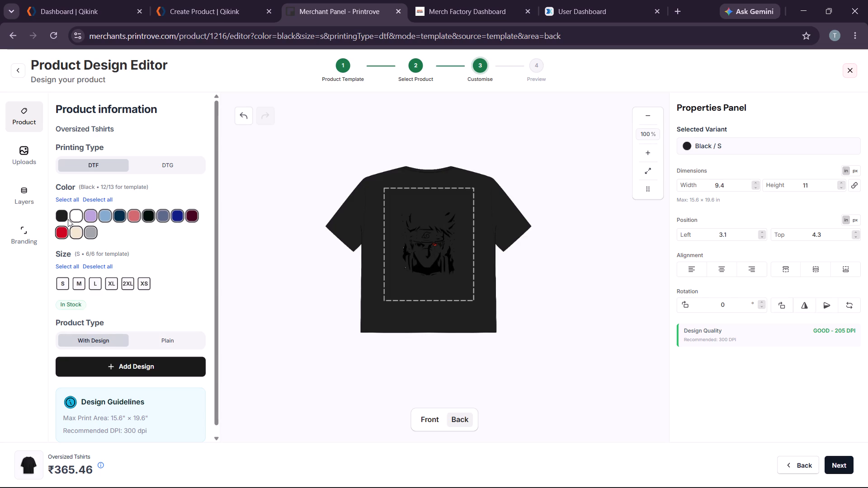
left_click(75, 220)
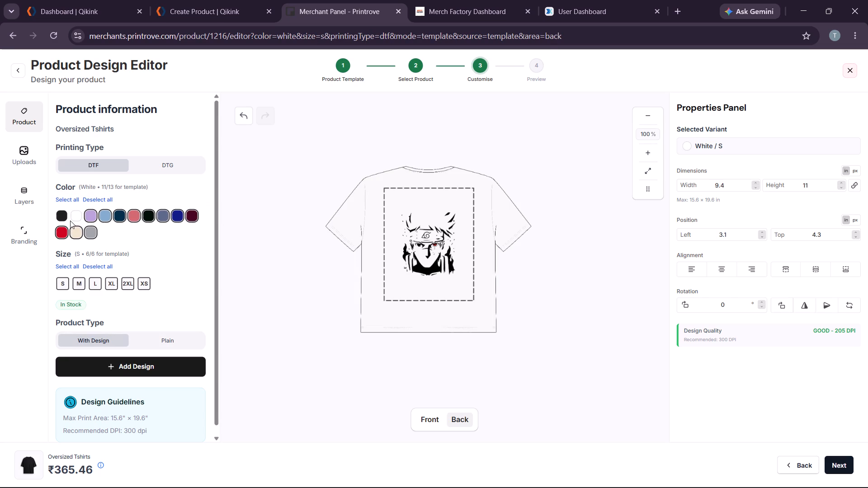
left_click(70, 221)
left_click(75, 220)
left_click(60, 216)
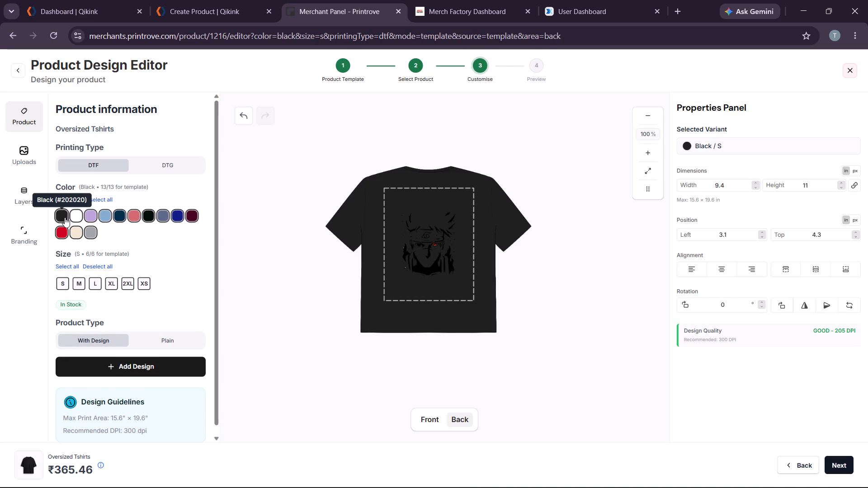
double_click(80, 217)
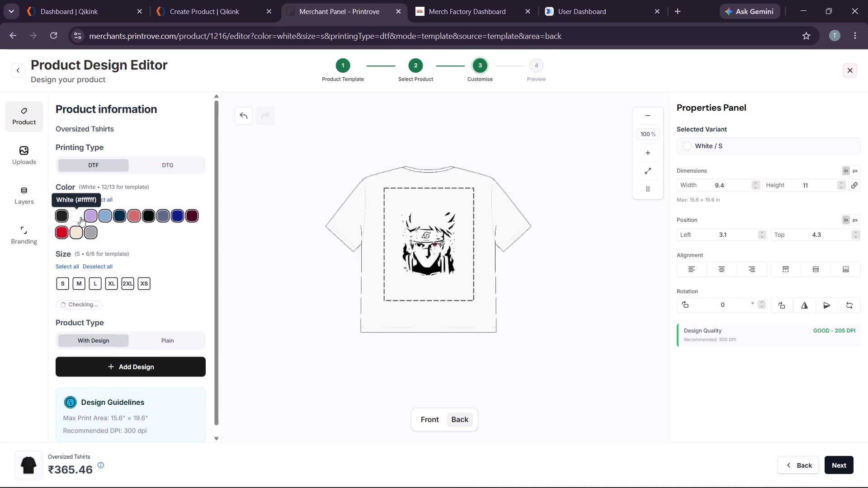
Enlarge the back artwork to the print area's full width, about 15.6 × 18.3 in.
left_click(452, 258)
left_click_drag(453, 276, 454, 277)
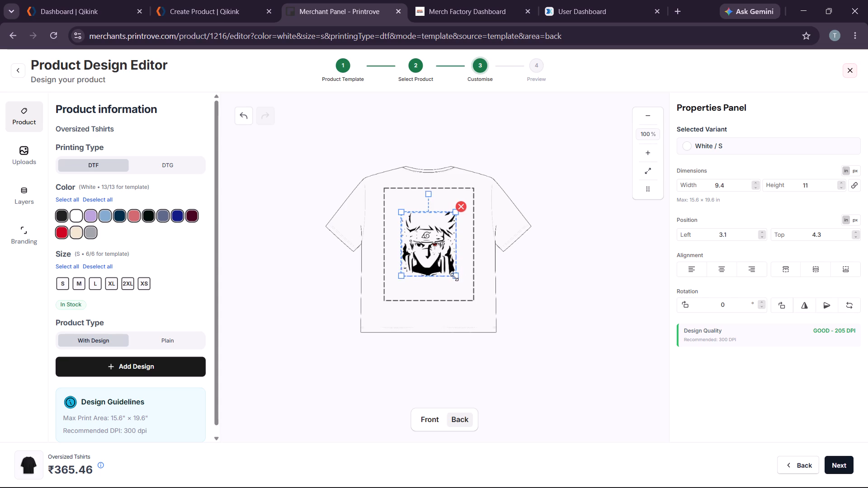
left_click_drag(454, 277, 480, 340)
left_click(576, 302)
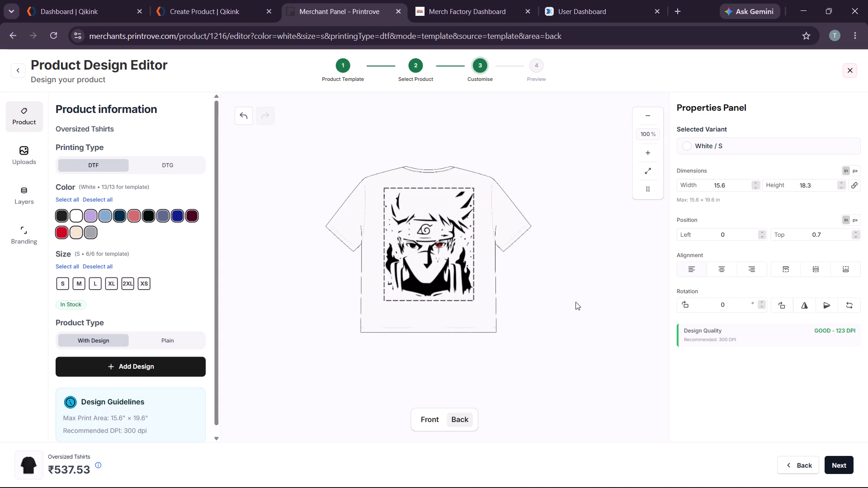
Move the back artwork down to the print area's bottom edge, with its top position at 1.3 in.
left_click(579, 254)
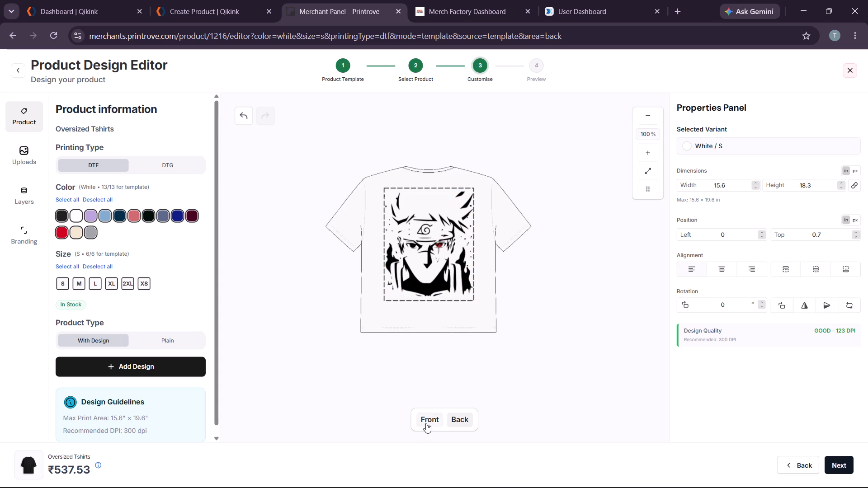
left_click(426, 422)
left_click(454, 426)
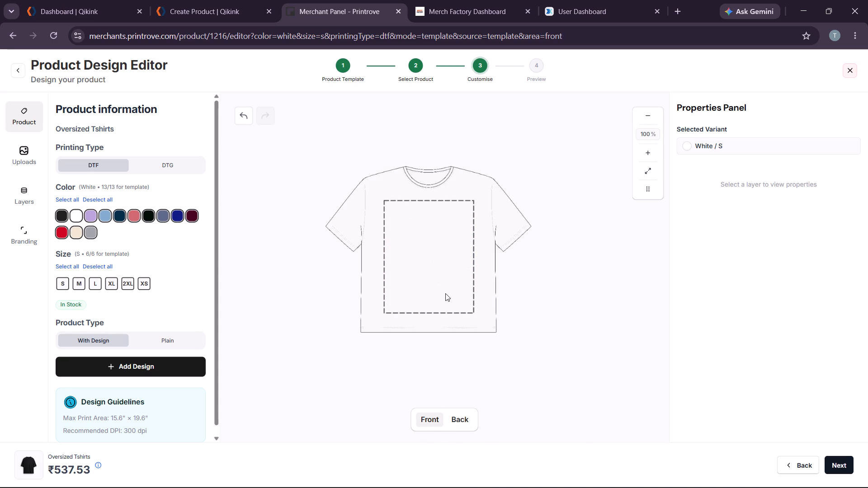
left_click(454, 414)
left_click_drag(434, 250, 433, 259)
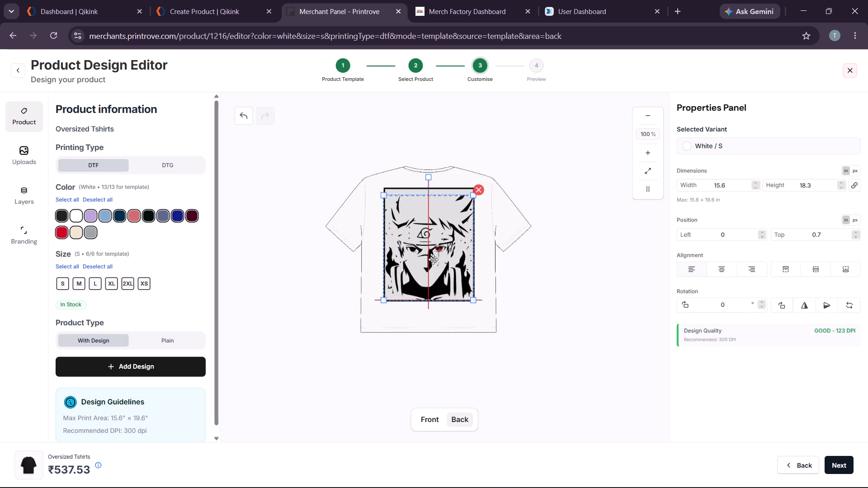
left_click_drag(433, 259, 435, 264)
left_click(587, 282)
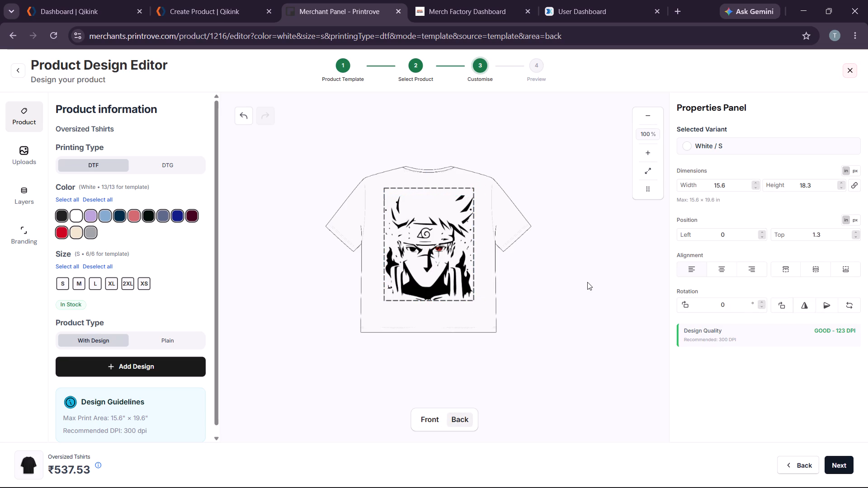
left_click(439, 226)
left_click_drag(437, 229, 437, 231)
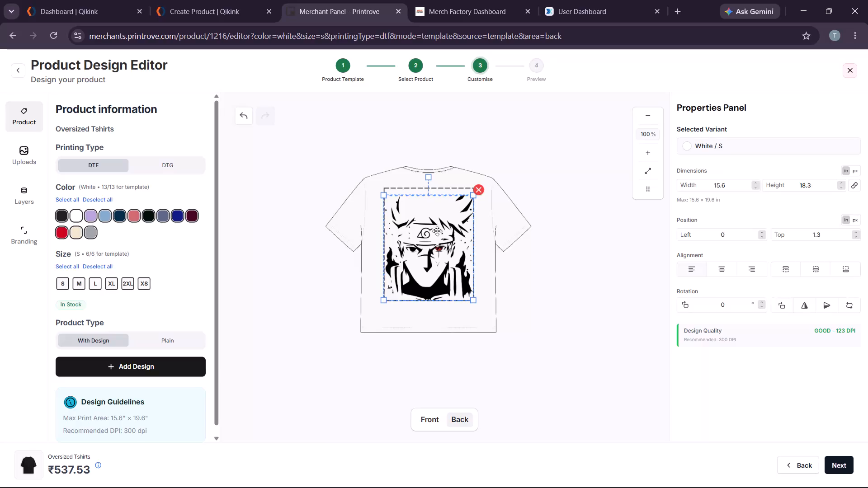
left_click_drag(437, 231, 438, 254)
left_click(518, 258)
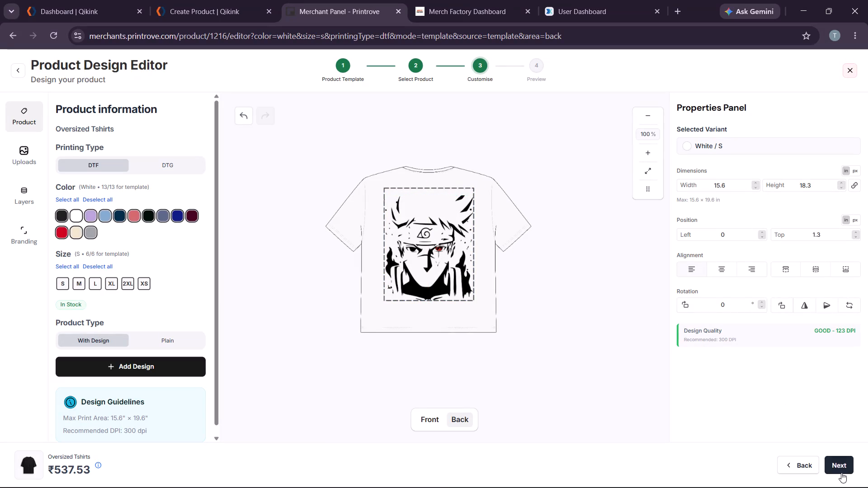
Proceed to the product preview and include the Flat 2 mockup alongside Flat front and Flat back.
left_click(841, 473)
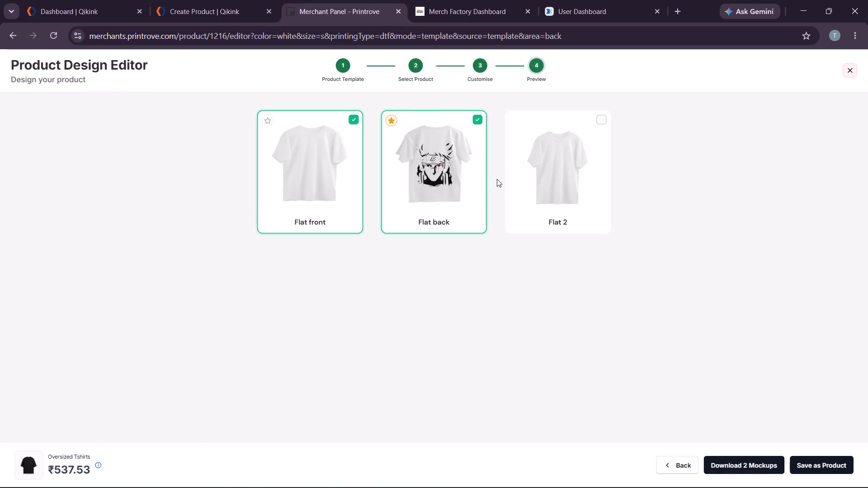
left_click(599, 119)
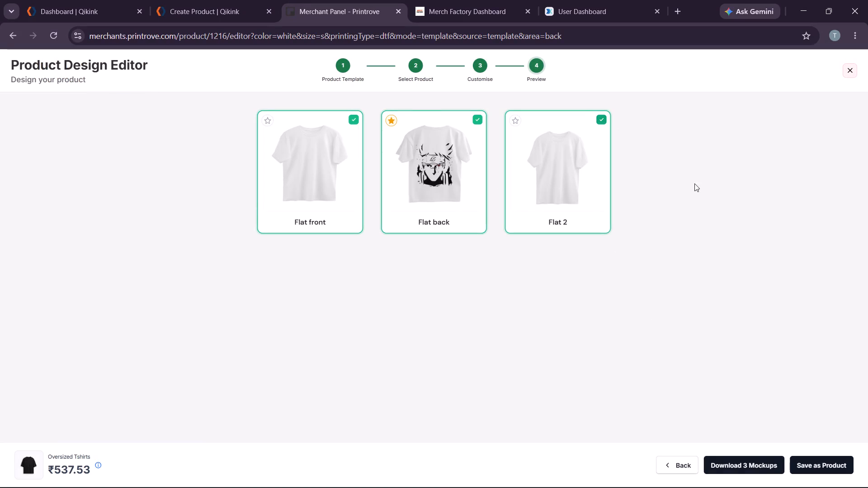
Start saving the design as a product and name it Oversized T shirt Naruto Edition.
left_click(815, 467)
left_click(289, 184)
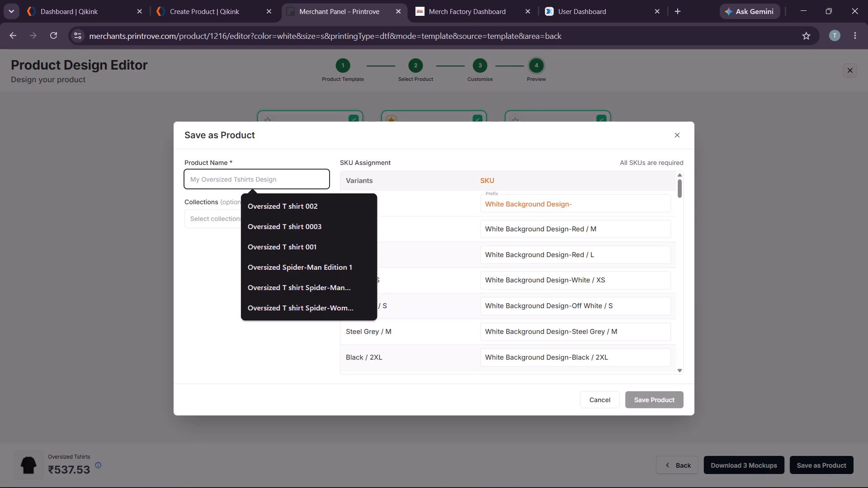
type("Oversi")
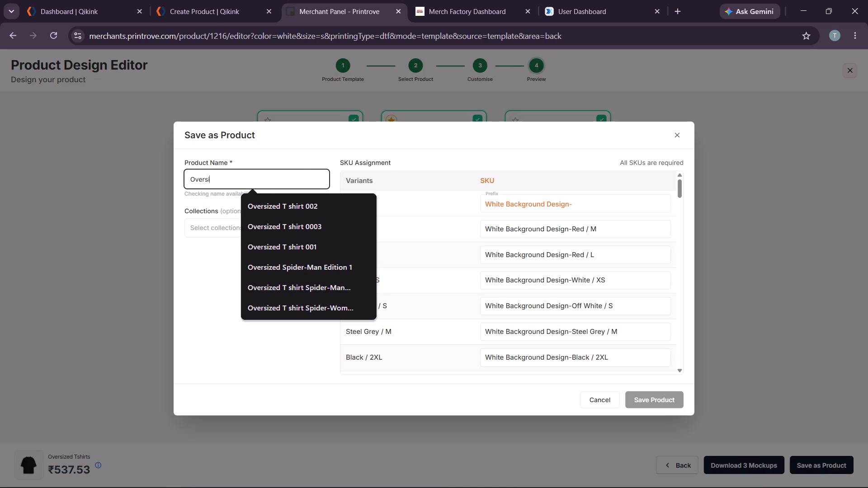
left_click(305, 216)
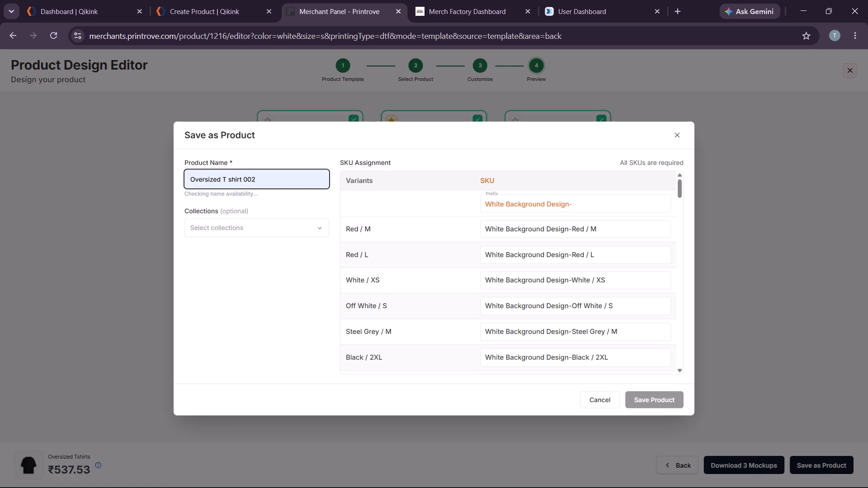
left_click_drag(242, 178, 264, 181)
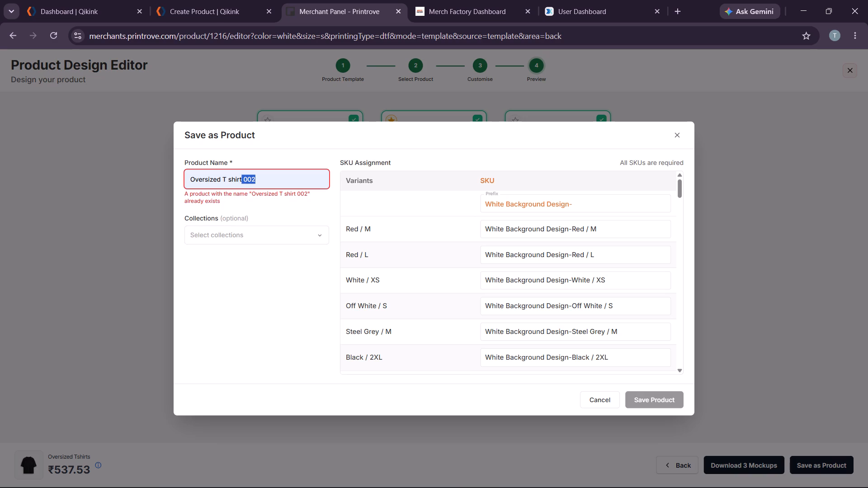
key("BackSpace")
key("space")
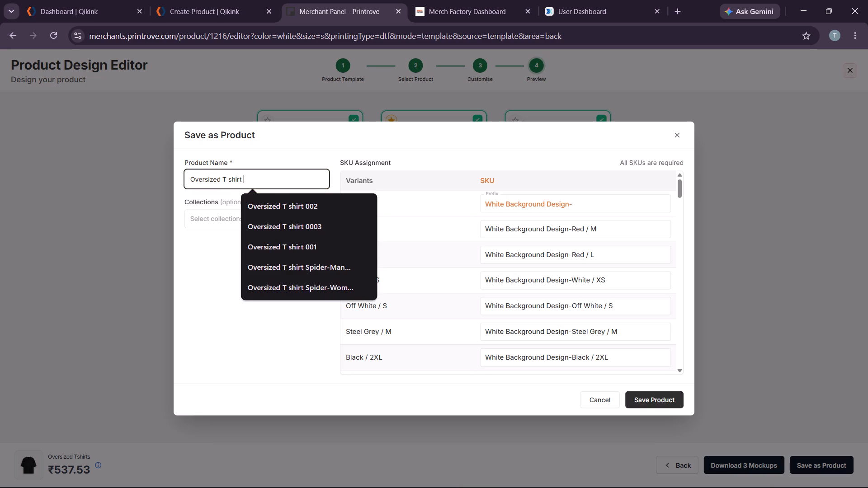
type("Anime")
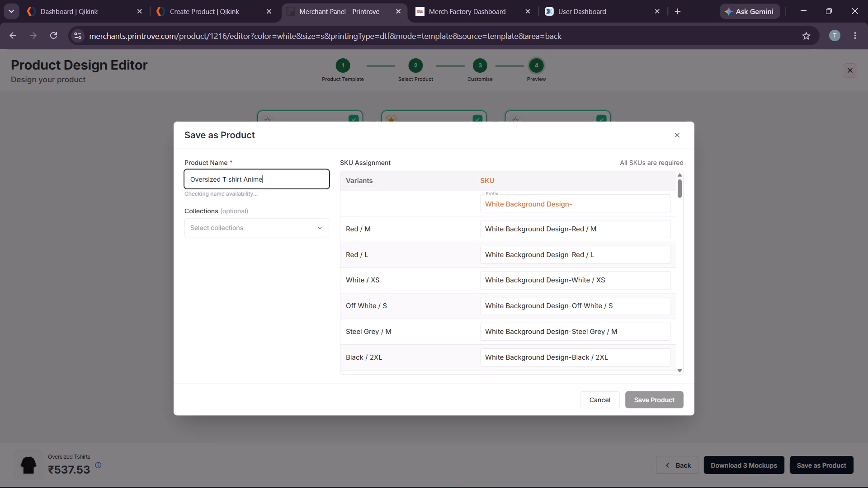
key("BackSpace")
key("BackSpace")
key("BackSpace")
key("BackSpace")
key("BackSpace")
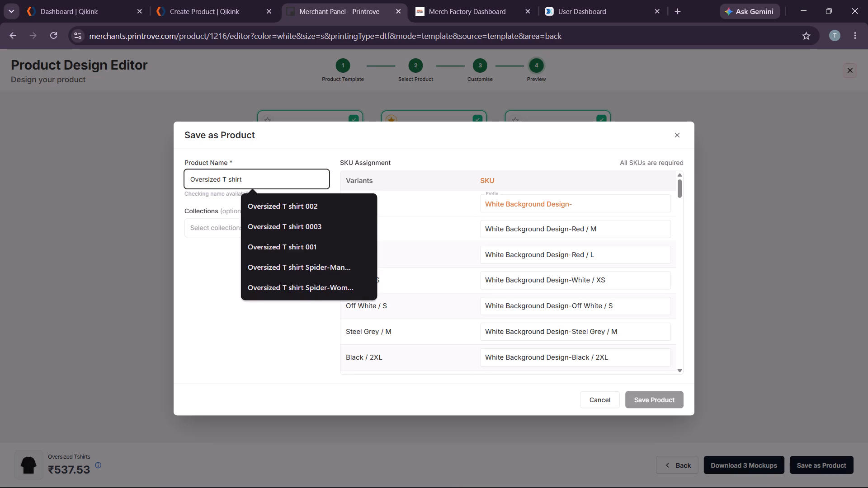
key("shift+b")
key("BackSpace")
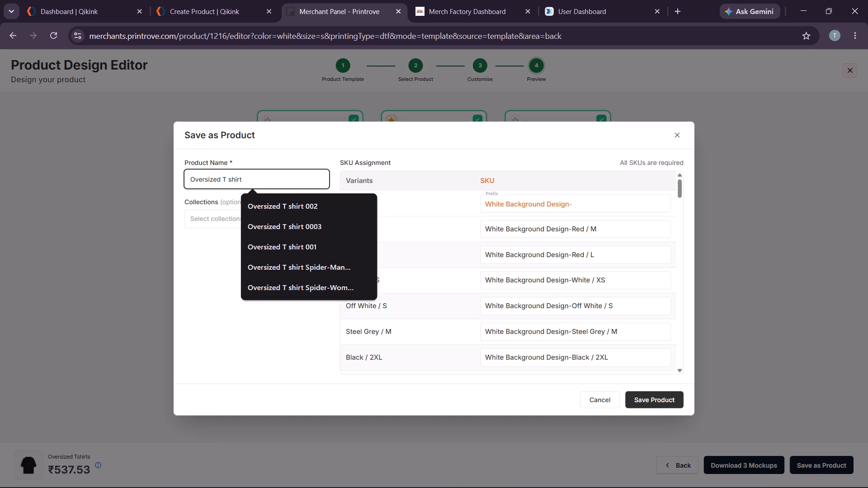
type("Naruto")
key("space")
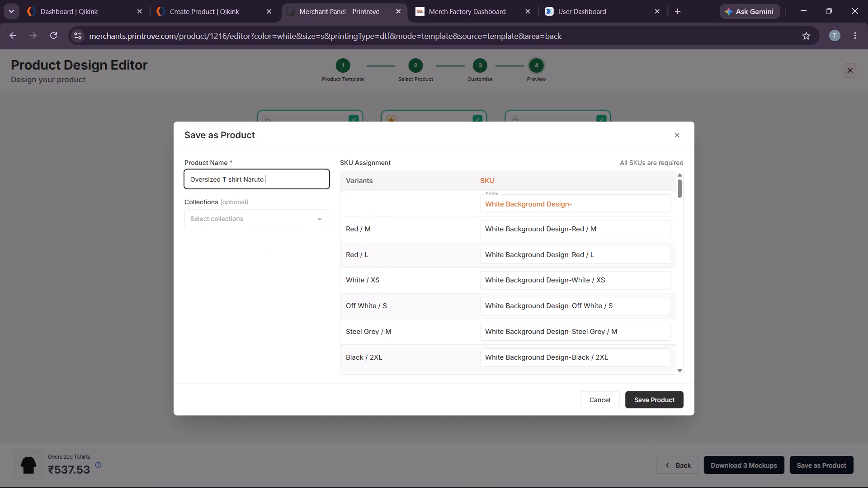
type("Edition")
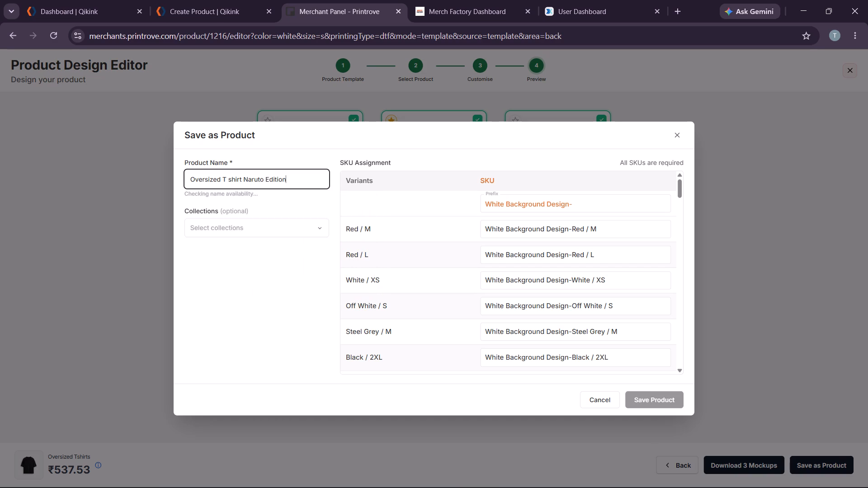
key("space")
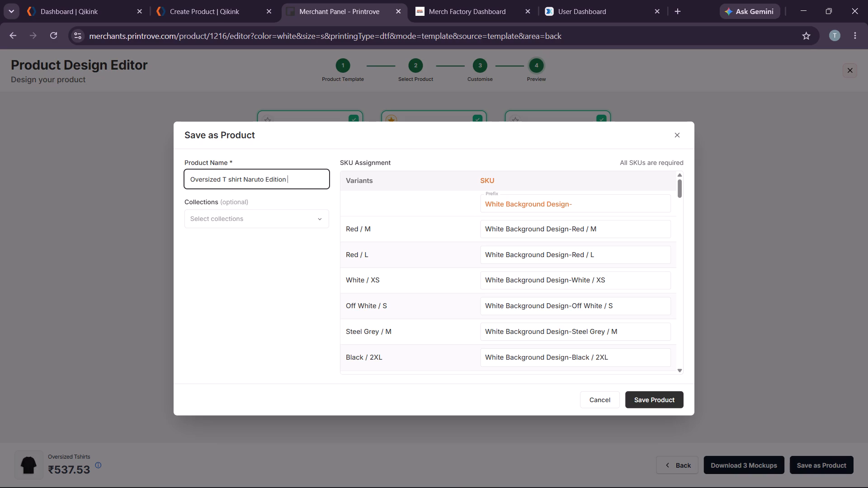
Append NARUTO to the White Background Design SKU prefix and save the product.
scroll(548, 225, "up", 7)
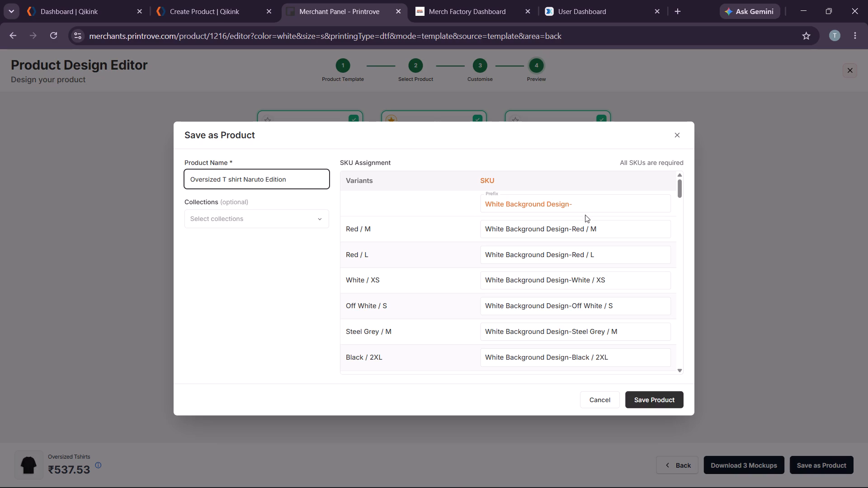
left_click(585, 213)
left_click(582, 207)
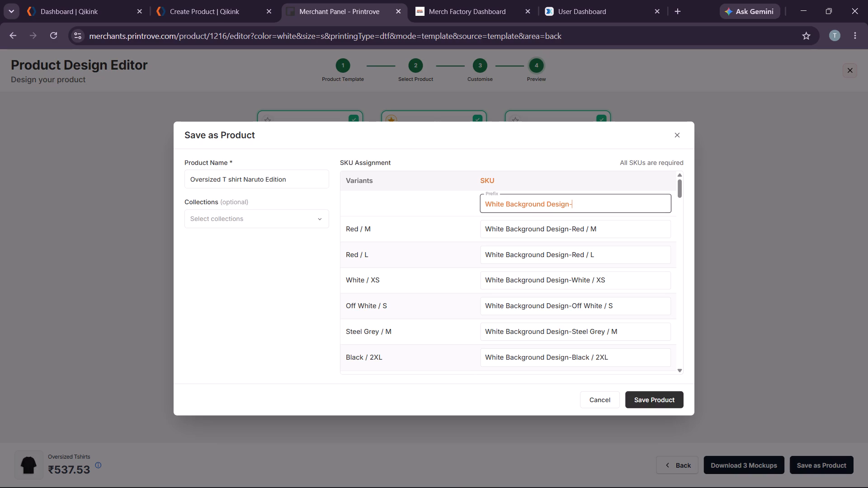
key("space")
type("naruto")
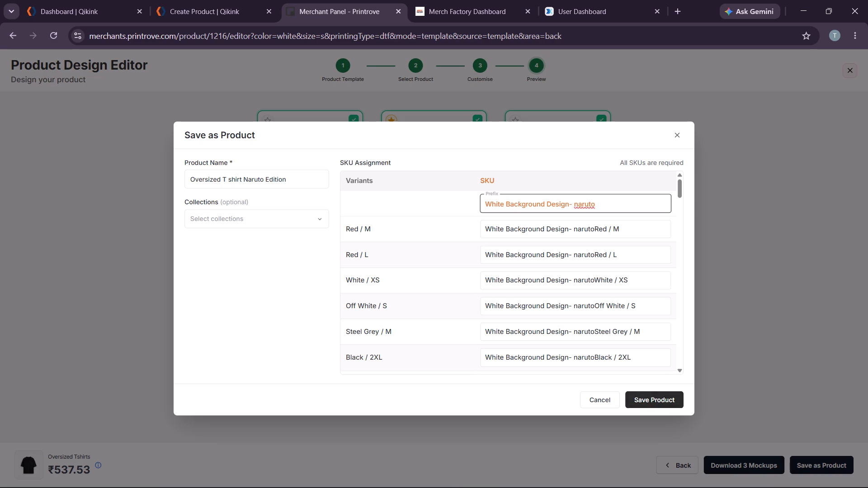
double_click(589, 203)
type("NAR")
type("UTO")
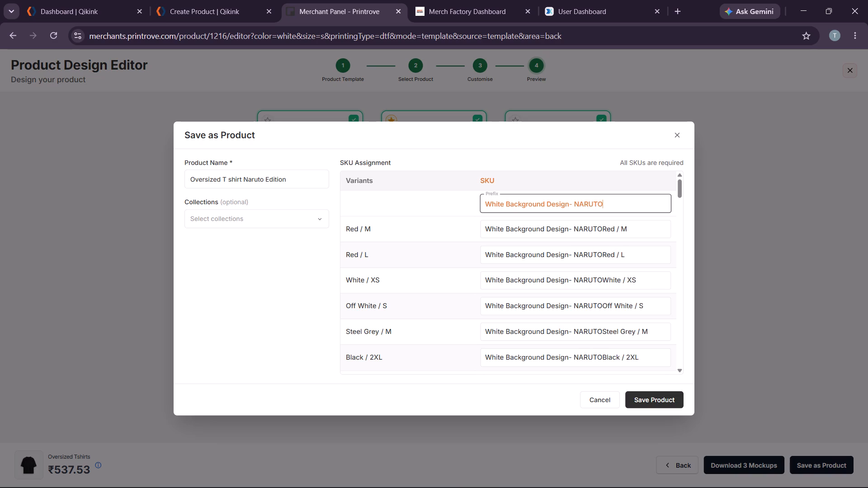
left_click(655, 395)
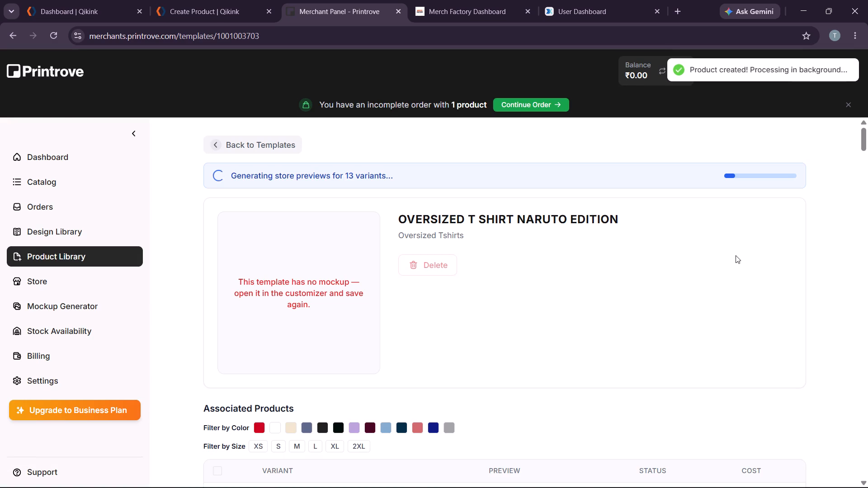
Switch to the White Background Design in Canva and open the page's editing options.
left_click(795, 0)
left_click(747, 198)
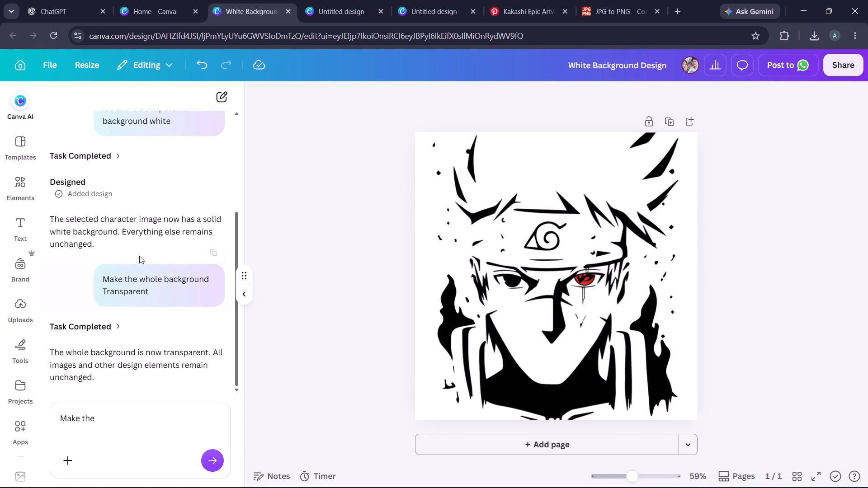
left_click(0, 143)
left_click(18, 222)
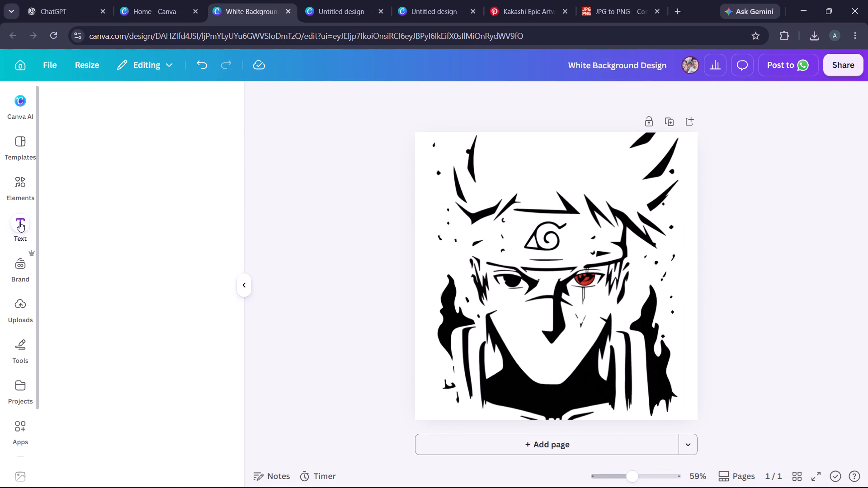
left_click(597, 152)
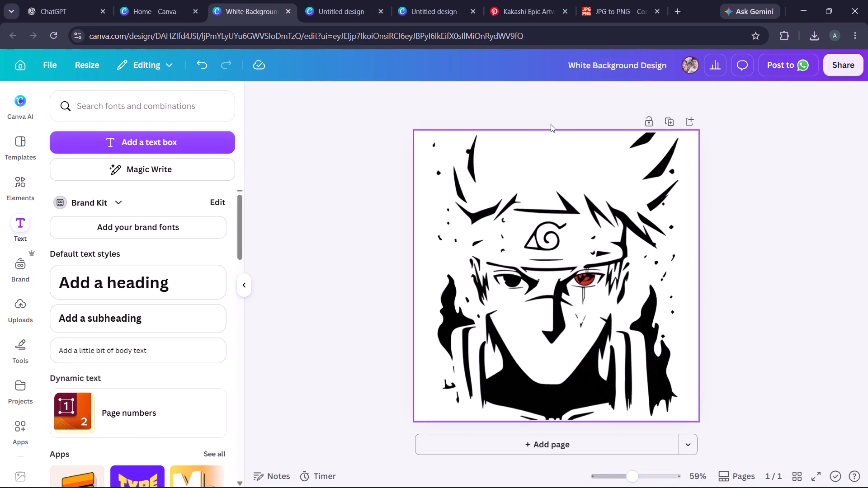
left_click(473, 96)
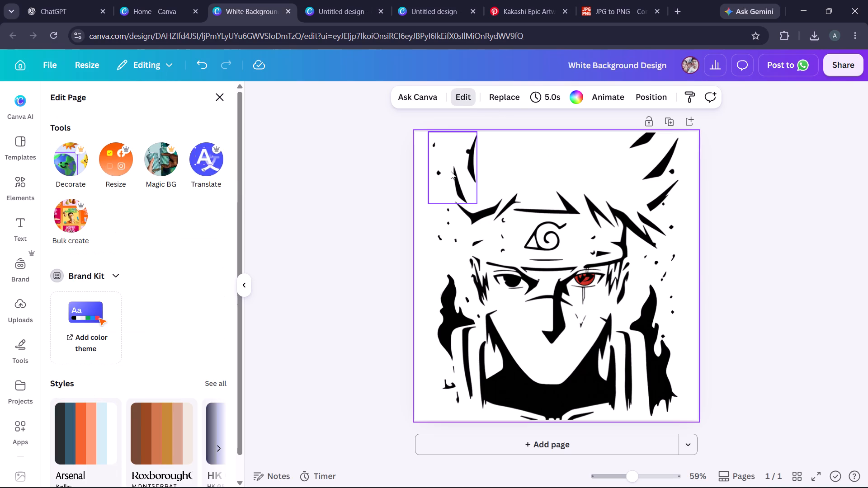
Set the first adjustable colour of the separate hair-stroke image at the artwork's upper left to white.
left_click(456, 171)
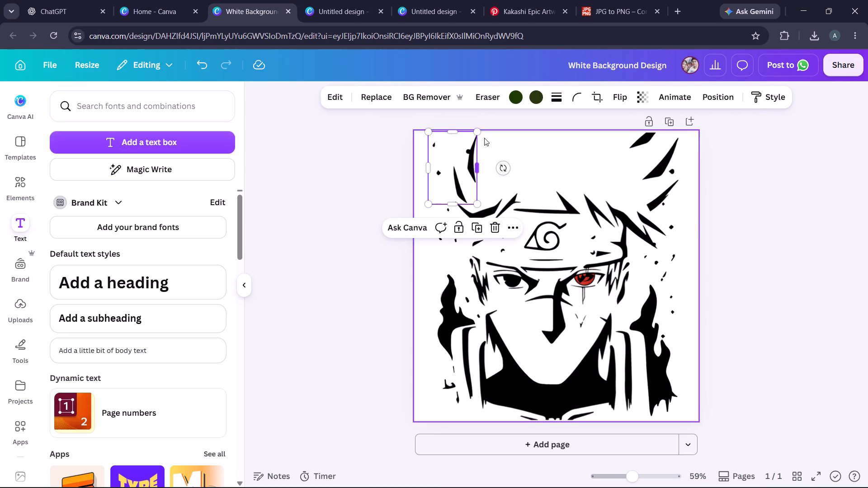
left_click(519, 96)
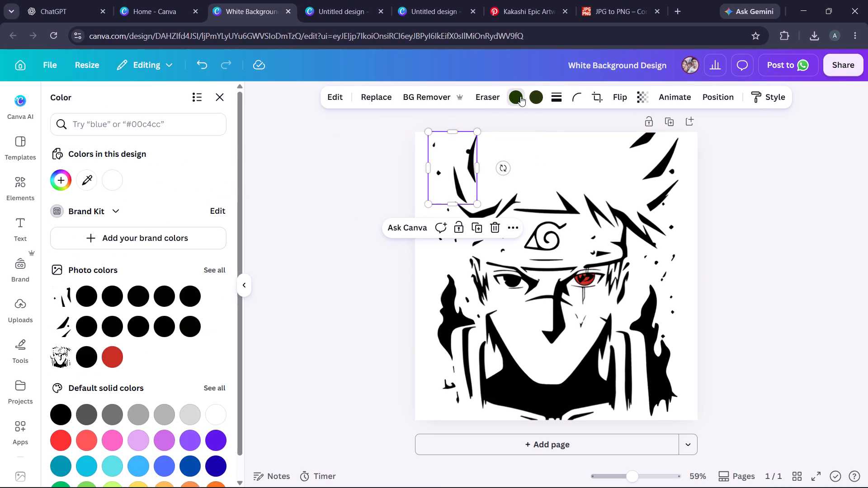
left_click(535, 97)
left_click(509, 99)
left_click(222, 413)
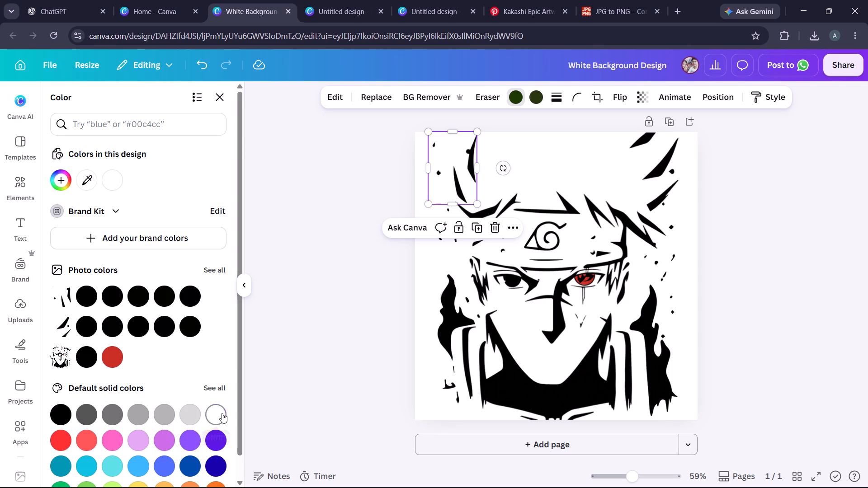
left_click(222, 413)
left_click(222, 413)
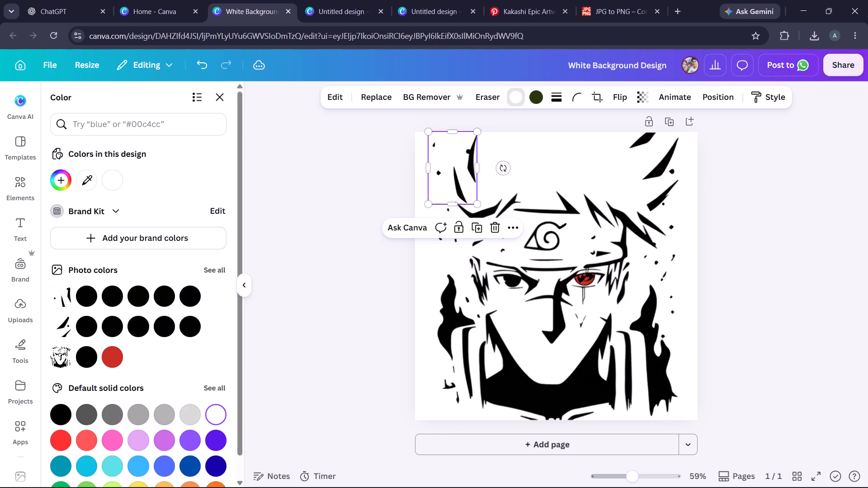
left_click(207, 67)
left_click(207, 67)
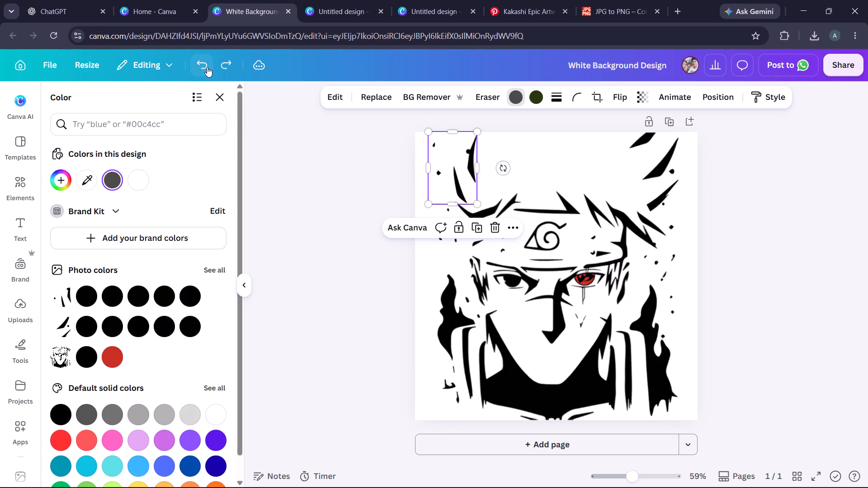
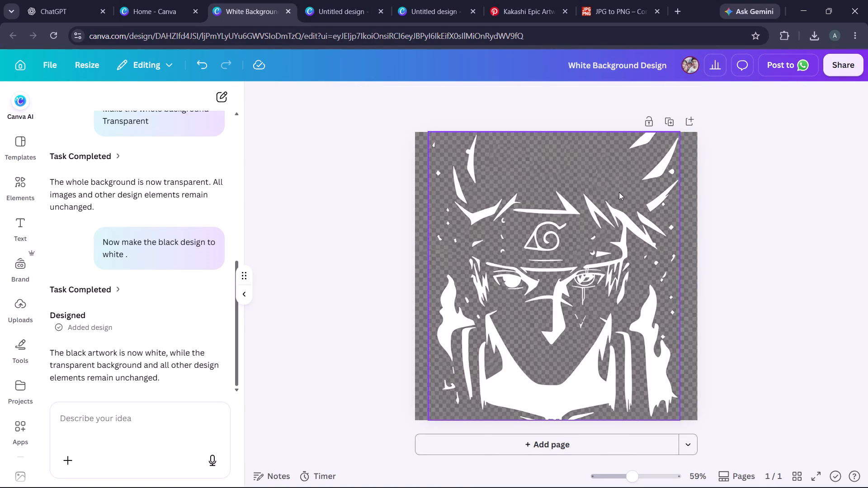
left_click(419, 174)
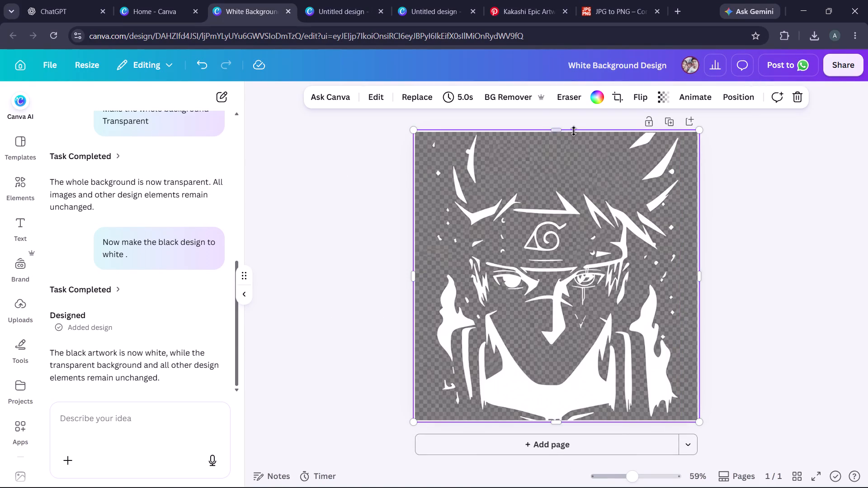
left_click(592, 99)
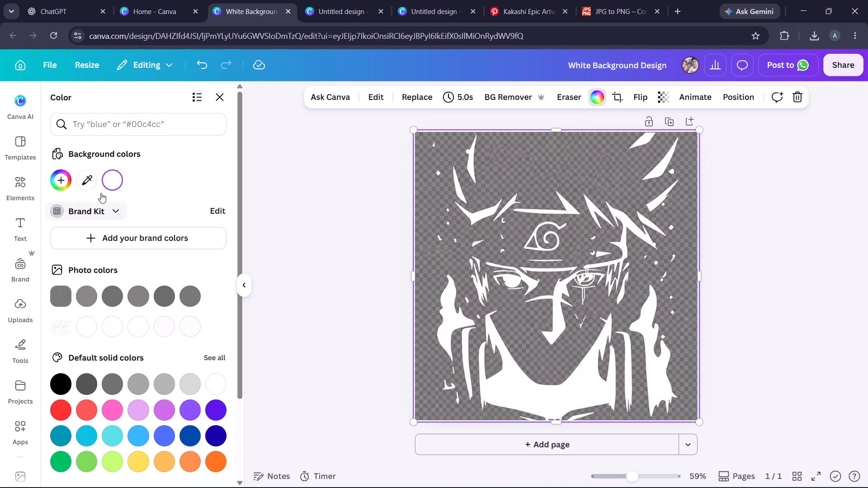
left_click(168, 299)
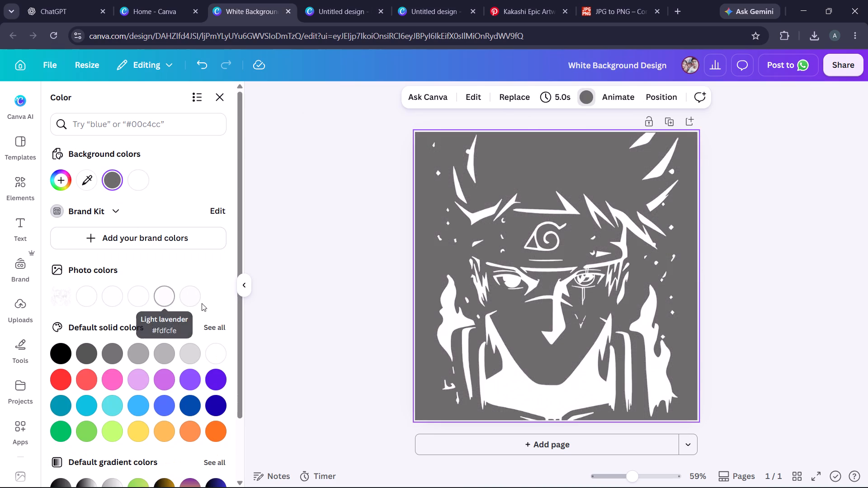
scroll(366, 309, "down", 1)
scroll(168, 420, "down", 2)
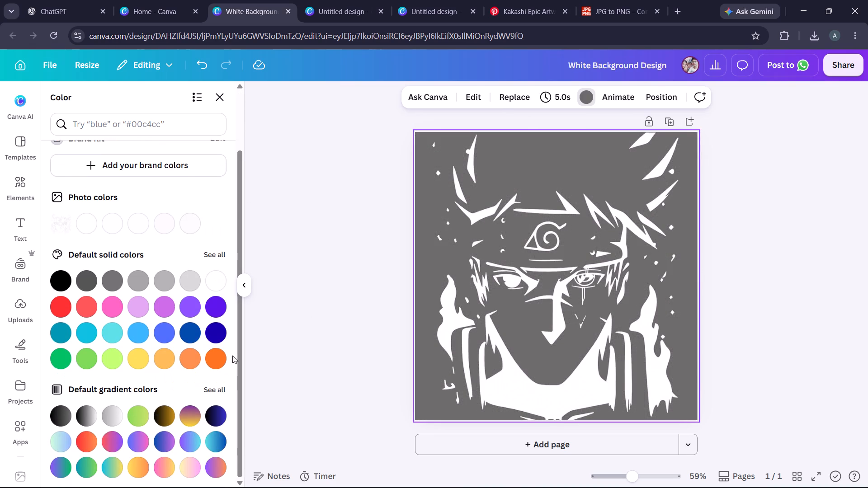
left_click(475, 219)
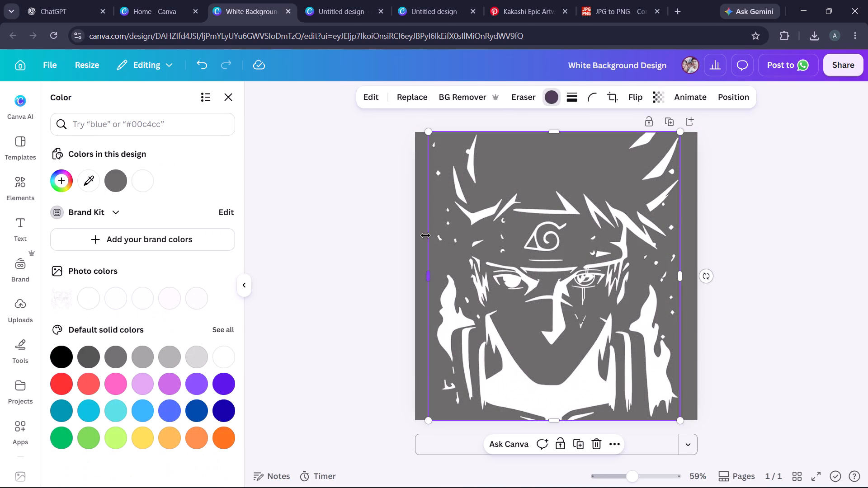
left_click(425, 235)
left_click(423, 239)
left_click(332, 260)
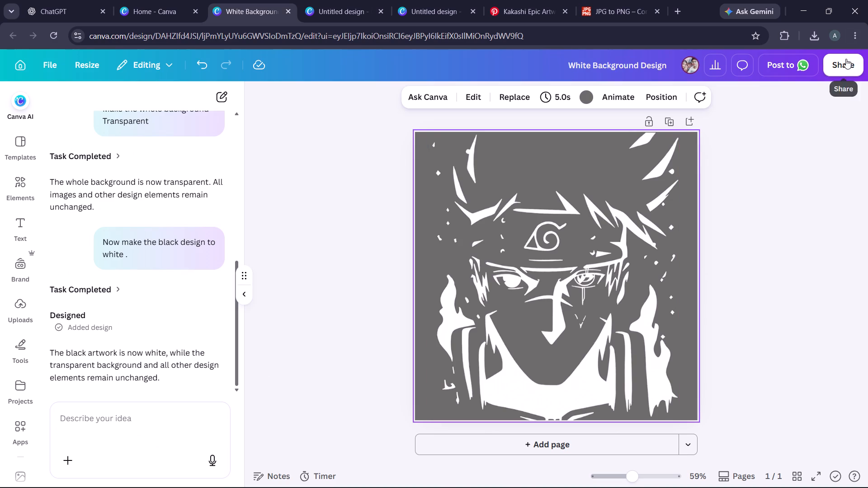
Select the Naruto artwork image and remove its background with BG Remover.
left_click(565, 170)
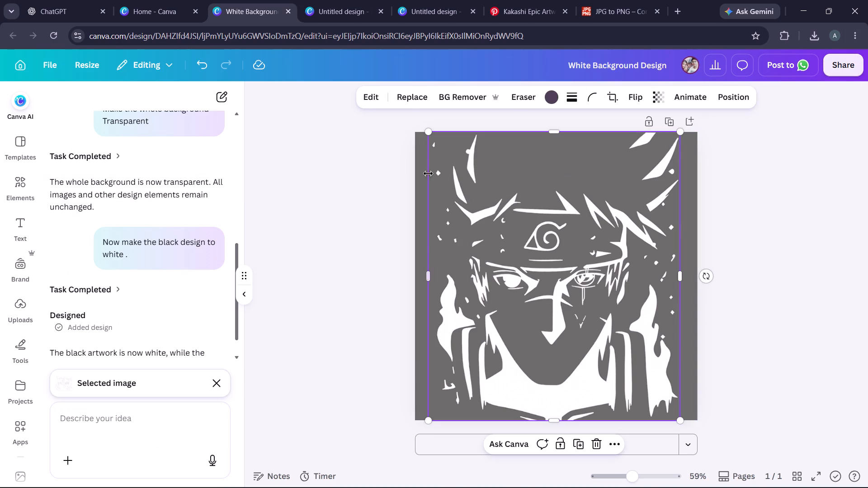
left_click(420, 177)
left_click(459, 158)
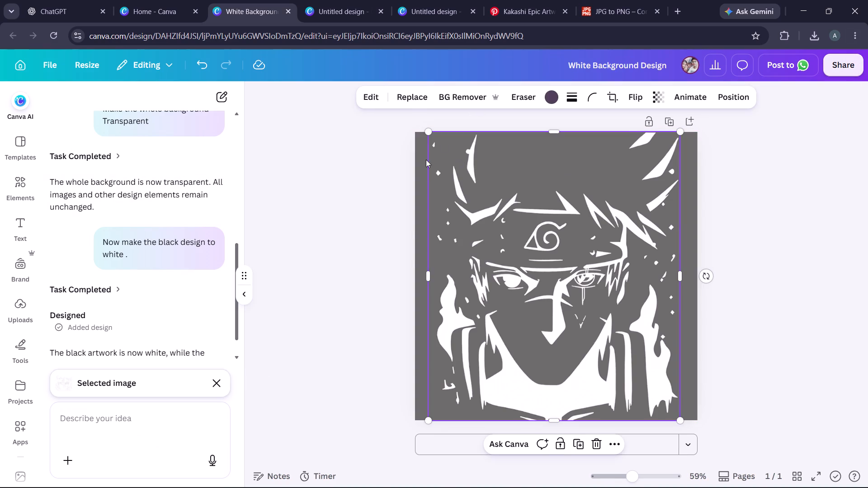
left_click(423, 163)
left_click(531, 146)
left_click(420, 158)
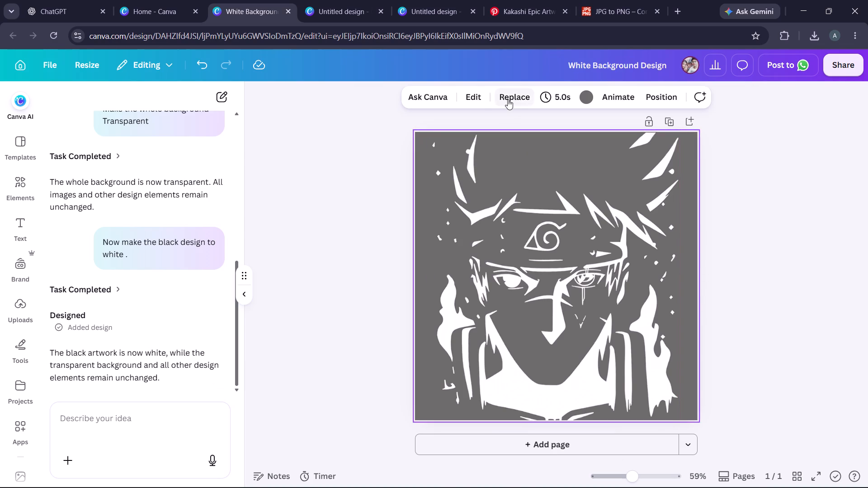
left_click(535, 174)
left_click(468, 97)
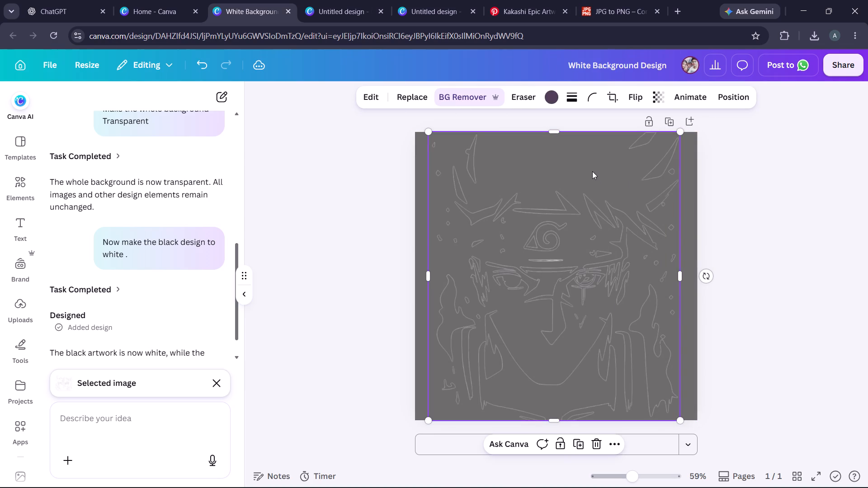
Download only the selected artwork image as a high-quality PNG at size 2.625 with a transparent background.
left_click(867, 164)
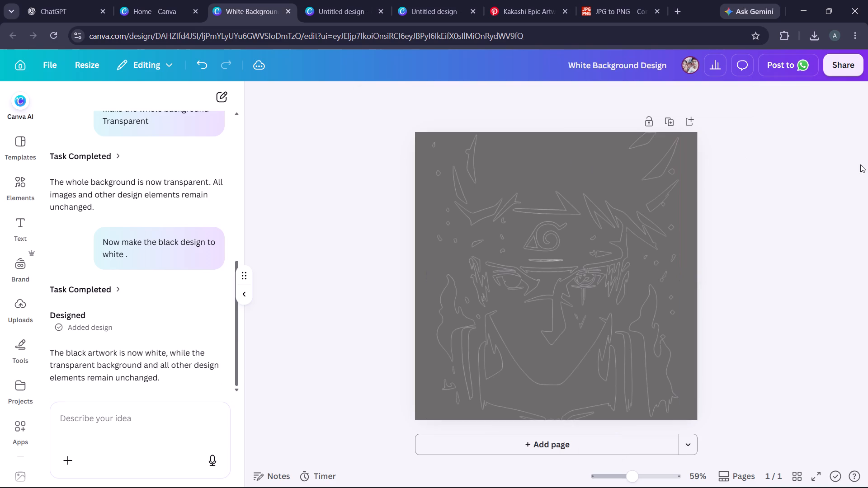
left_click(607, 158)
right_click(587, 159)
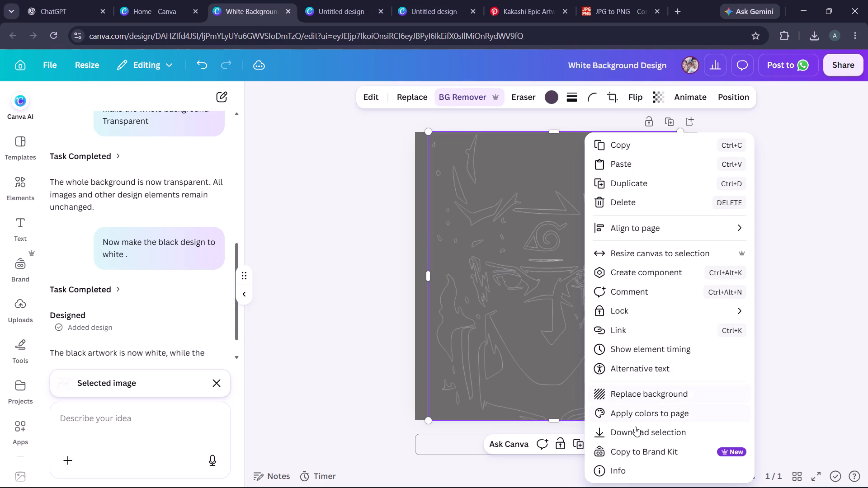
left_click(656, 429)
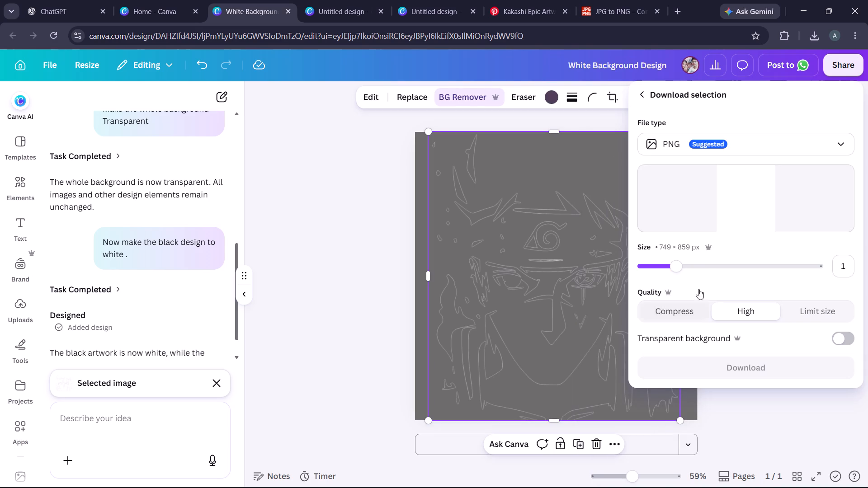
left_click_drag(679, 266, 788, 302)
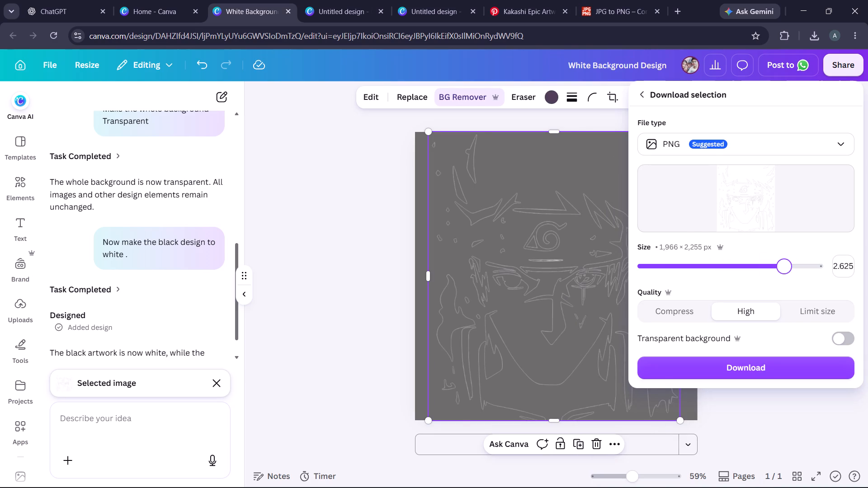
left_click_drag(788, 302, 783, 308)
left_click(848, 339)
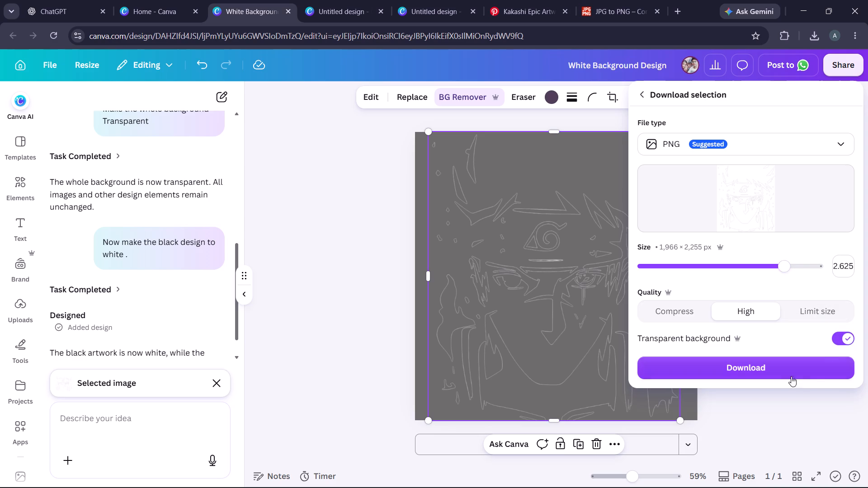
left_click(790, 372)
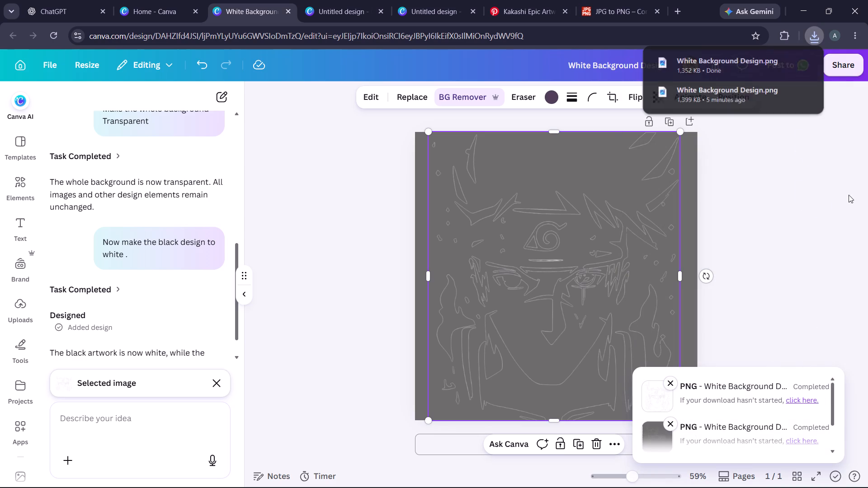
Move the downloaded White Background Design file from the Downloads folder to New Volume (F:).
left_click(781, 65)
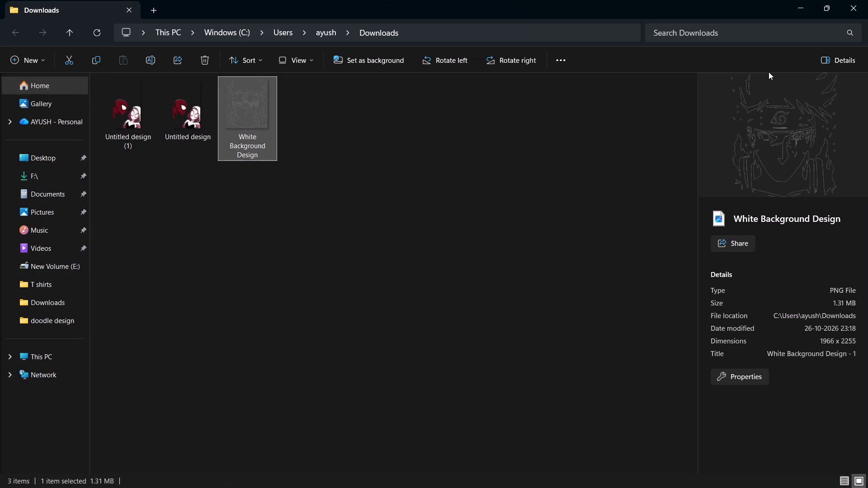
right_click(216, 122)
left_click(358, 103)
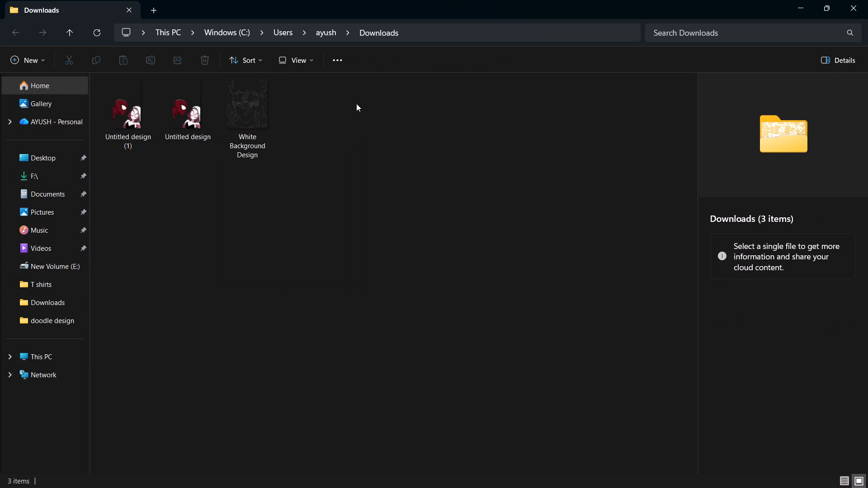
left_click(262, 117)
right_click(260, 117)
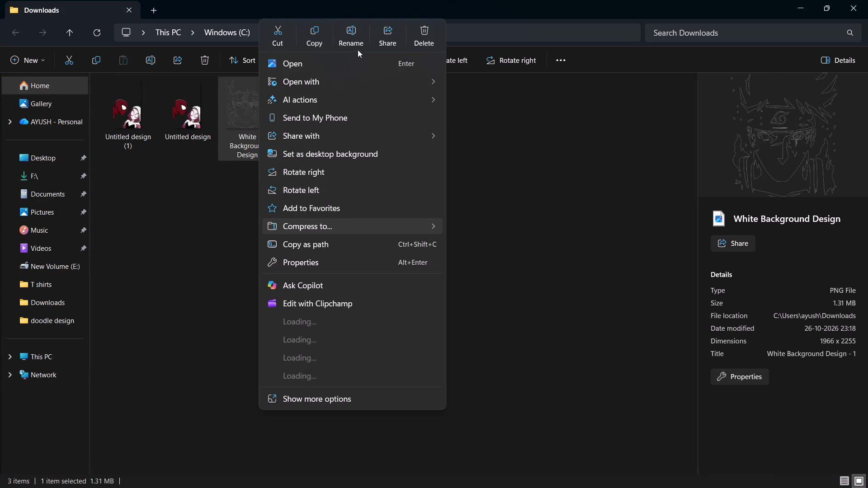
left_click(283, 42)
left_click(52, 358)
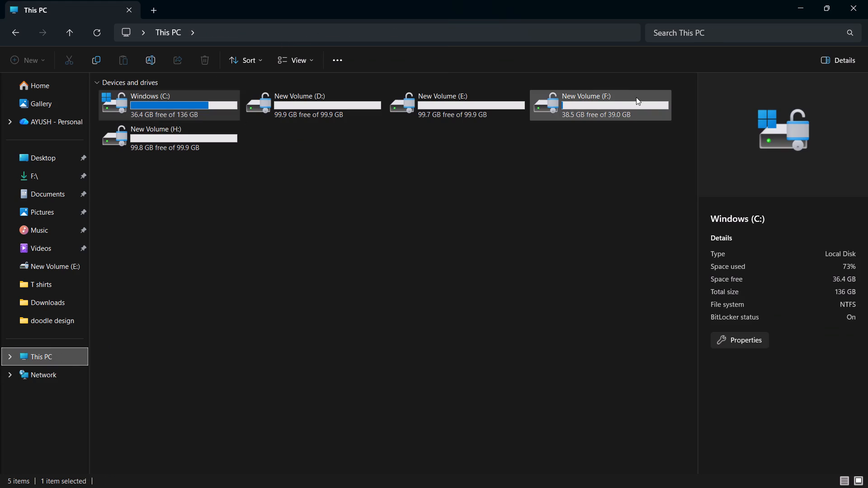
double_click(636, 97)
right_click(629, 213)
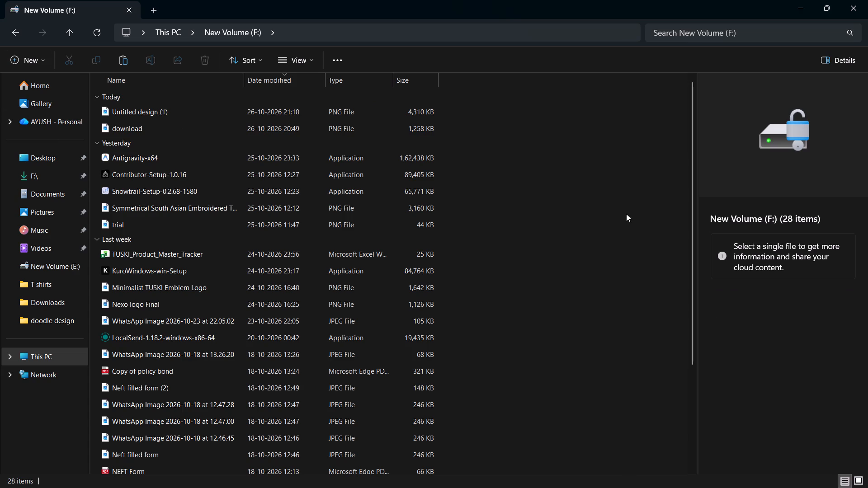
left_click(646, 234)
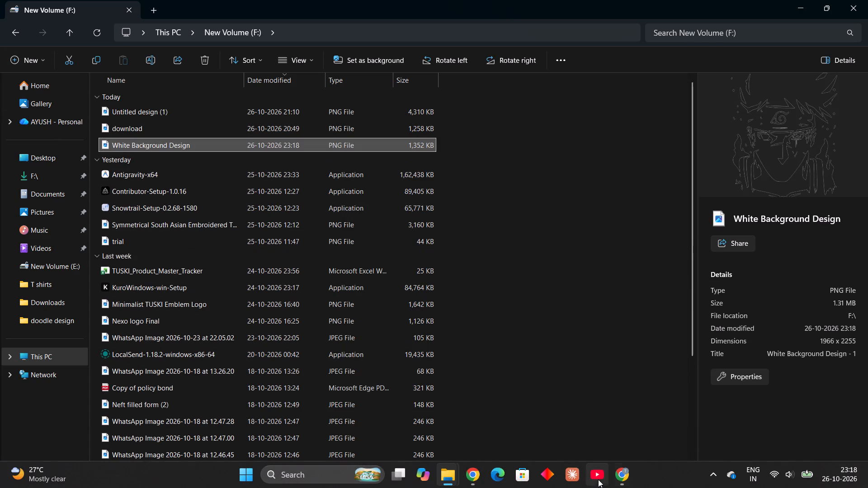
Switch to the Printrove browser window and filter the Naruto template's associated products by the colour Black.
left_click(628, 468)
scroll(423, 286, "down", 2)
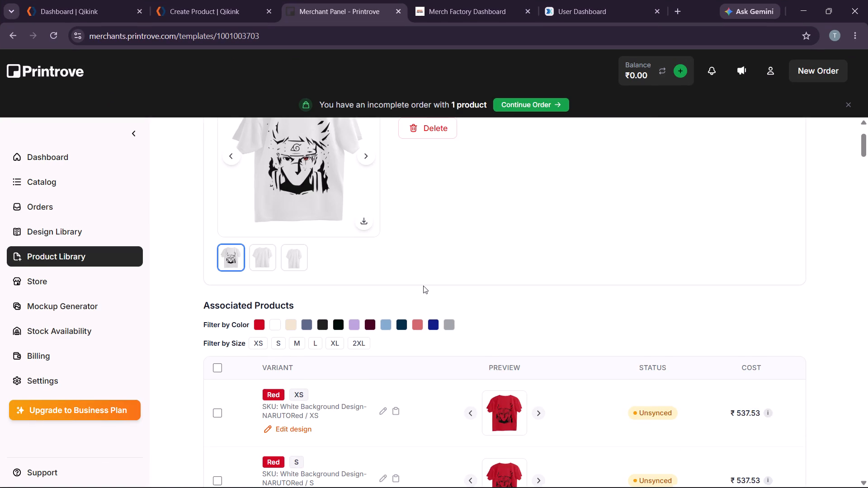
scroll(425, 291, "down", 1)
scroll(275, 277, "up", 3)
scroll(339, 282, "down", 2)
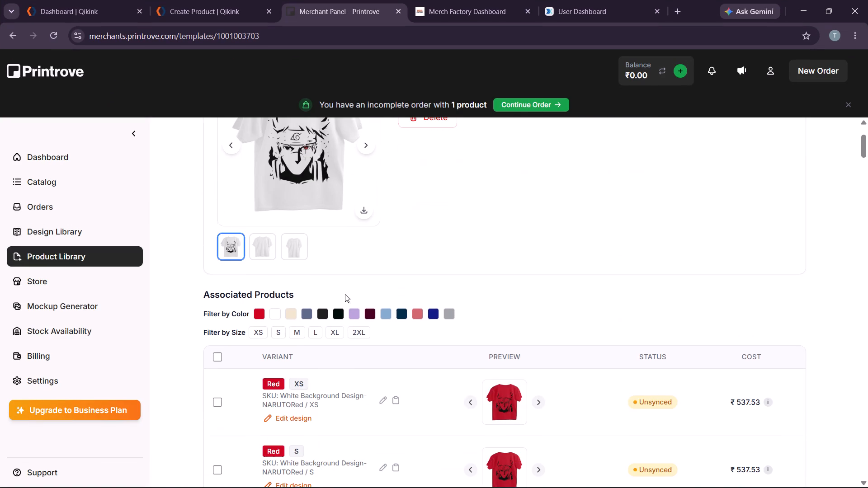
scroll(384, 284, "up", 2)
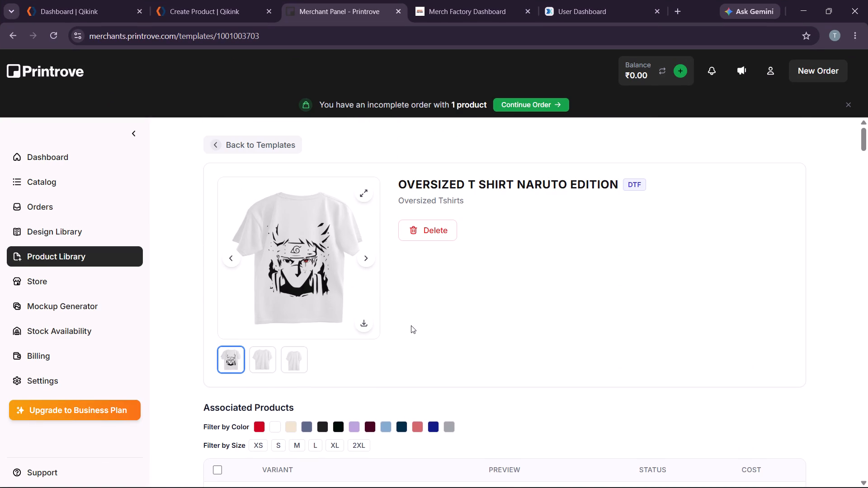
scroll(339, 352, "down", 2)
left_click(325, 310)
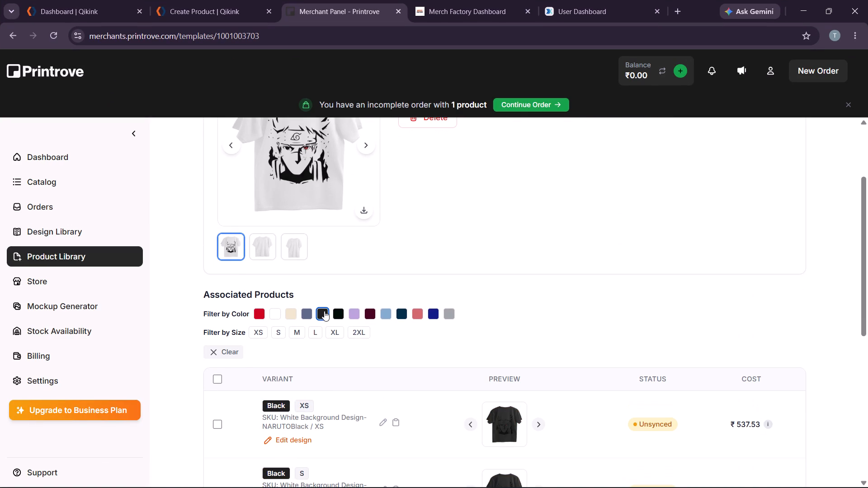
left_click(231, 249)
Select all the listed black variants and open them for a print file change.
scroll(445, 327, "down", 2)
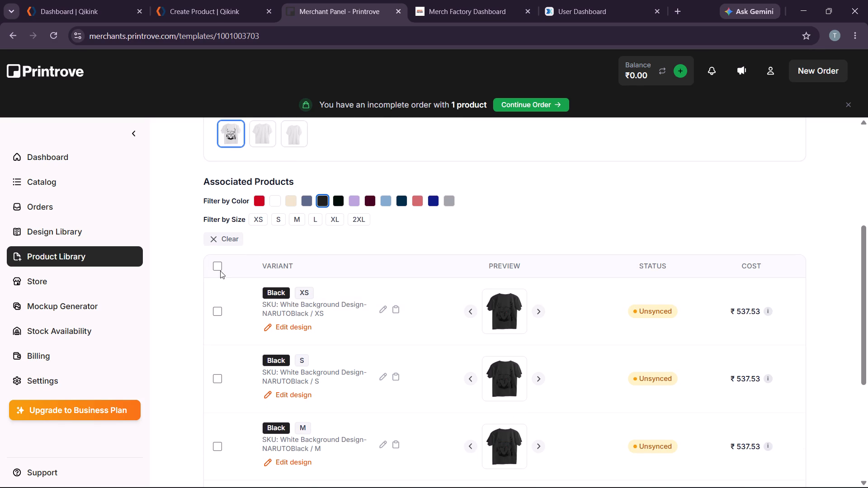
left_click(220, 271)
left_click(218, 267)
left_click(676, 174)
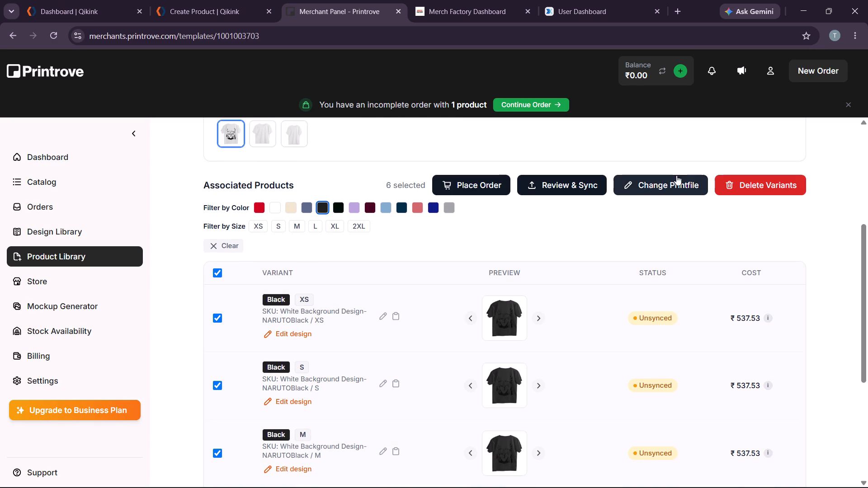
left_click(676, 184)
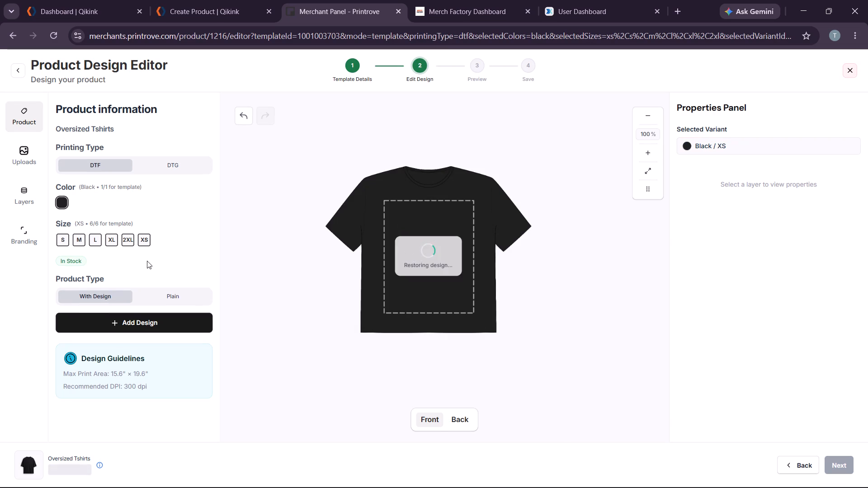
Show the shirt's back side and upload the White Background Design PNG from New Volume (F:) to the design files.
left_click(454, 427)
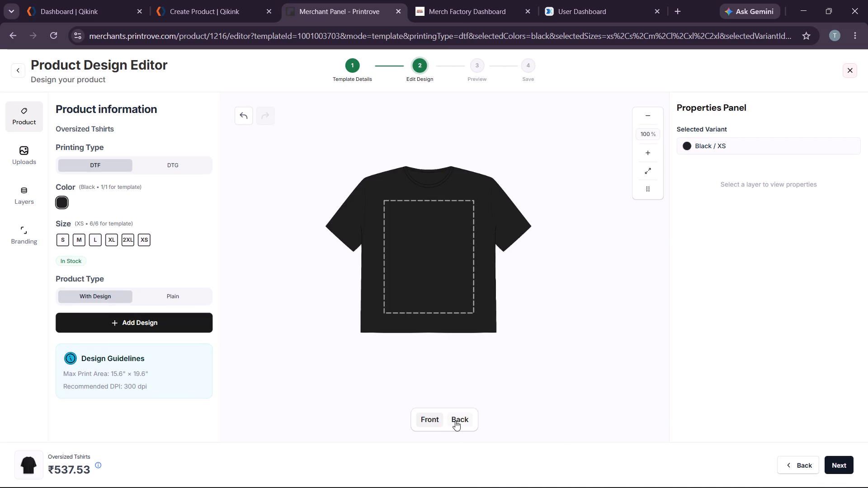
left_click(455, 421)
left_click(21, 160)
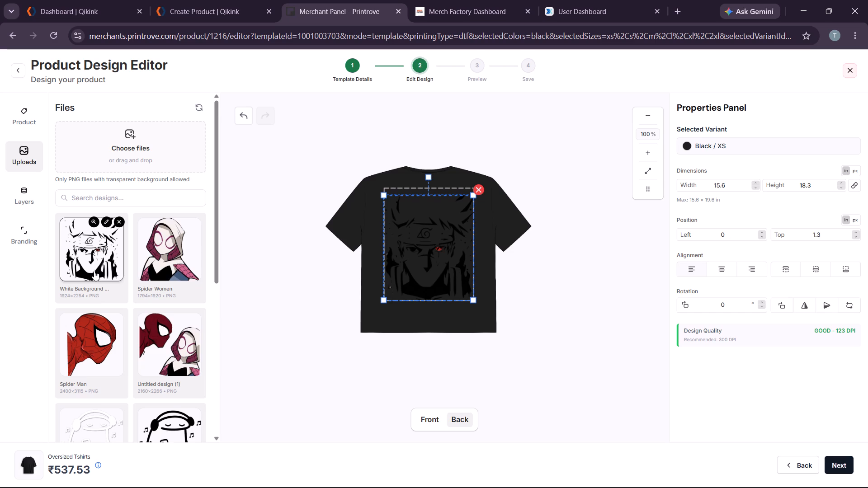
left_click(139, 148)
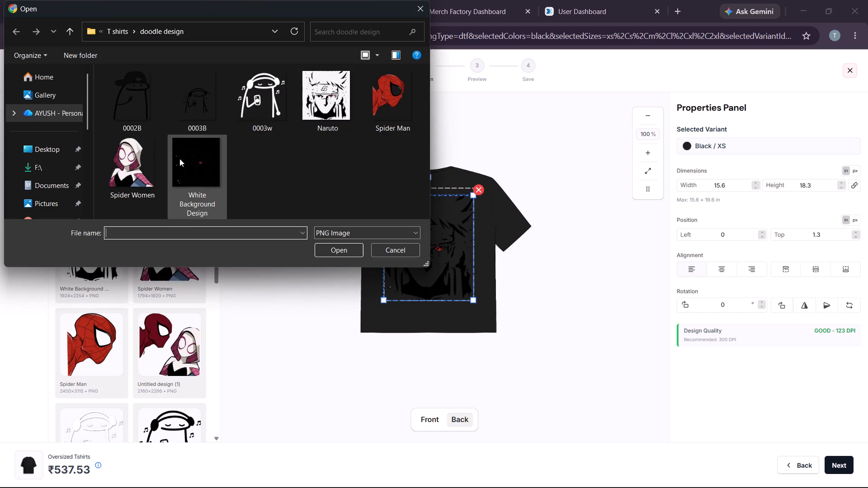
scroll(66, 171, "down", 6)
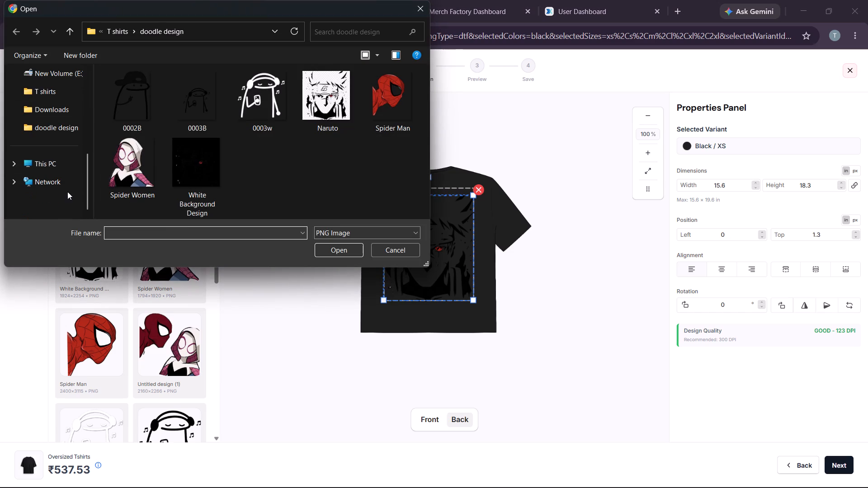
left_click(65, 157)
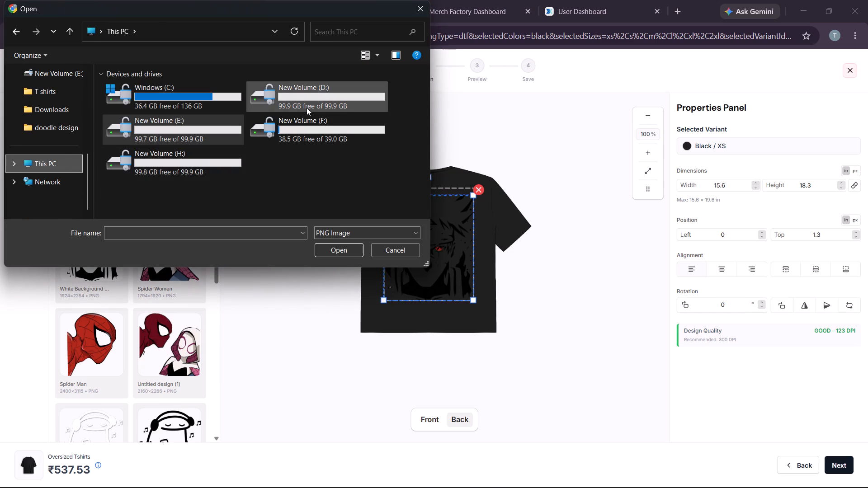
double_click(288, 133)
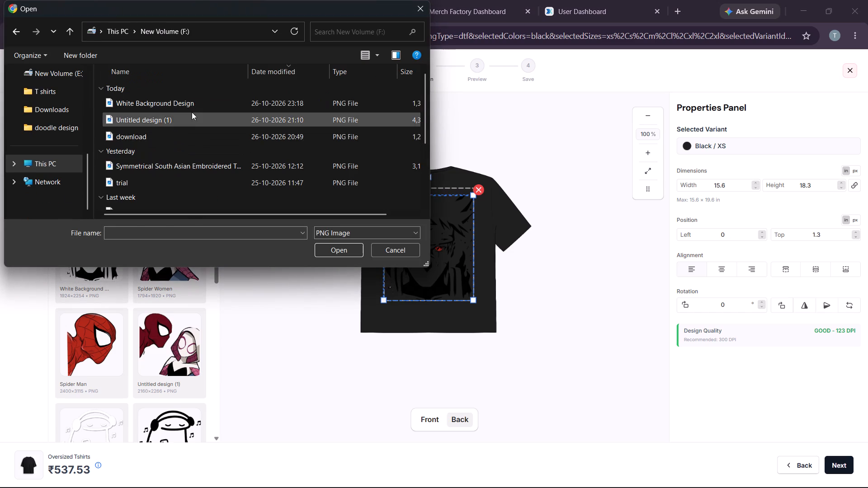
left_click(192, 106)
left_click(345, 248)
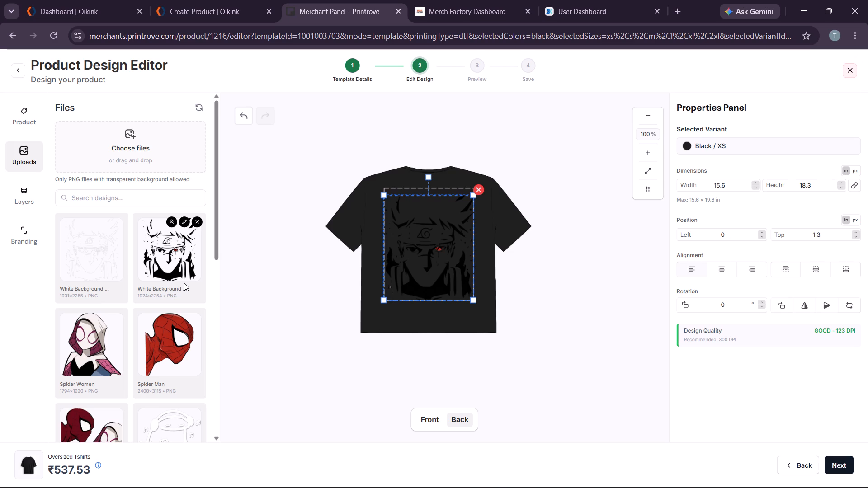
Replace the old black artwork on the shirt's back with the newly uploaded White Background Design.
left_click(105, 265)
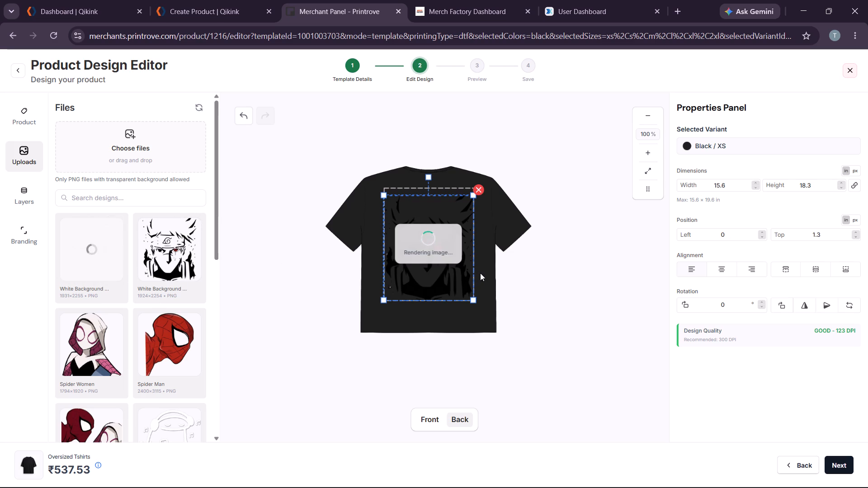
left_click(476, 187)
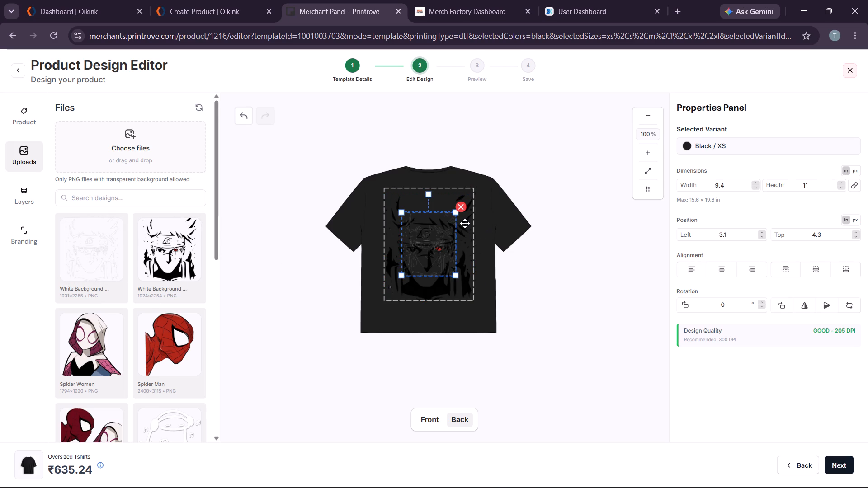
left_click(462, 205)
left_click(450, 235)
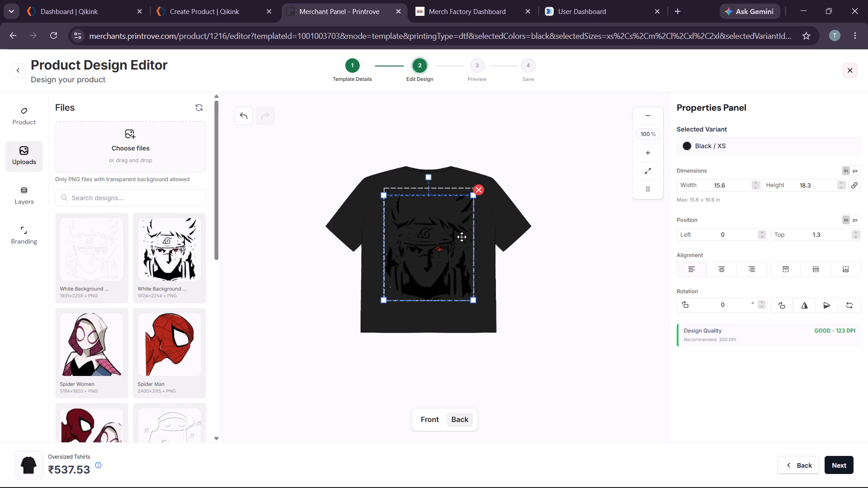
left_click(481, 192)
left_click(88, 262)
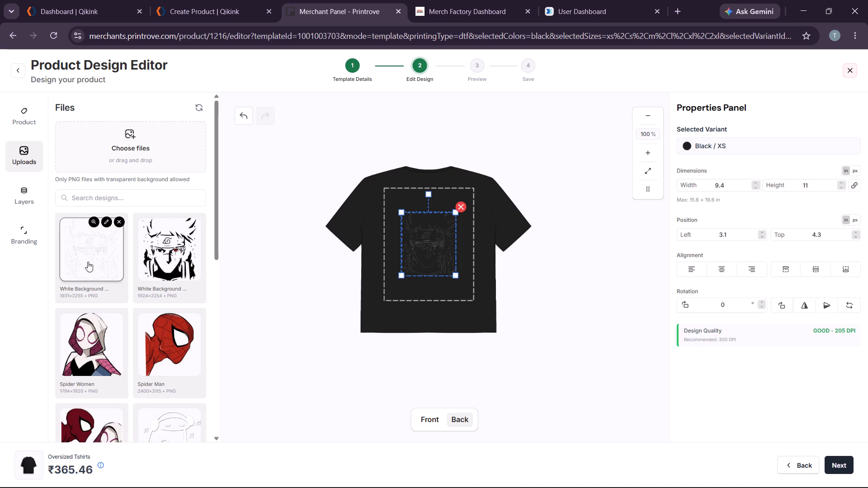
Enlarge the new back design to the print area's full width, about 15.6 × 18.2 in.
left_click(474, 393)
left_click(421, 256)
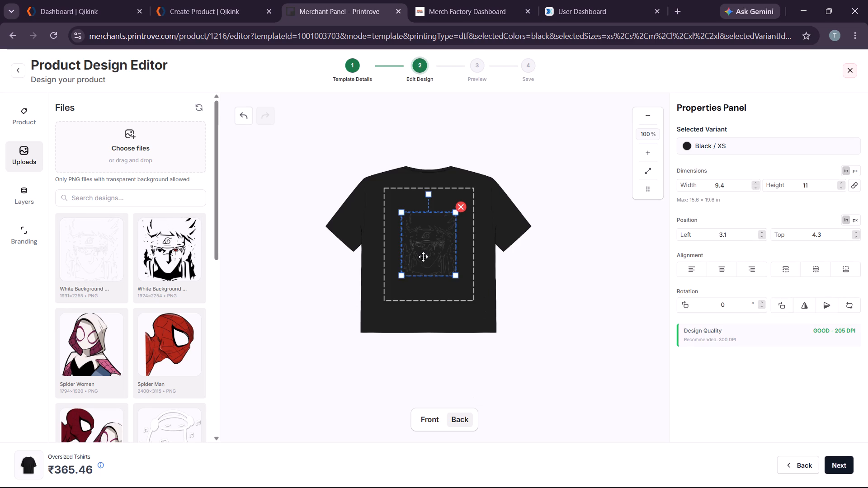
left_click(435, 267)
left_click_drag(455, 274, 489, 311)
left_click(535, 294)
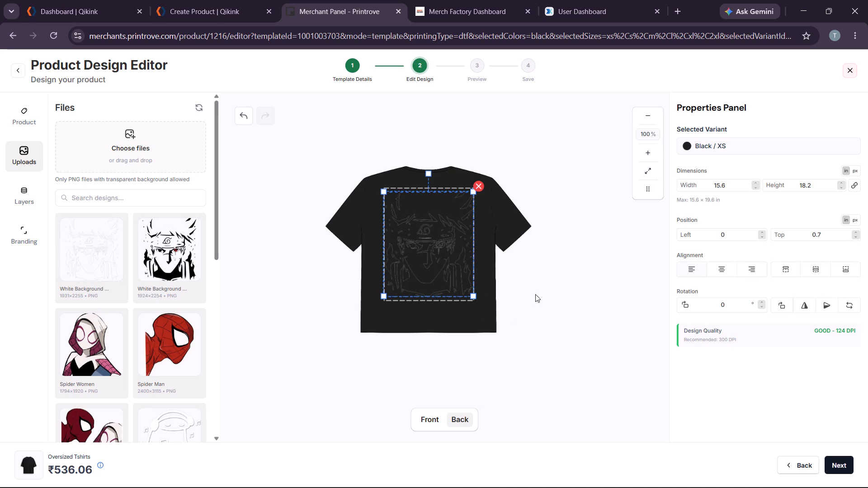
Permanently remove the newly uploaded White Background Design from the design library.
left_click(442, 271)
left_click(480, 179)
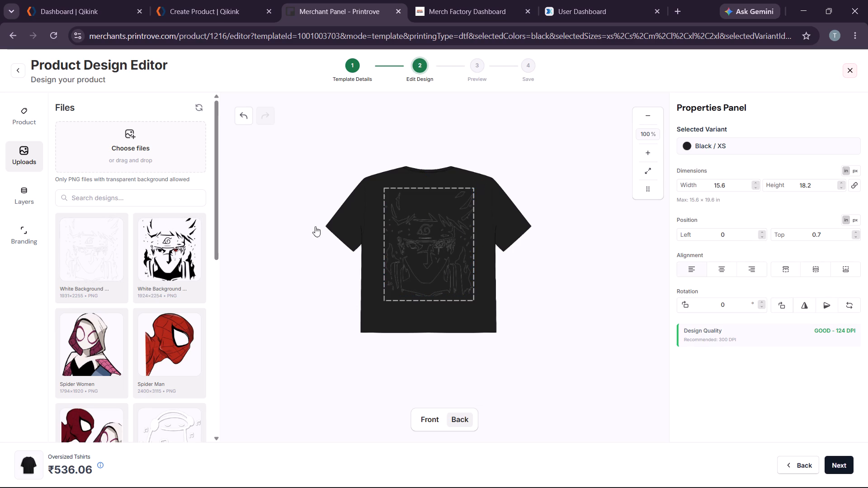
left_click(118, 221)
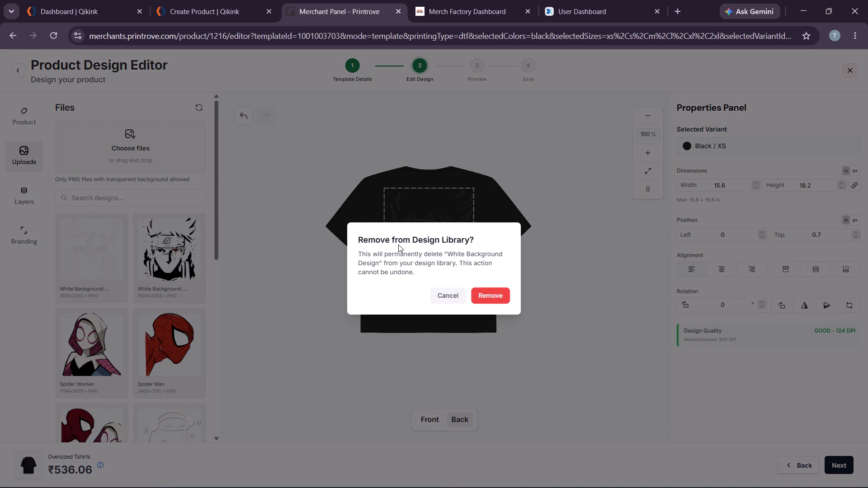
left_click(503, 296)
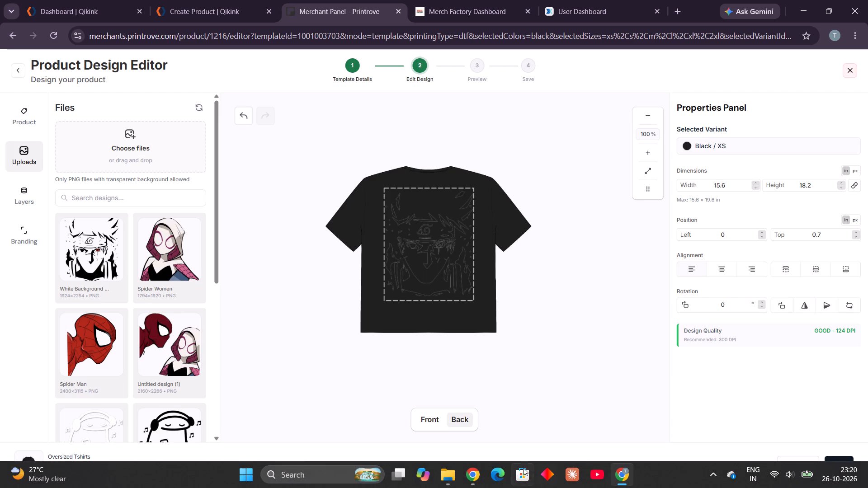
Switch to the Canva window and undo the most recent edits to the White Background Design artwork.
left_click(473, 484)
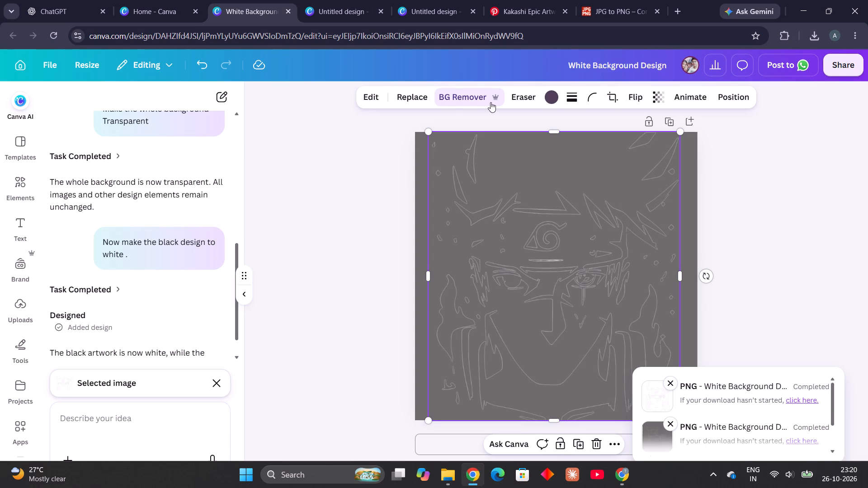
left_click(286, 175)
left_click(516, 194)
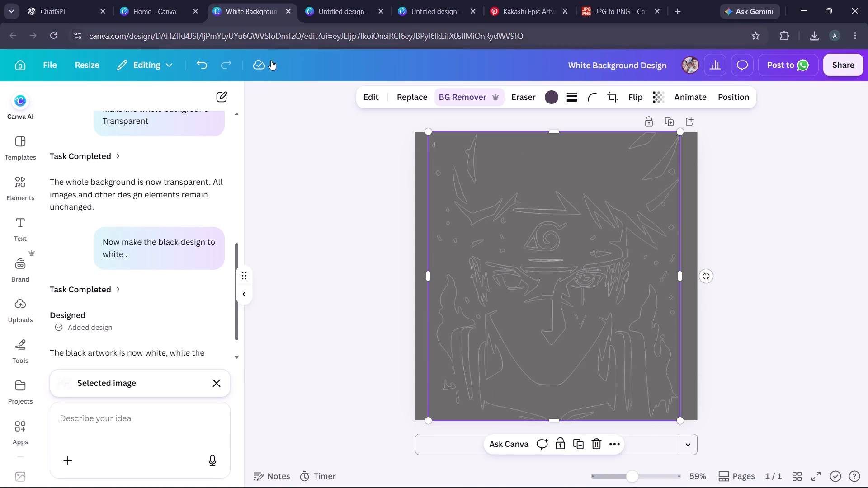
triple_click(206, 69)
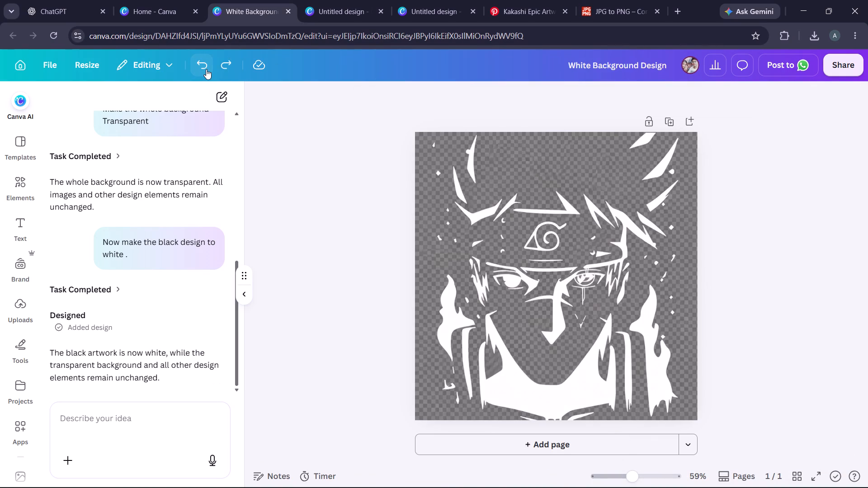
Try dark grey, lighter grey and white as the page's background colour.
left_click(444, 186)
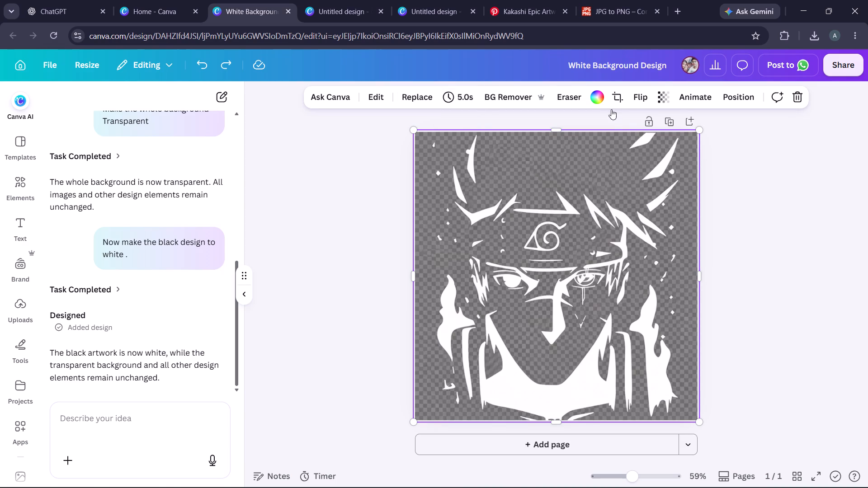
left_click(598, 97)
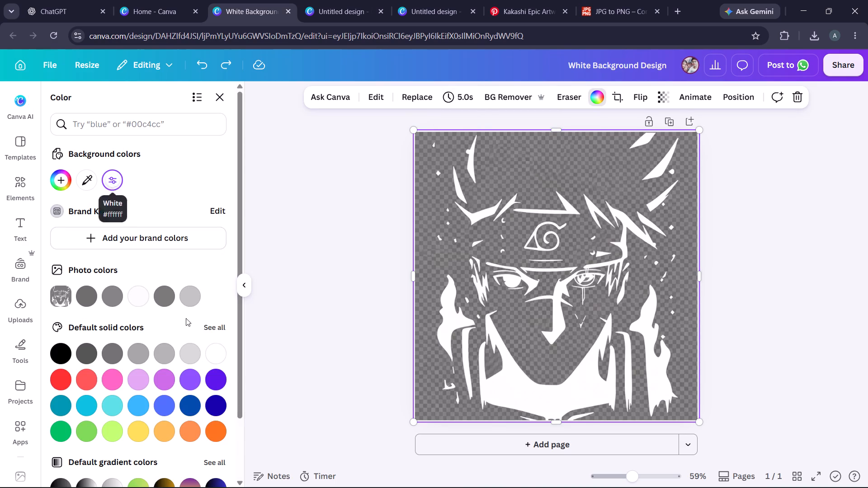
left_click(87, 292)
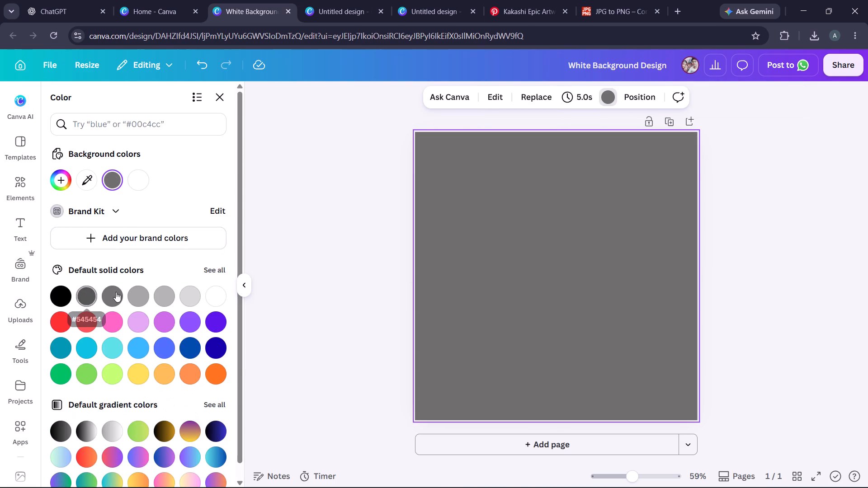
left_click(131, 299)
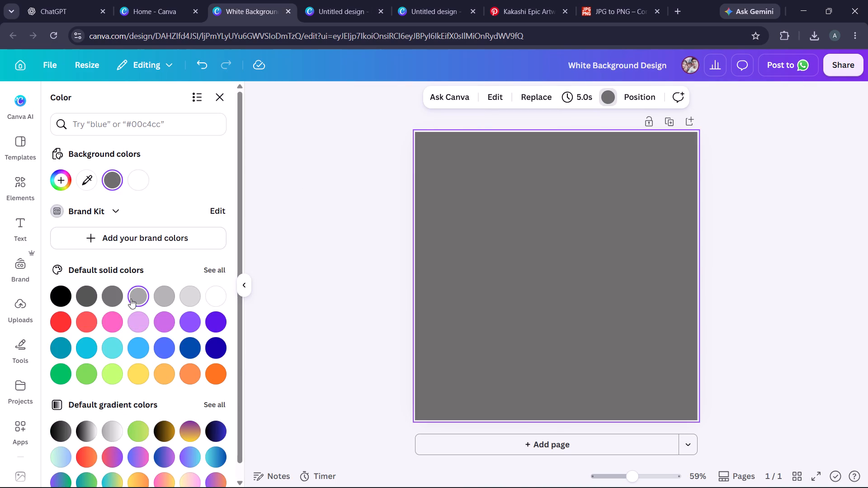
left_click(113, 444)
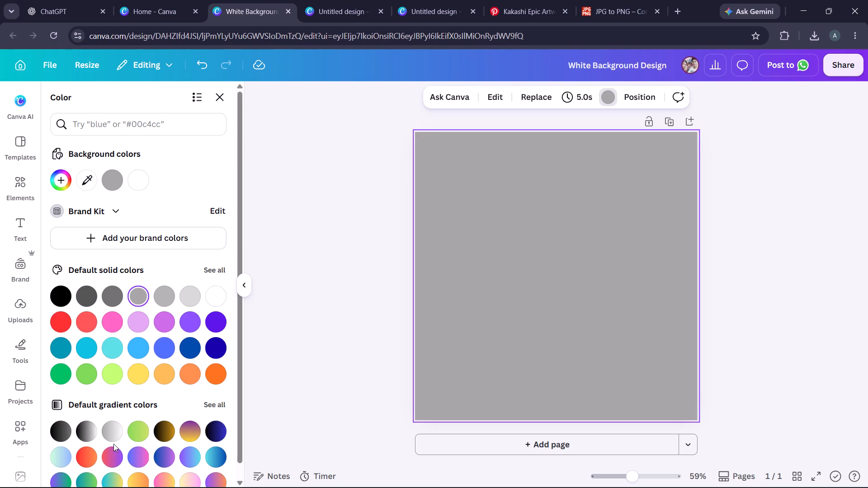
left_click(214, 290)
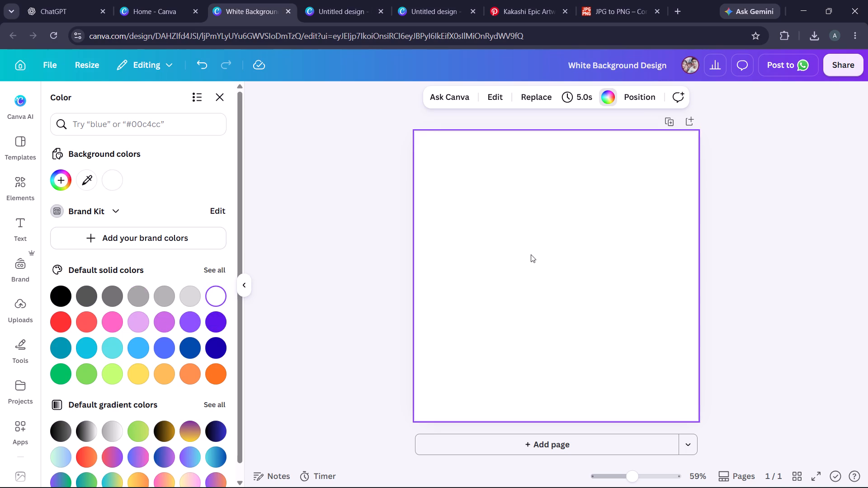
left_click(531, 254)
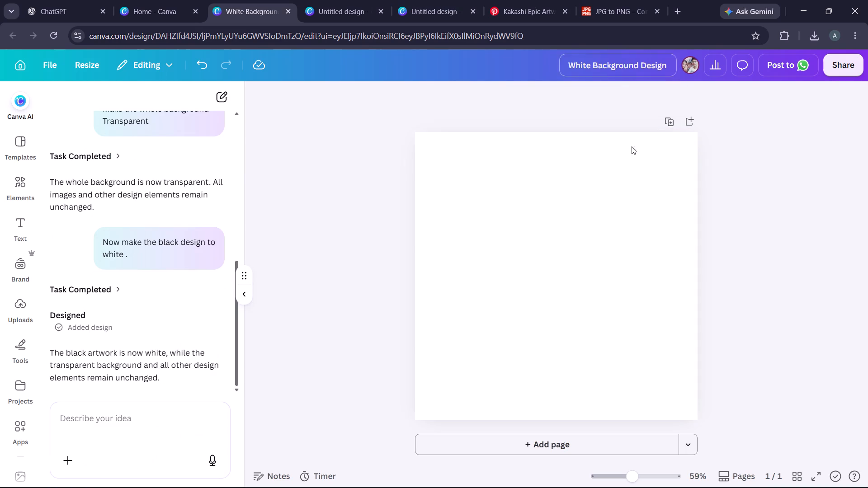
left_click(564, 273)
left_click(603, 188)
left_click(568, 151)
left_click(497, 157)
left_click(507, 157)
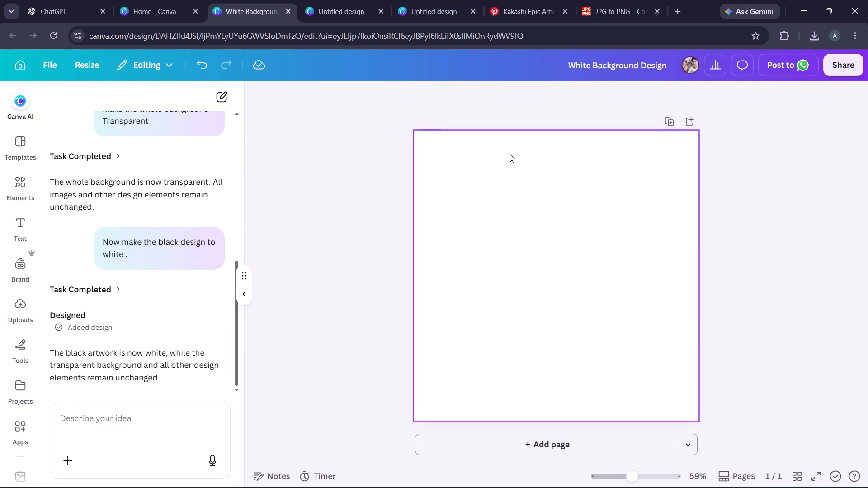
Undo the background colour changes and the earlier edits, back to the original black Naruto artwork on white.
triple_click(198, 64)
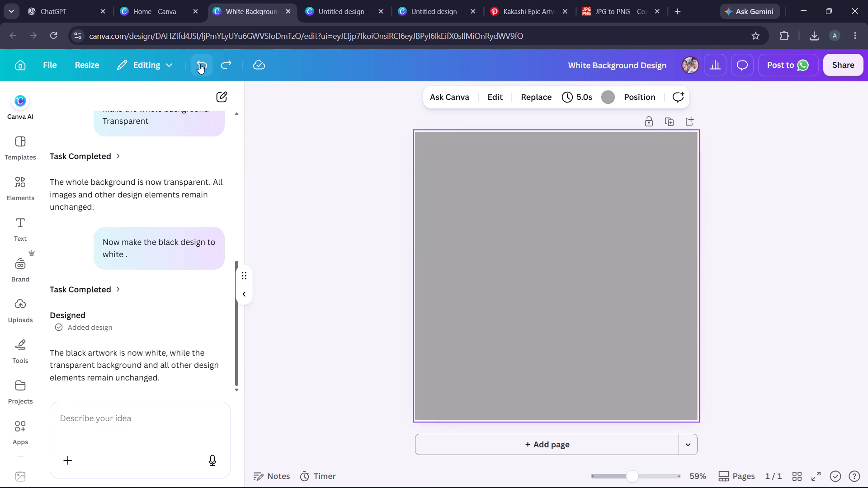
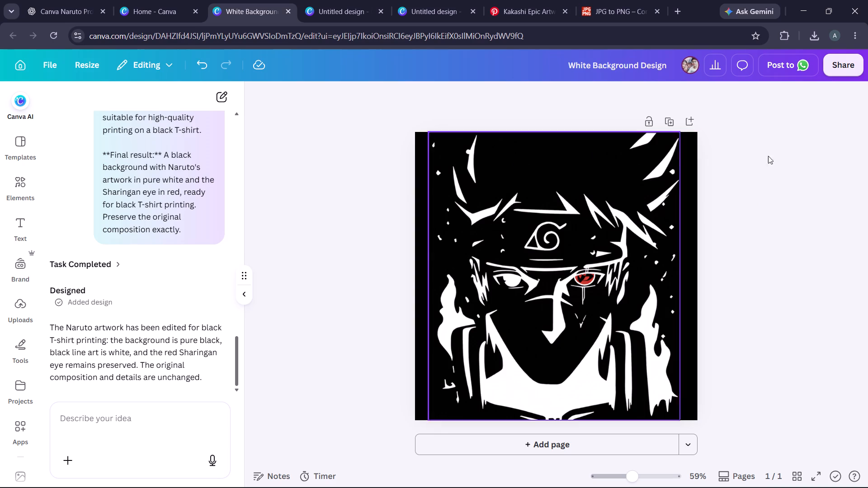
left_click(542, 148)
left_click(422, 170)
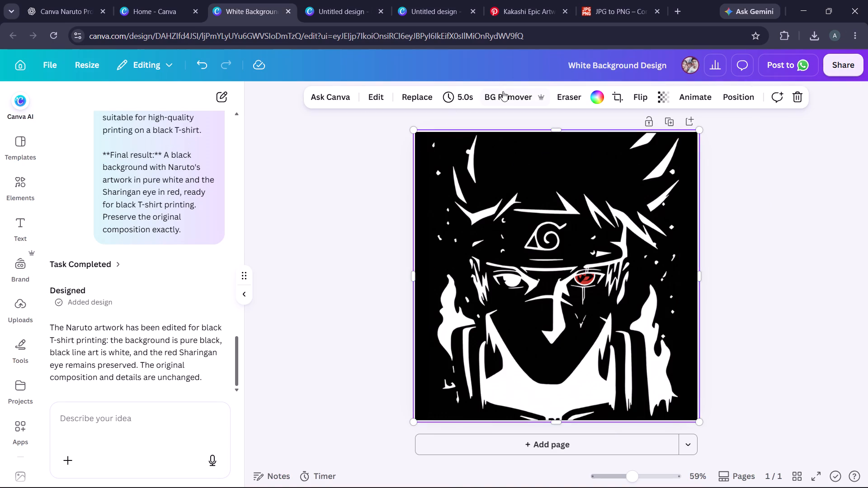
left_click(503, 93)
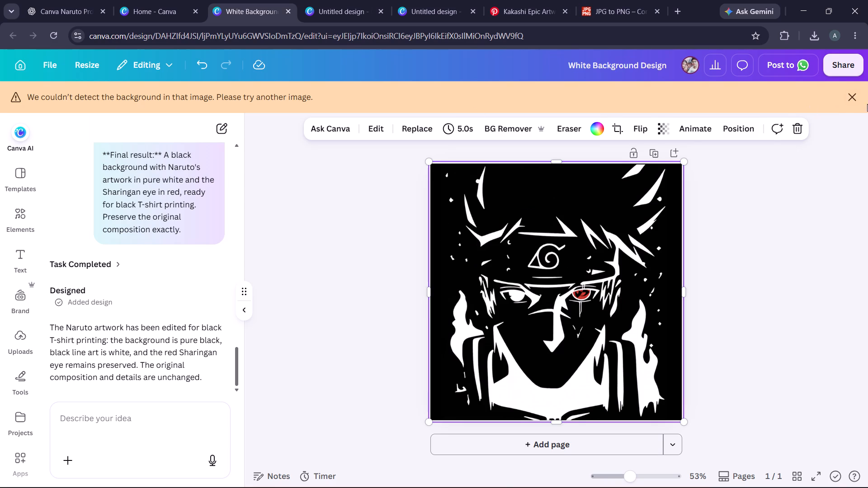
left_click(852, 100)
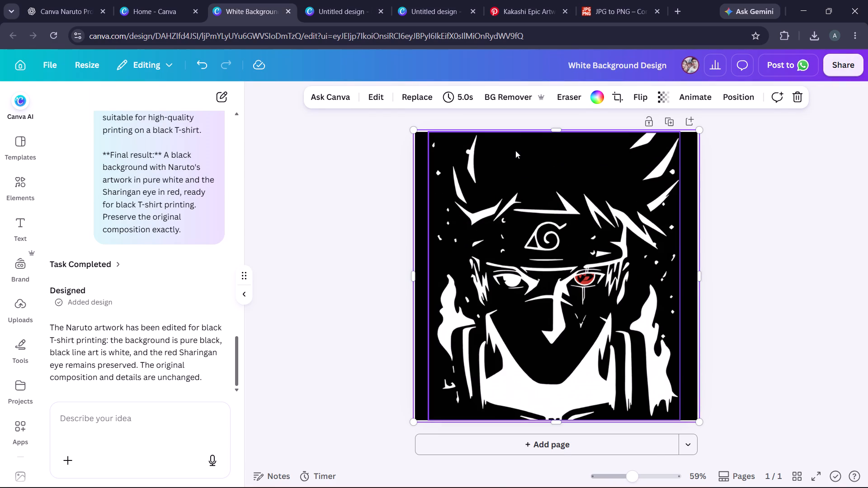
Download the Naruto design as a high-quality PNG with a transparent background.
left_click(859, 67)
left_click(666, 340)
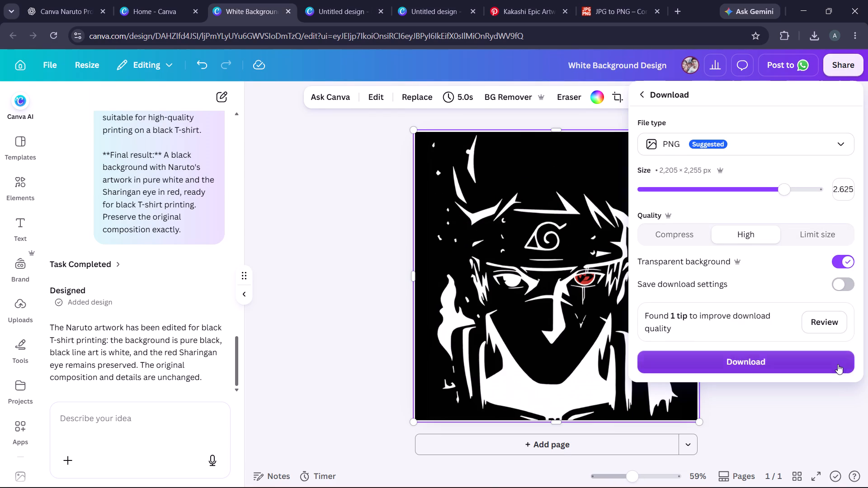
left_click(836, 363)
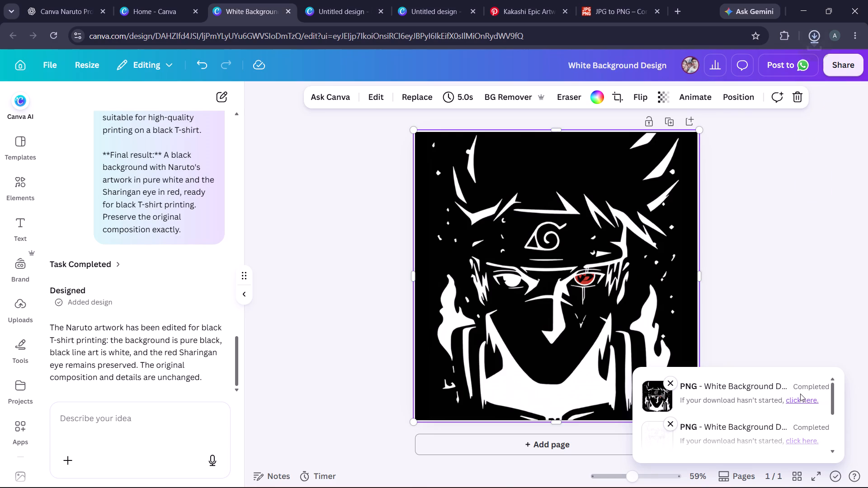
Show the downloaded White Background Design file in the Downloads folder.
left_click(781, 61)
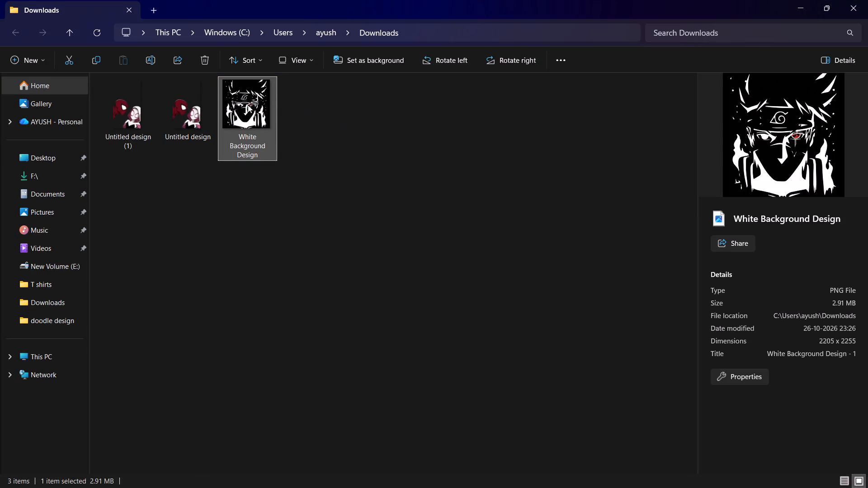
left_click(366, 114)
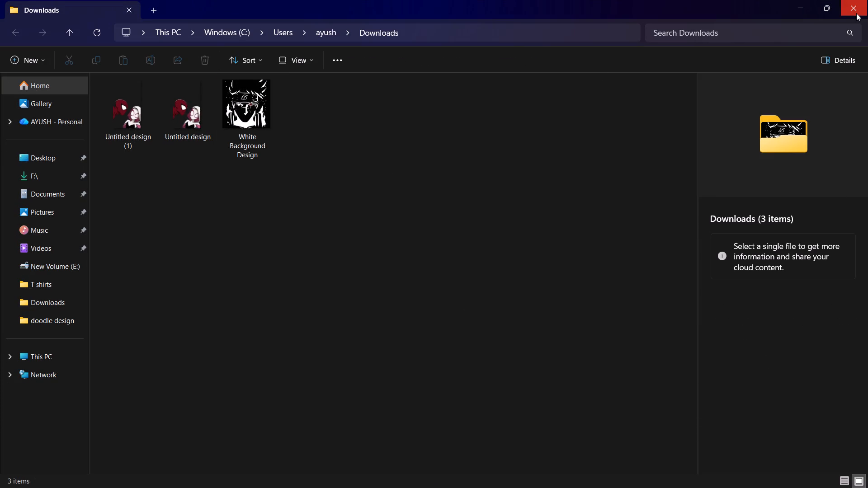
Switch to Printrove's Product Design Editor and delete the old Naruto artwork from the T-shirt's back.
left_click(610, 478)
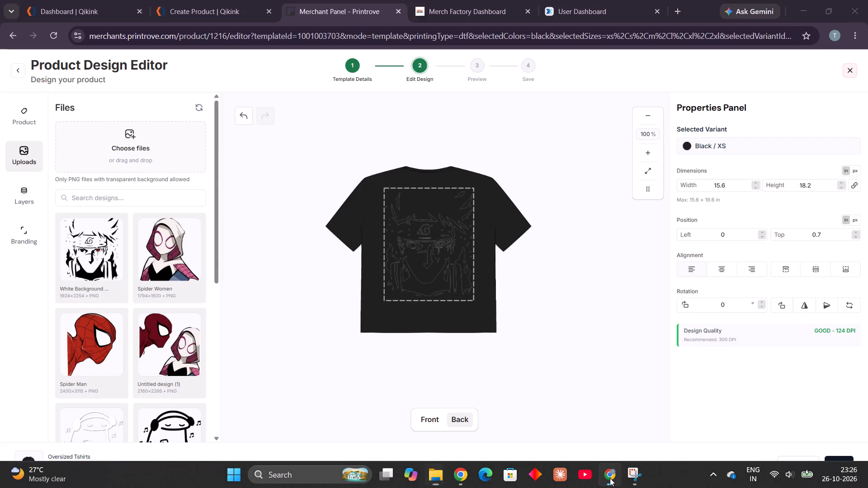
left_click(446, 262)
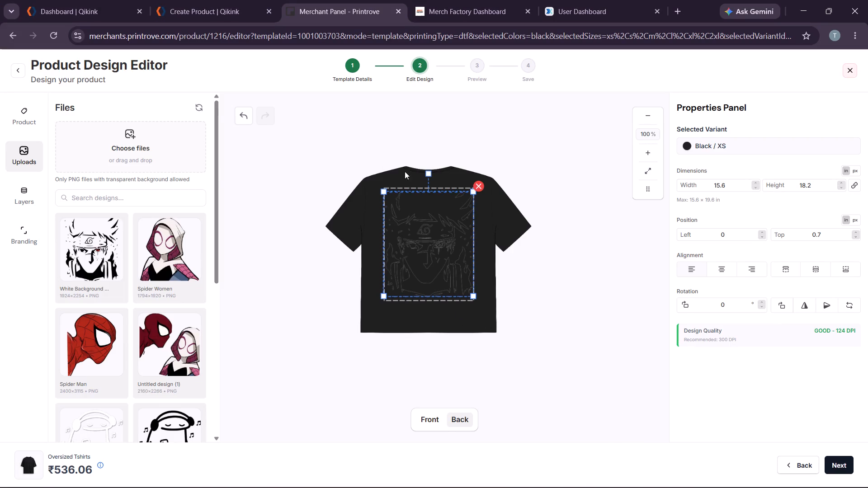
left_click(476, 186)
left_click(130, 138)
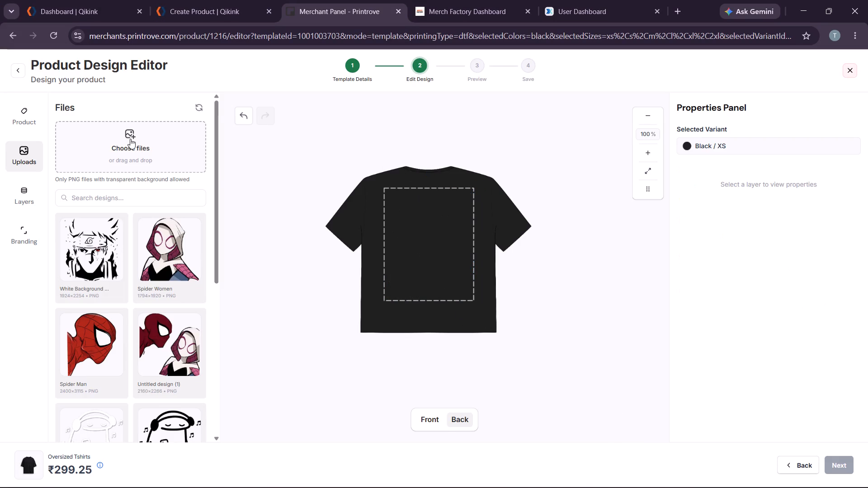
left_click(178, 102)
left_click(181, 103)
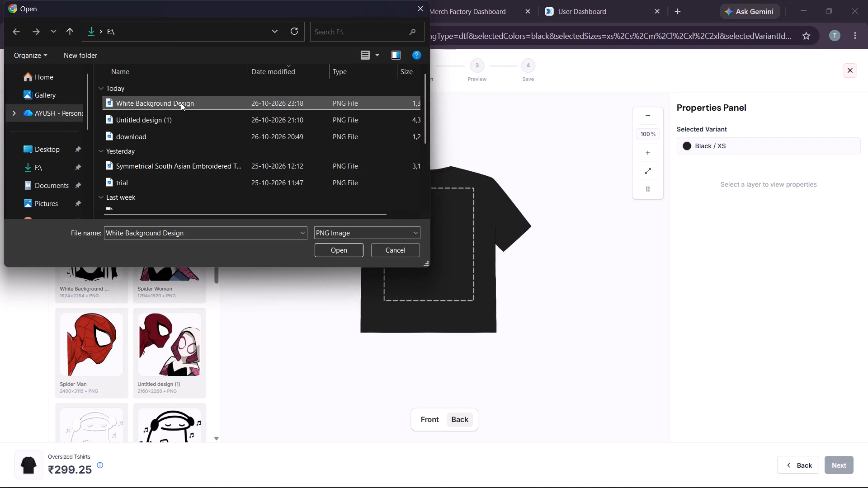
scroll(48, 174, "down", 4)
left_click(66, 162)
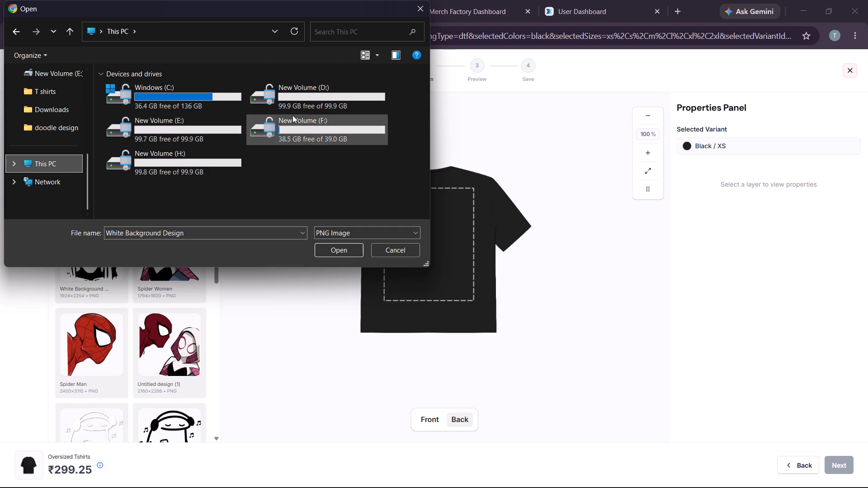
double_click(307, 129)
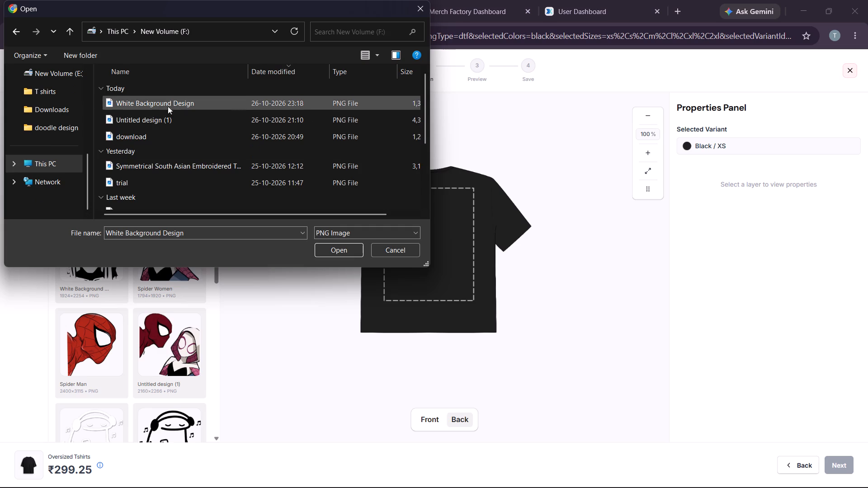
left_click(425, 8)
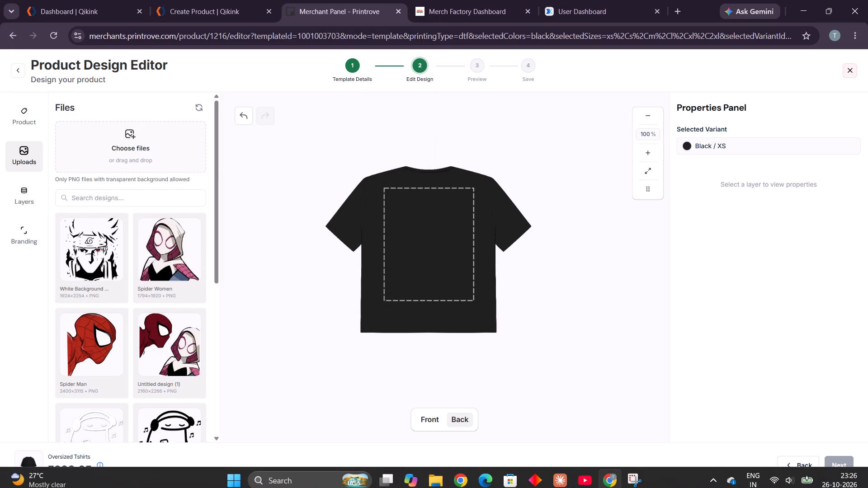
Move the downloaded White Background Design PNG from Downloads to drive F:, replacing the existing file of the same name.
left_click(460, 481)
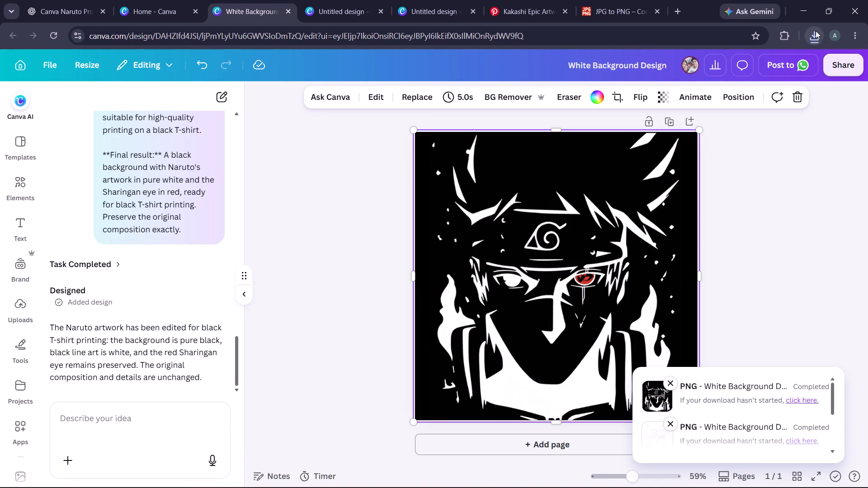
left_click(815, 33)
left_click(774, 88)
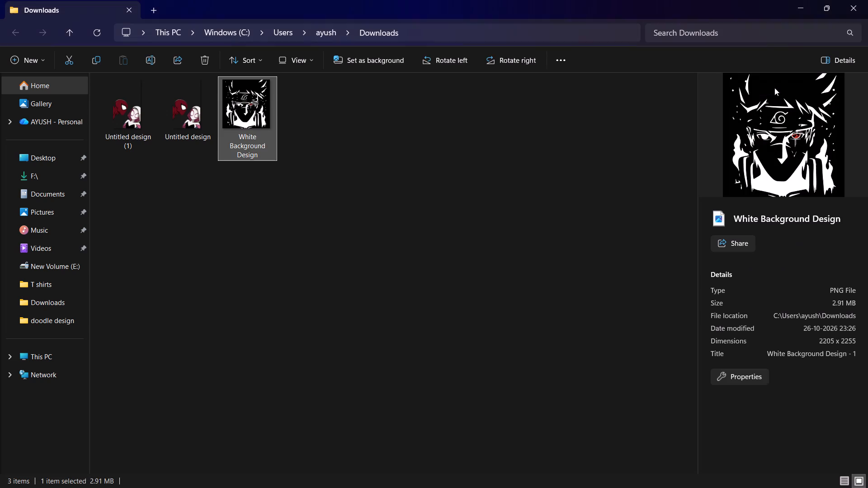
right_click(247, 113)
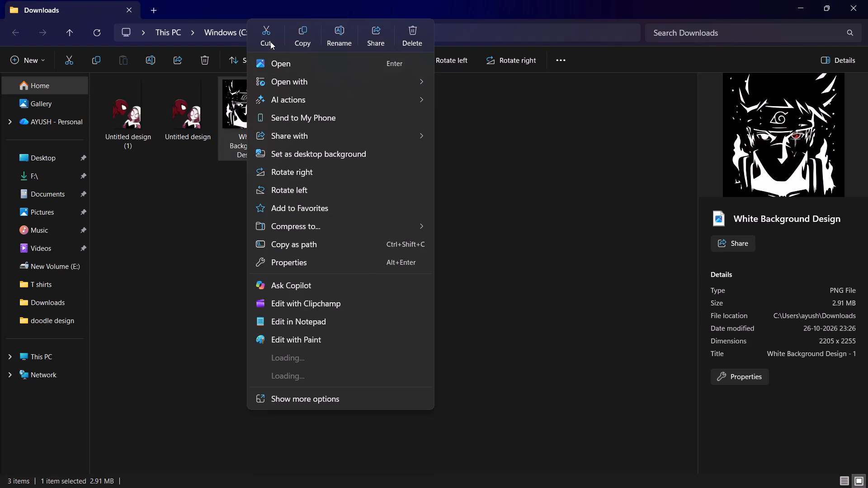
left_click(270, 42)
left_click(269, 33)
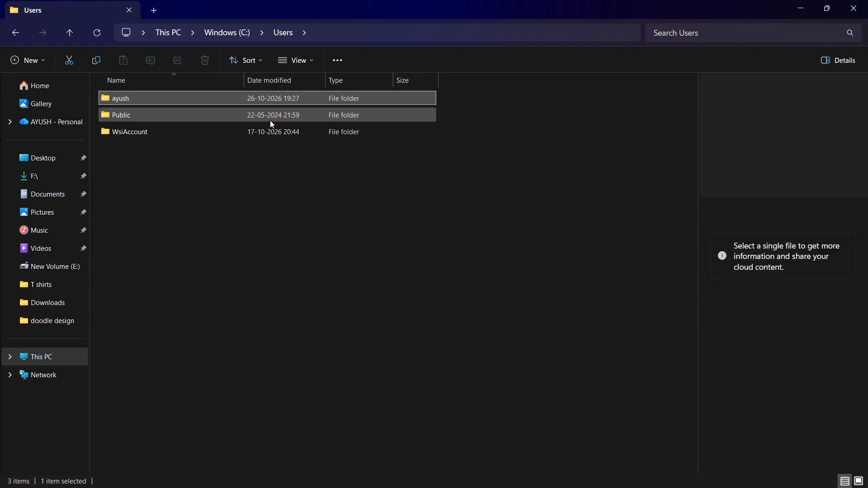
left_click(60, 353)
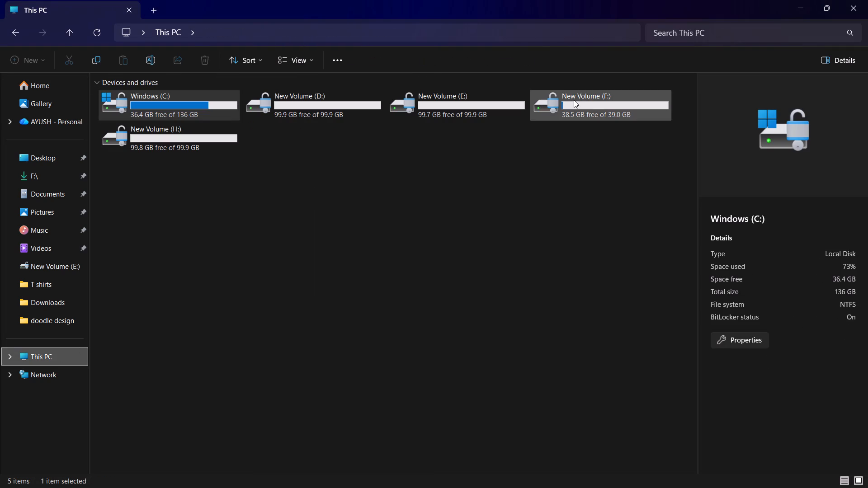
left_click(574, 100)
left_click(571, 102)
double_click(558, 109)
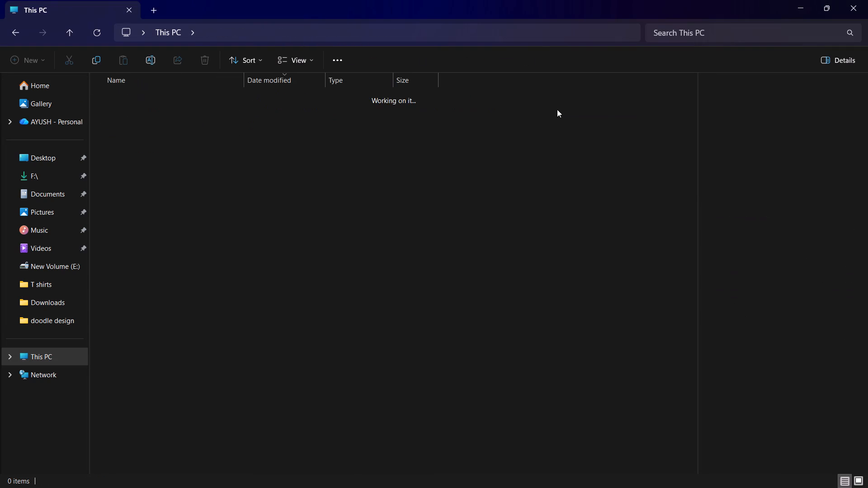
right_click(573, 138)
left_click(591, 145)
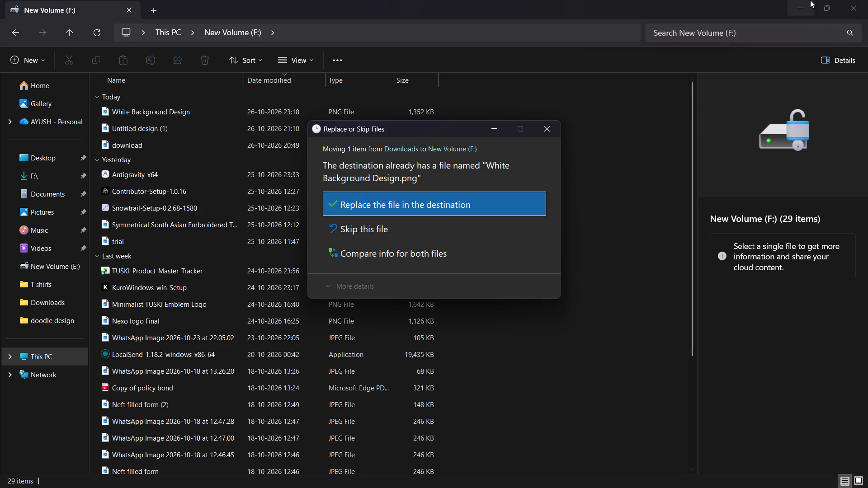
left_click(454, 206)
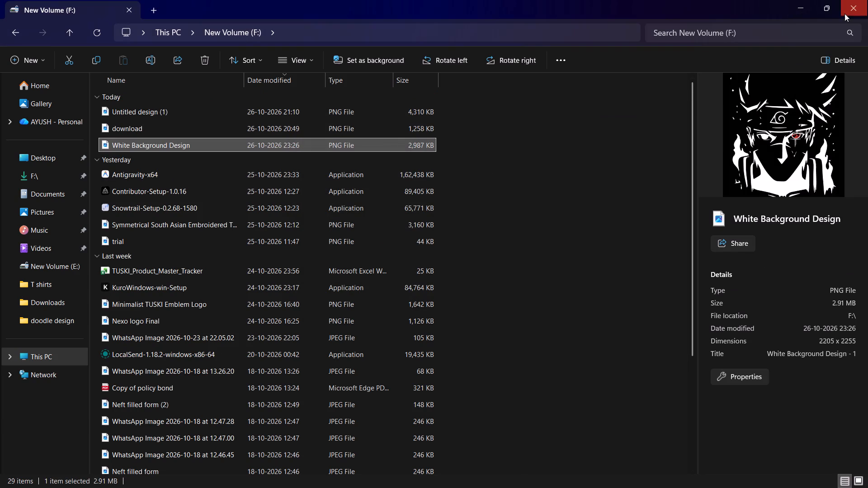
left_click(795, 9)
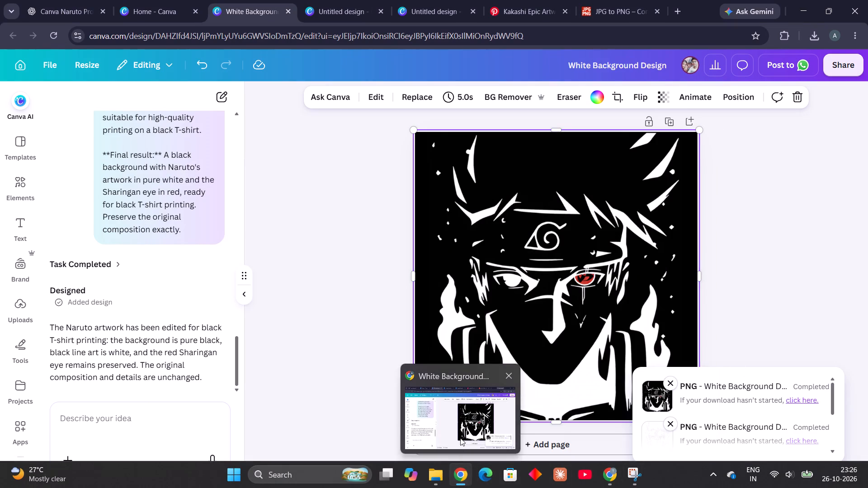
Switch to Printrove and upload White Background Design from drive F: to the design files.
left_click(459, 435)
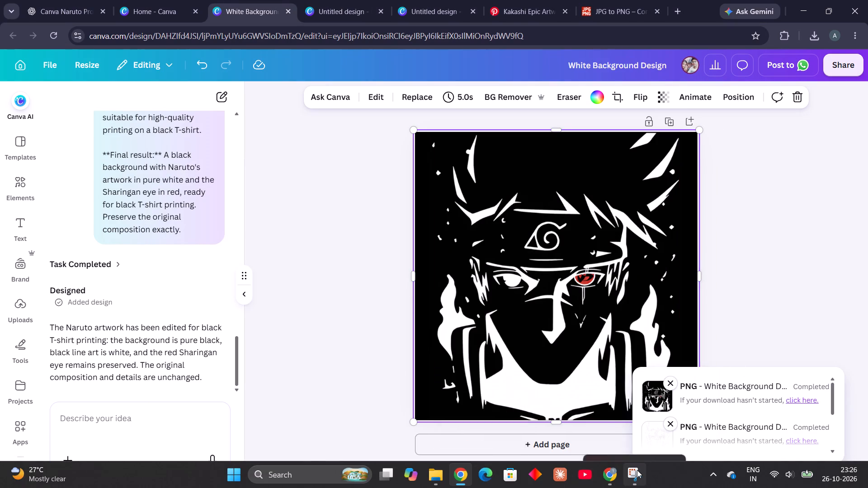
left_click(620, 473)
left_click(165, 157)
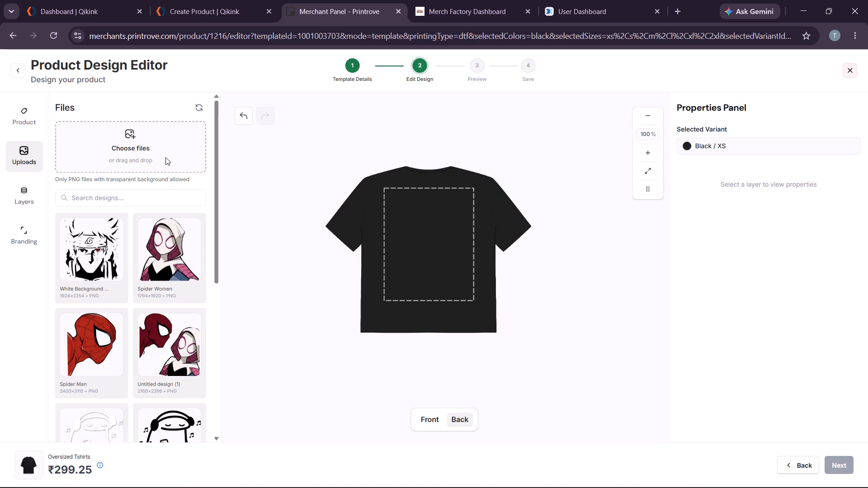
left_click(149, 104)
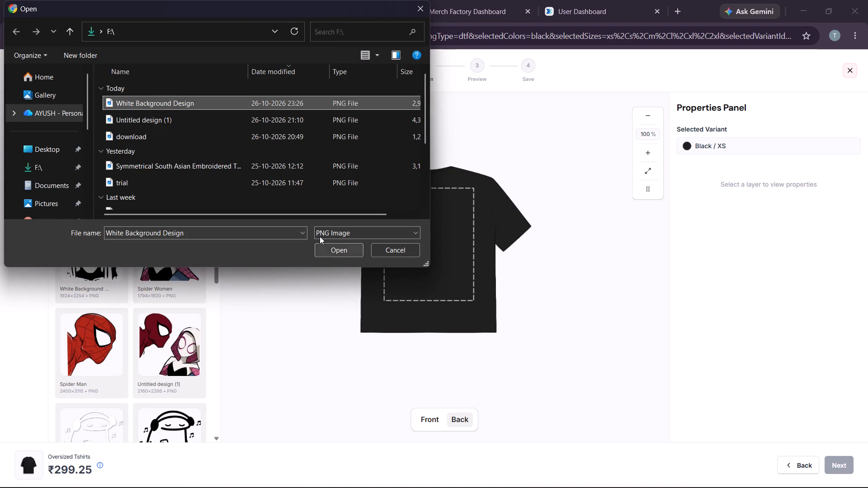
scroll(94, 203, "down", 4)
left_click(349, 248)
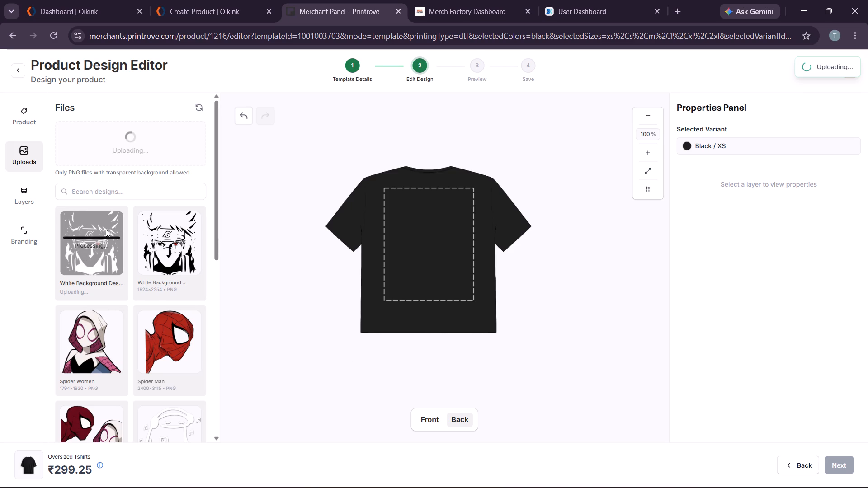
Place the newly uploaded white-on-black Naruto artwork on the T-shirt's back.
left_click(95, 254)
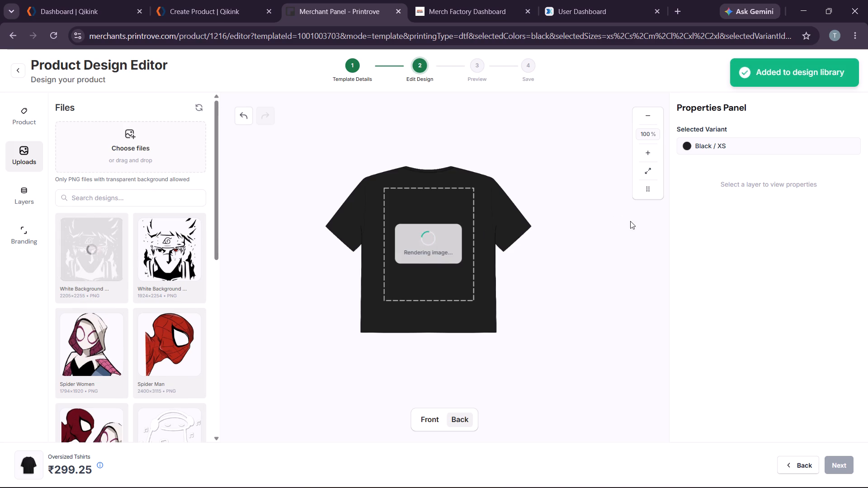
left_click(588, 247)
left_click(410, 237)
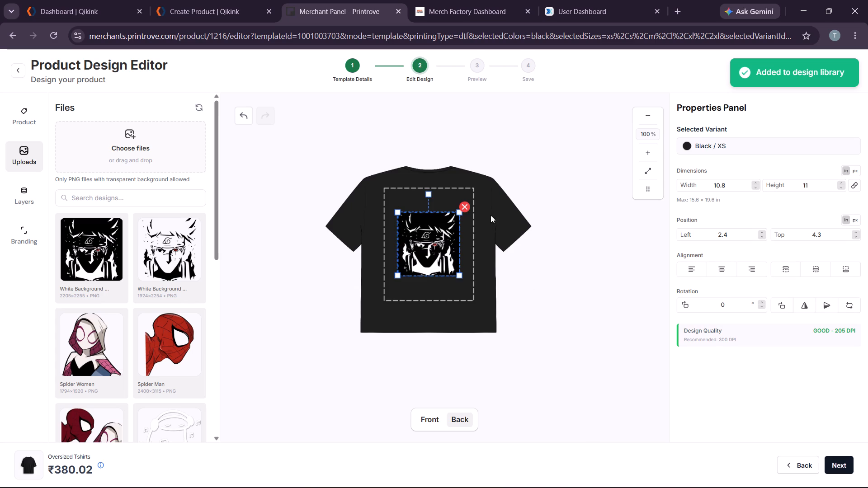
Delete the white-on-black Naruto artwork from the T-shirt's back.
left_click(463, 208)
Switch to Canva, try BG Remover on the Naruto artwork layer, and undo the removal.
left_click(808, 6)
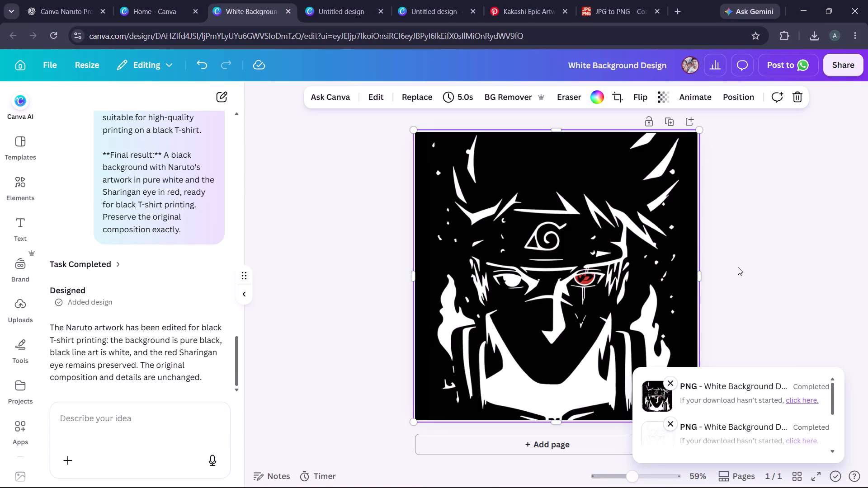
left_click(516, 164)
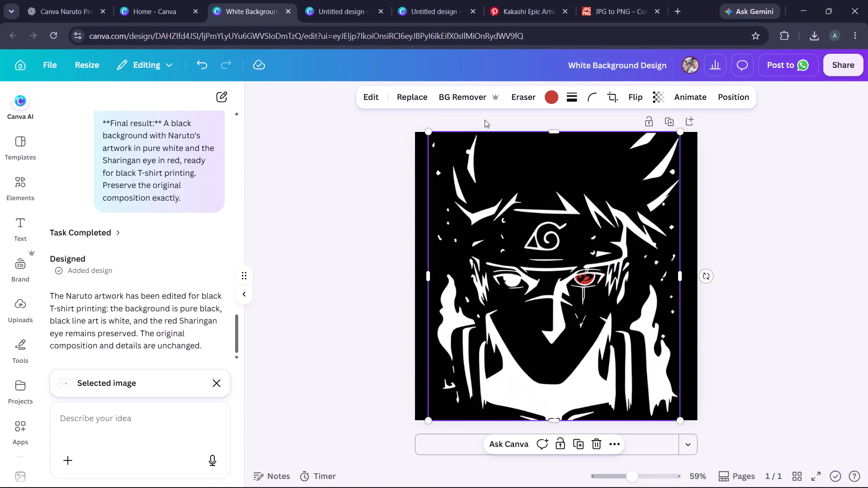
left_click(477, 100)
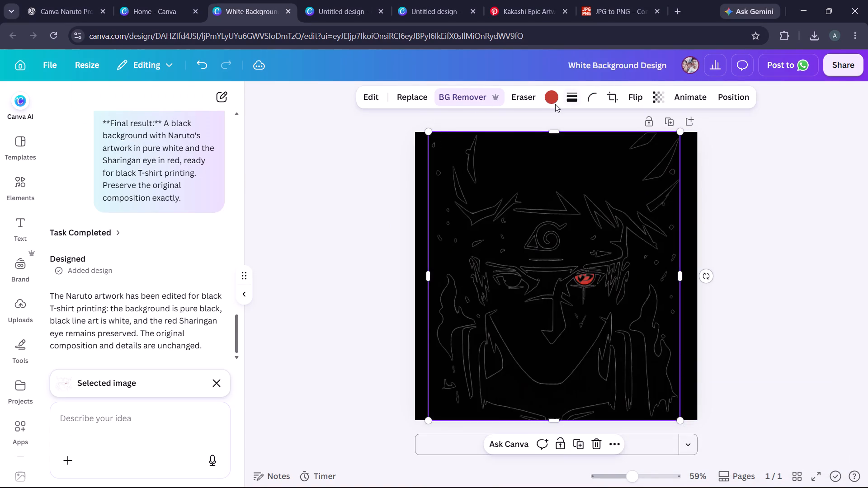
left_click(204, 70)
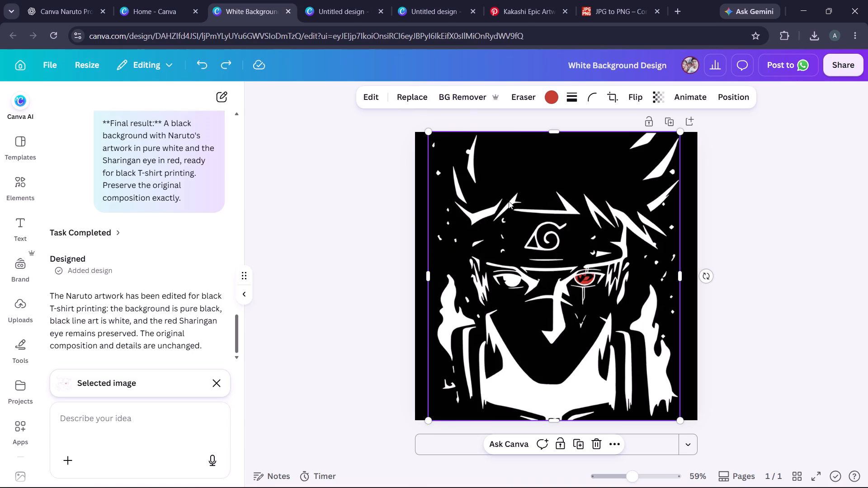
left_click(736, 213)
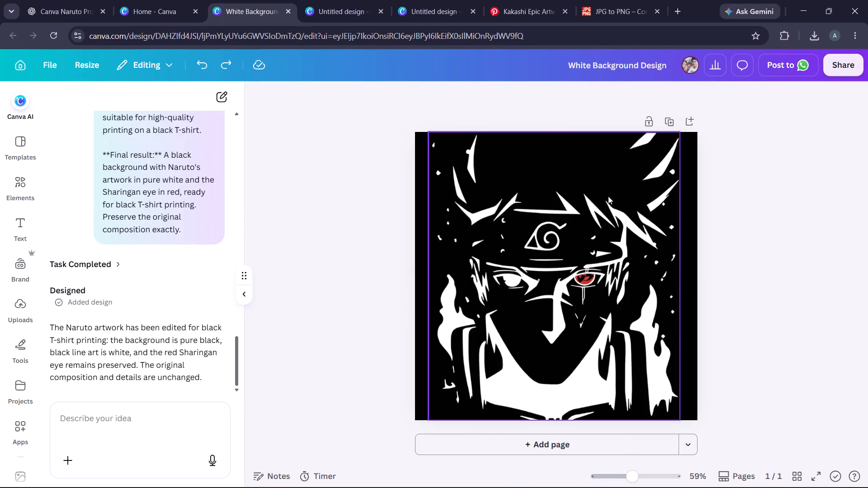
Download only the selected Naruto artwork layer as a high-quality PNG at size 2.75 with a transparent background.
left_click(563, 160)
right_click(566, 159)
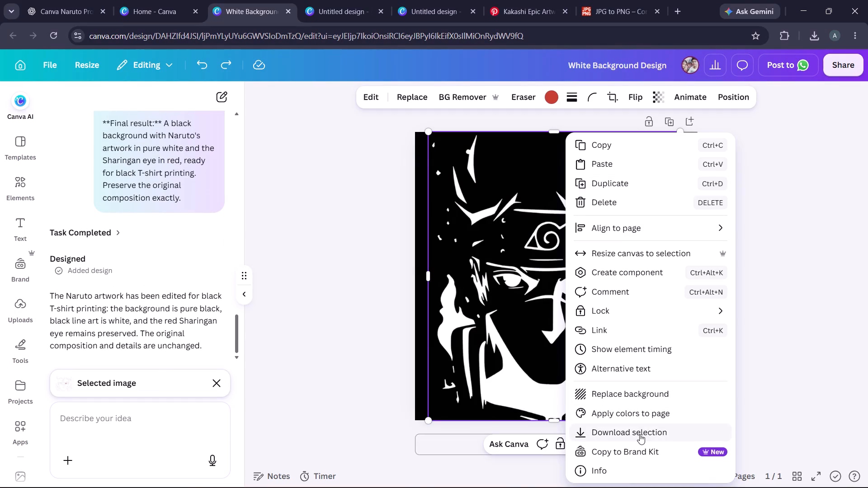
left_click(640, 434)
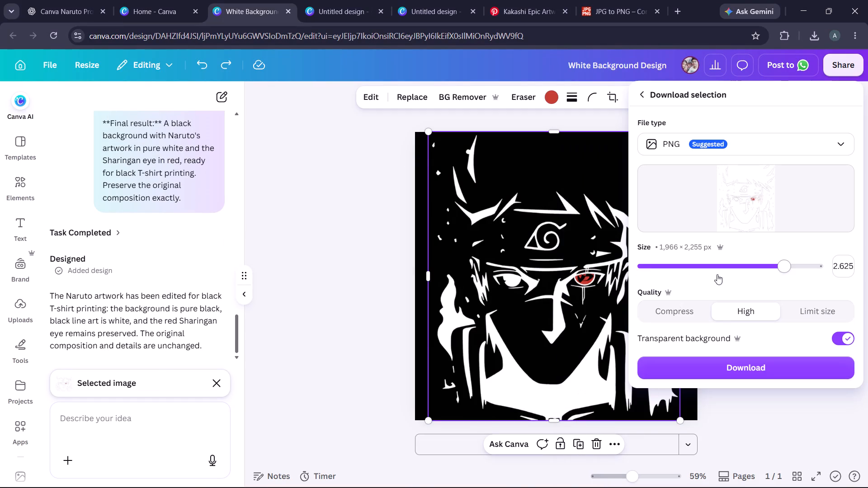
left_click_drag(783, 267, 793, 276)
left_click(847, 341)
left_click(849, 339)
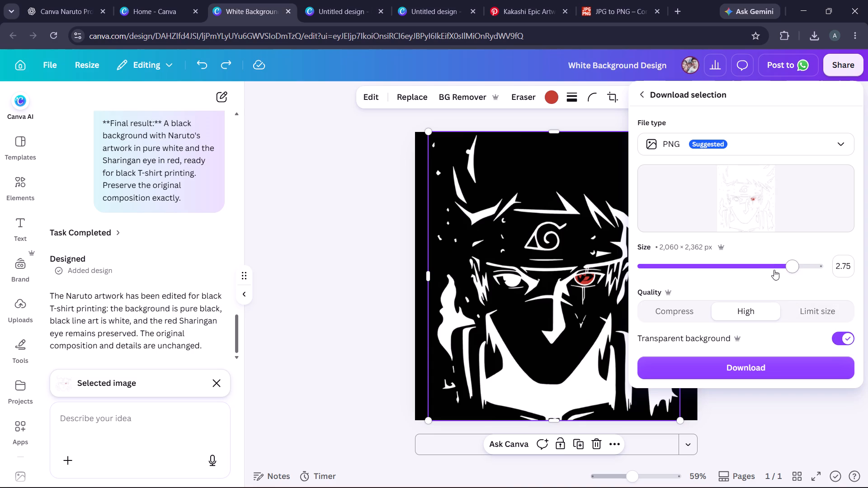
left_click_drag(793, 270, 789, 280)
left_click(788, 363)
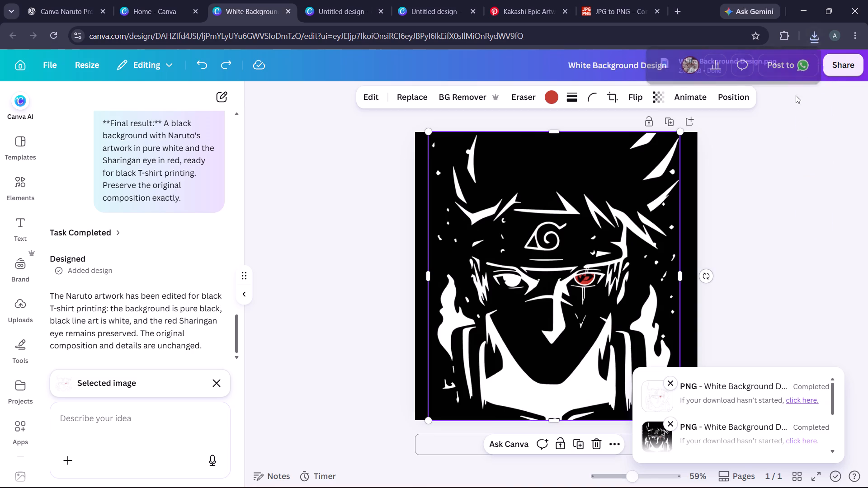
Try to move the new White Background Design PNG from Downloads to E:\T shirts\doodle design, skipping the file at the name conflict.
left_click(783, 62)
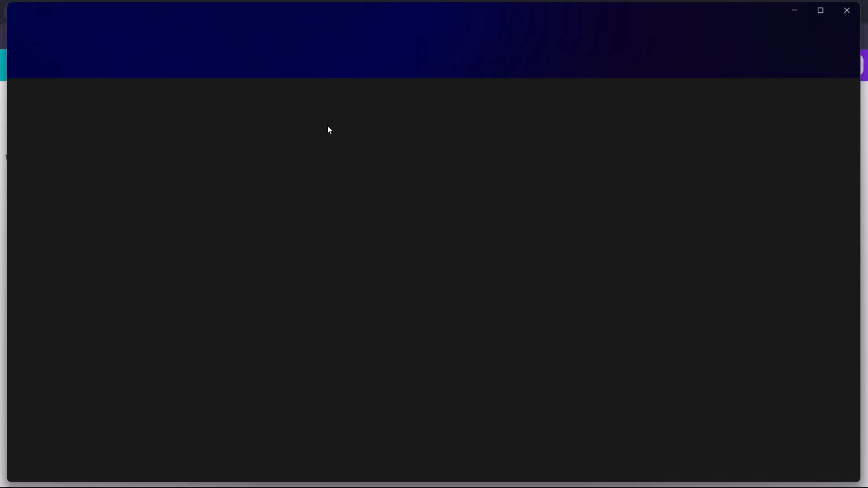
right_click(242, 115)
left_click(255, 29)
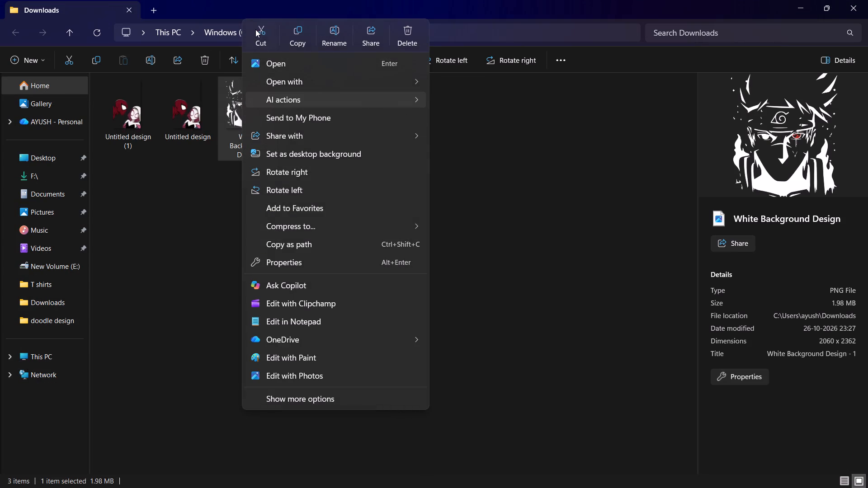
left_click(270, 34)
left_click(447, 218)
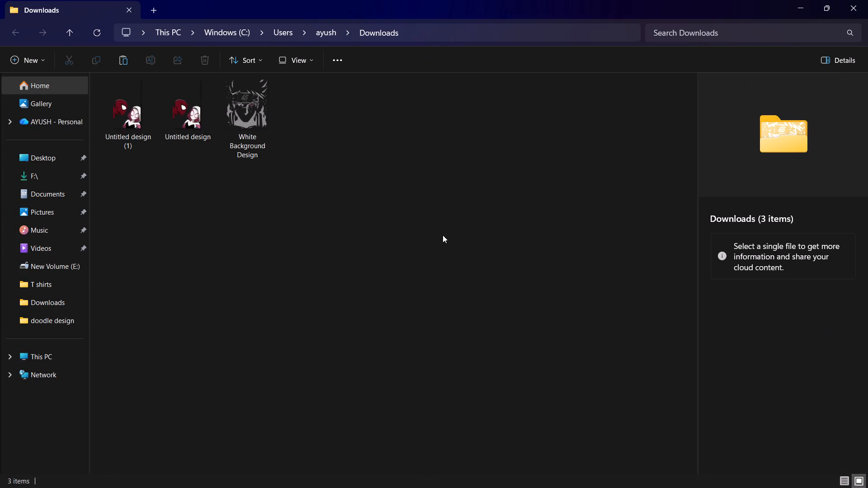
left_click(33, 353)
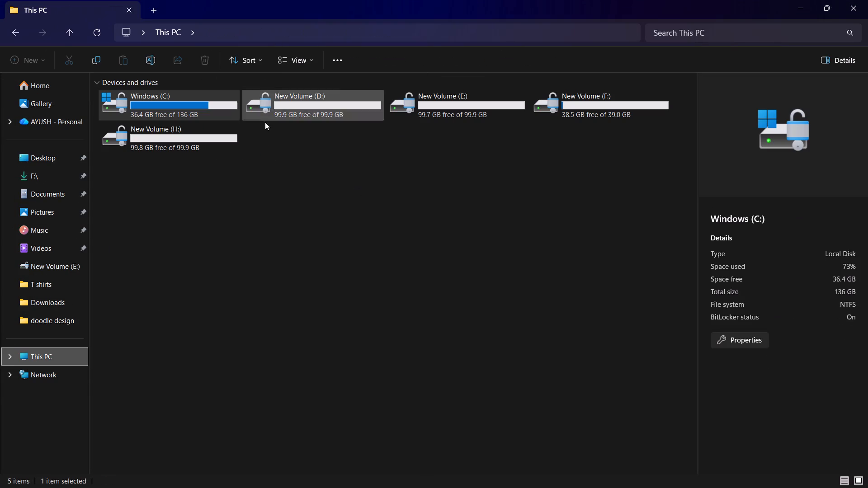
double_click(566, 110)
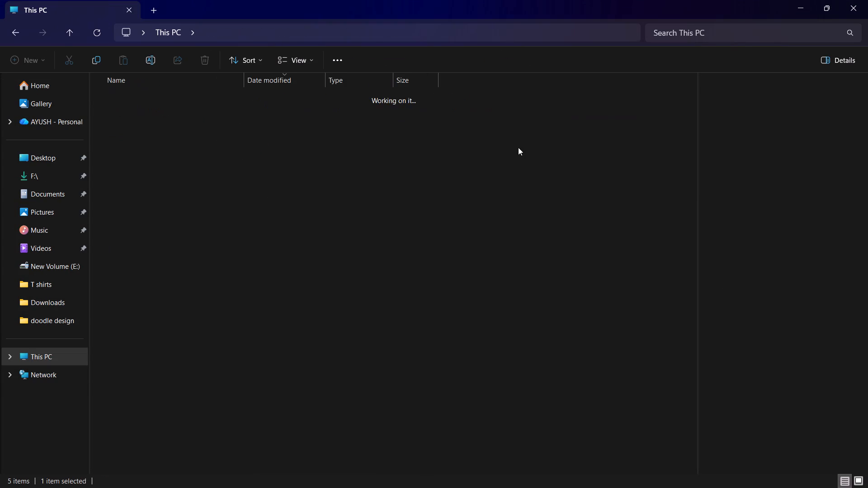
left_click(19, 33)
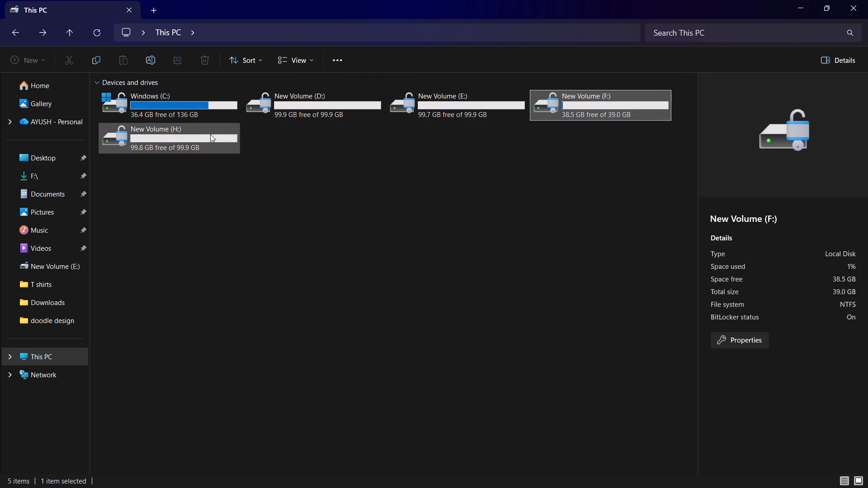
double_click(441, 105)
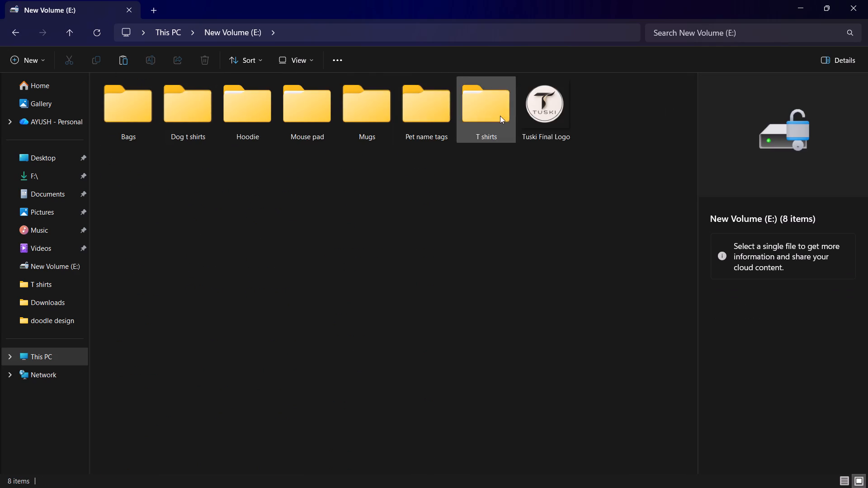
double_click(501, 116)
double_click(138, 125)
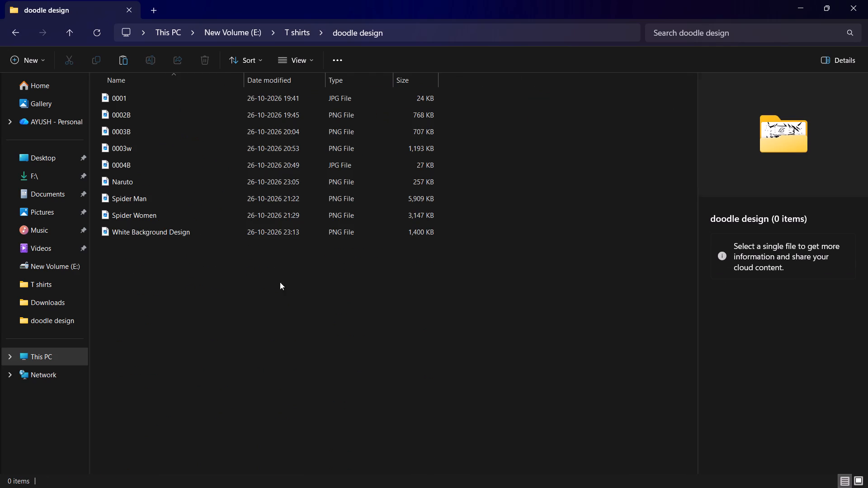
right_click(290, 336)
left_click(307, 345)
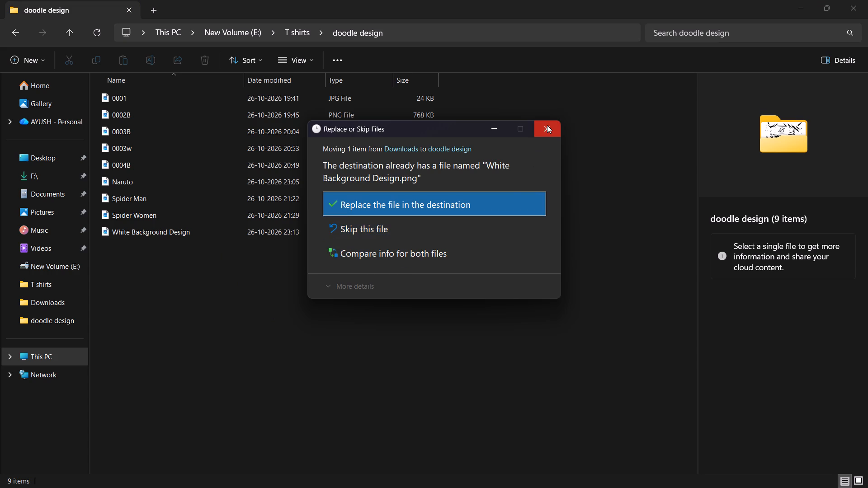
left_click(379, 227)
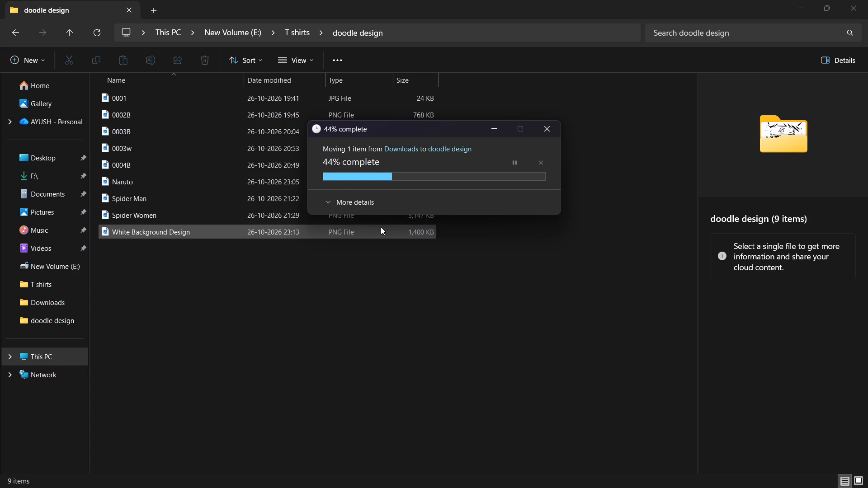
Open the existing White Background Design image in the doodle design folder for viewing.
double_click(218, 231)
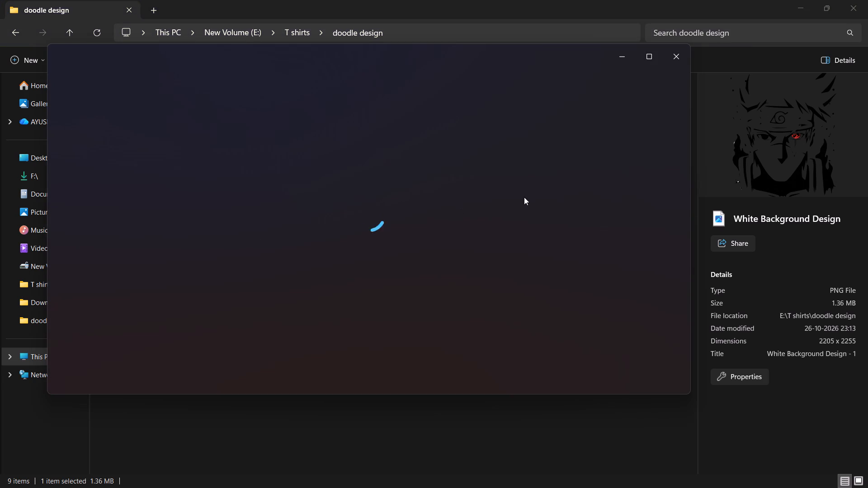
Close the current image preview, then open the White Background Design PNG on drive F: for viewing and return to Canva.
left_click(685, 65)
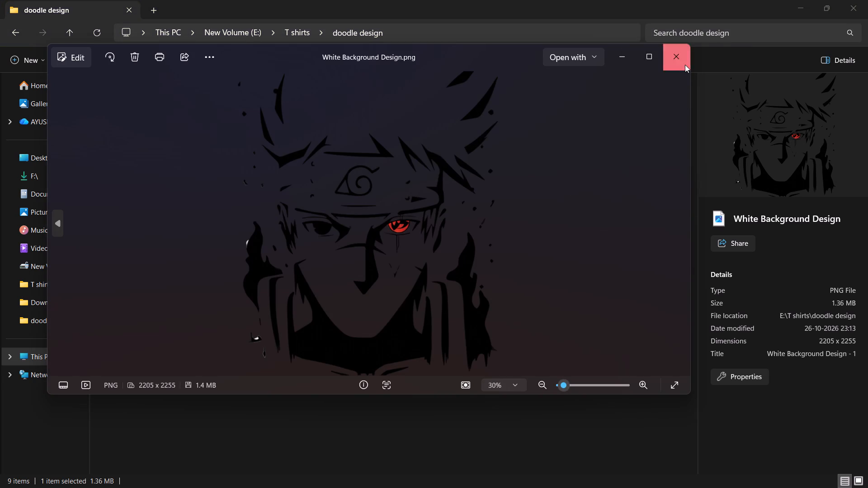
right_click(177, 305)
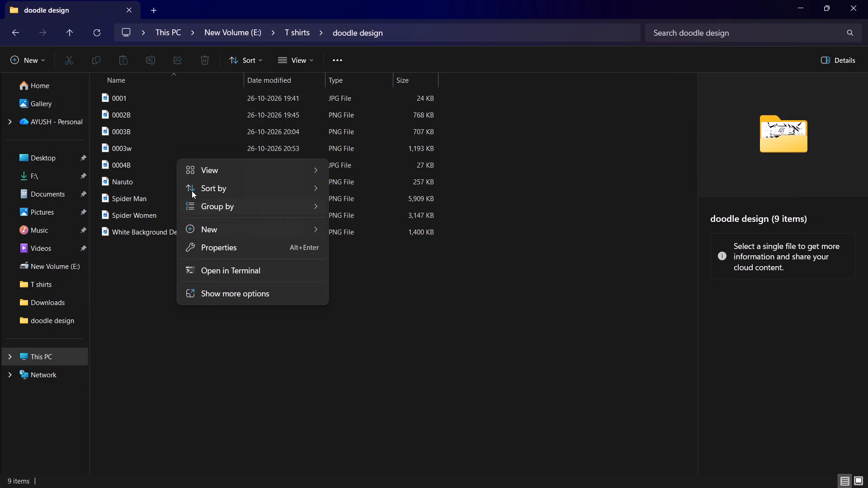
left_click(158, 378)
left_click(57, 354)
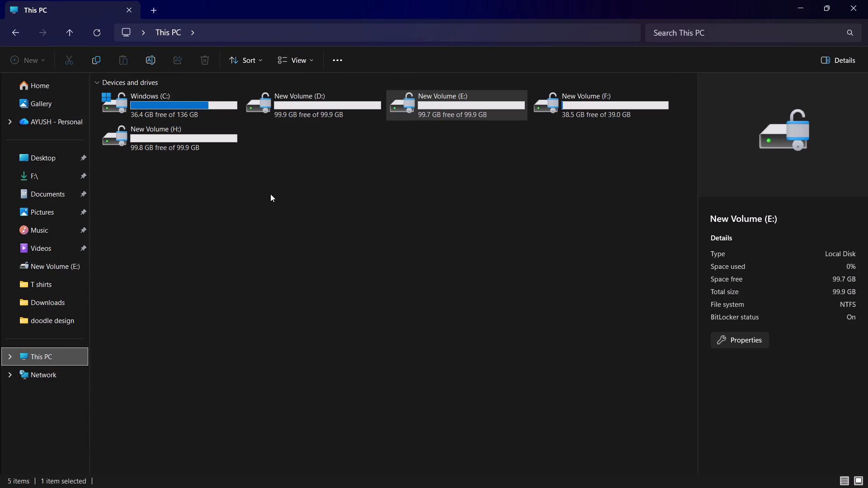
left_click(566, 113)
left_click(566, 113)
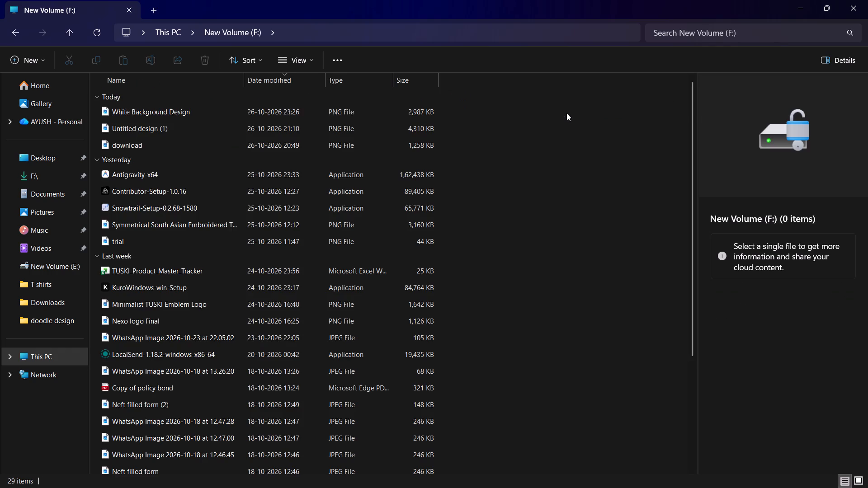
double_click(150, 114)
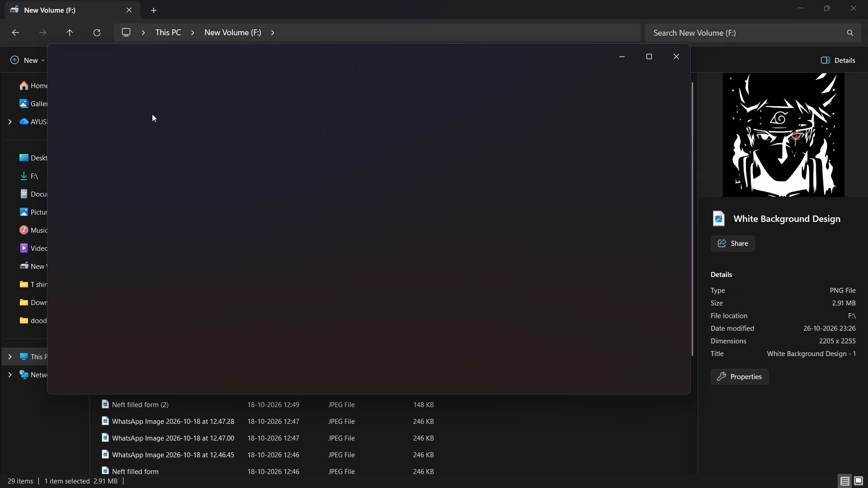
left_click(681, 57)
left_click(867, 1)
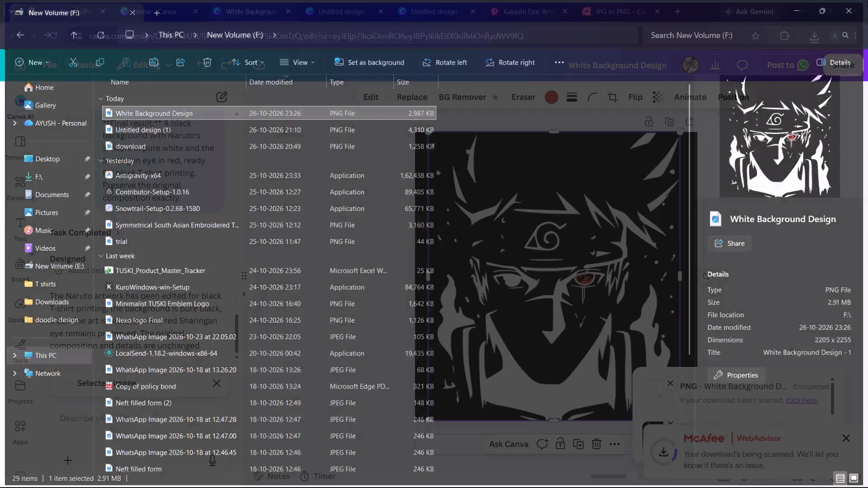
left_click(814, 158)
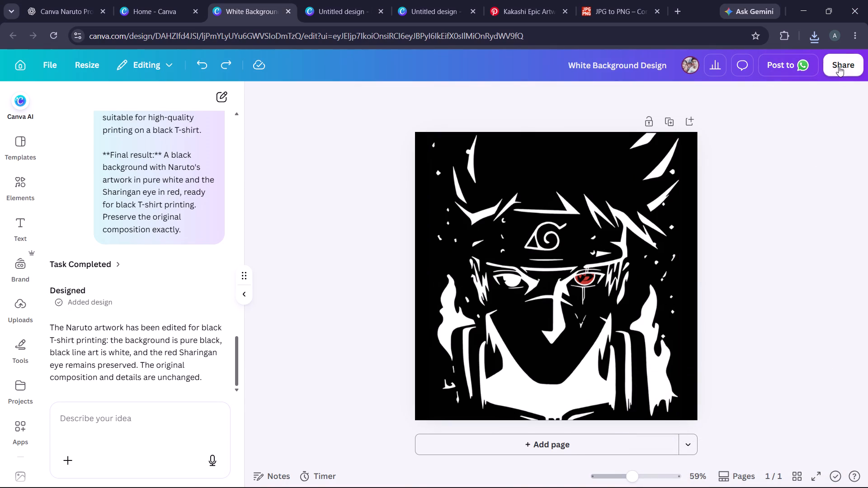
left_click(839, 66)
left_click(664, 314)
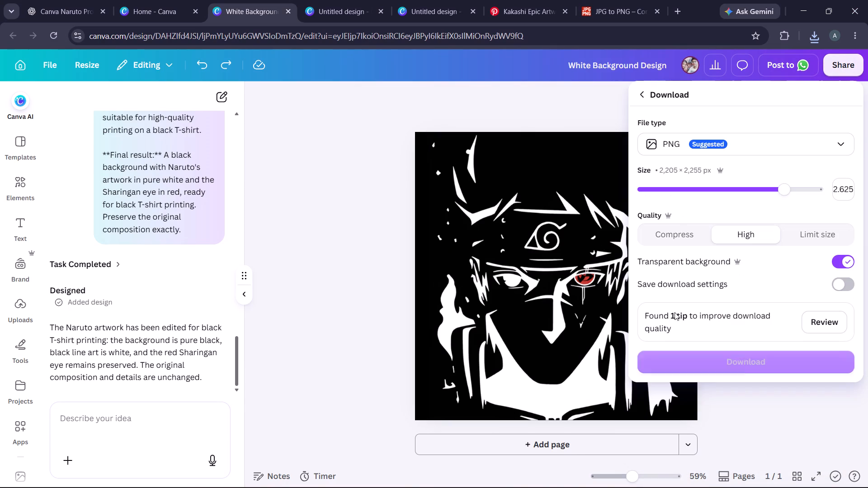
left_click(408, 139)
Download only the selected Naruto artwork layer again as a high-quality PNG at size 2.75 with a transparent background.
left_click(533, 172)
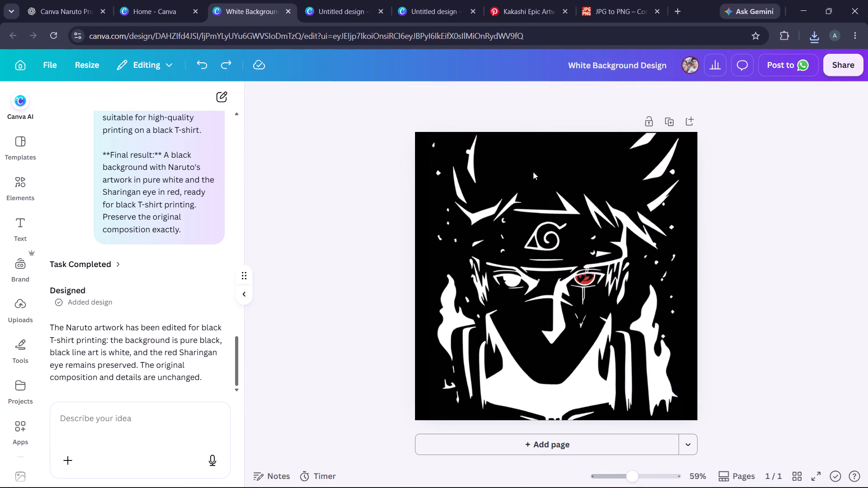
right_click(545, 162)
left_click(612, 427)
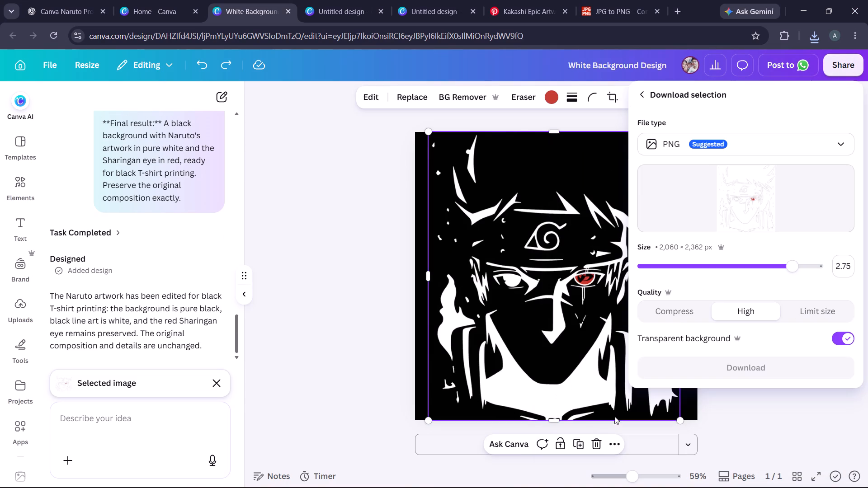
left_click(744, 365)
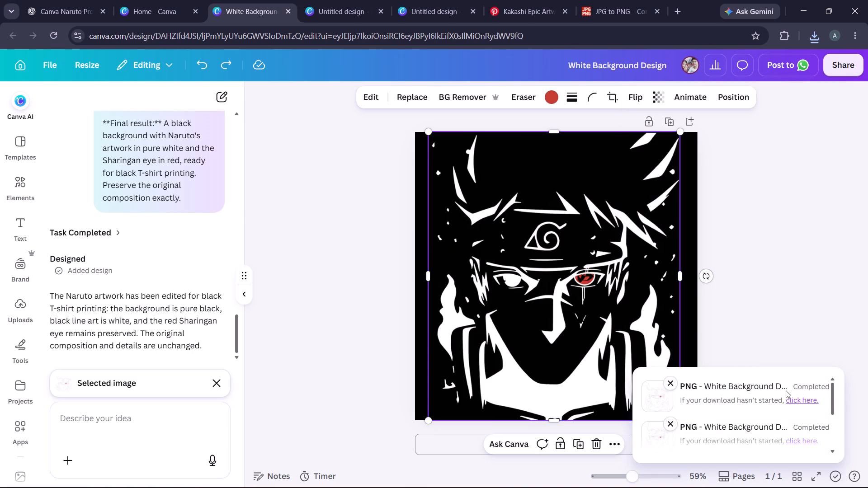
Locate the newly downloaded White Background Design (1) PNG in Downloads and rename it as Transparent White.
left_click(790, 65)
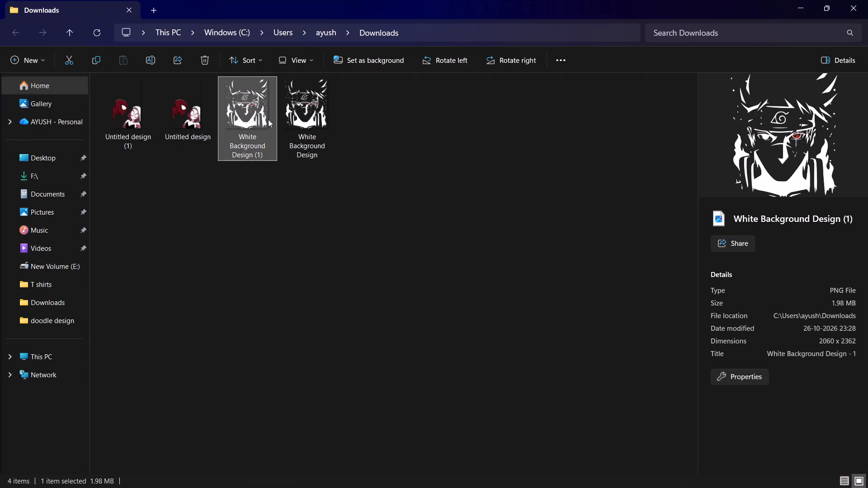
right_click(251, 118)
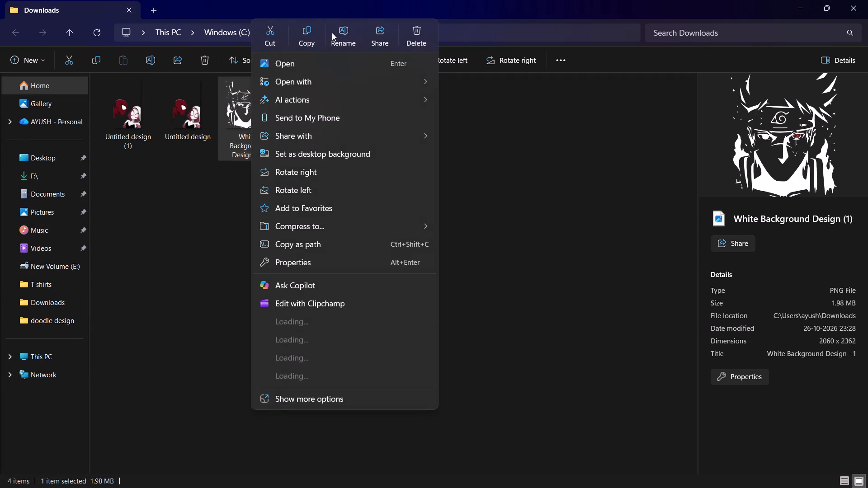
left_click(340, 38)
type("Transparent")
key("space")
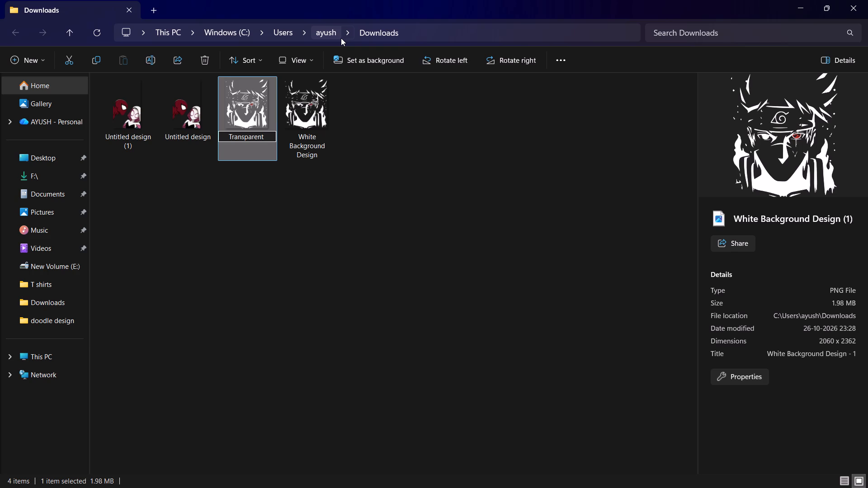
type("White")
key("Return")
left_click(367, 154)
Move the Transparent White PNG from Downloads to E:\T shirts\doodle design.
left_click(249, 106)
right_click(249, 106)
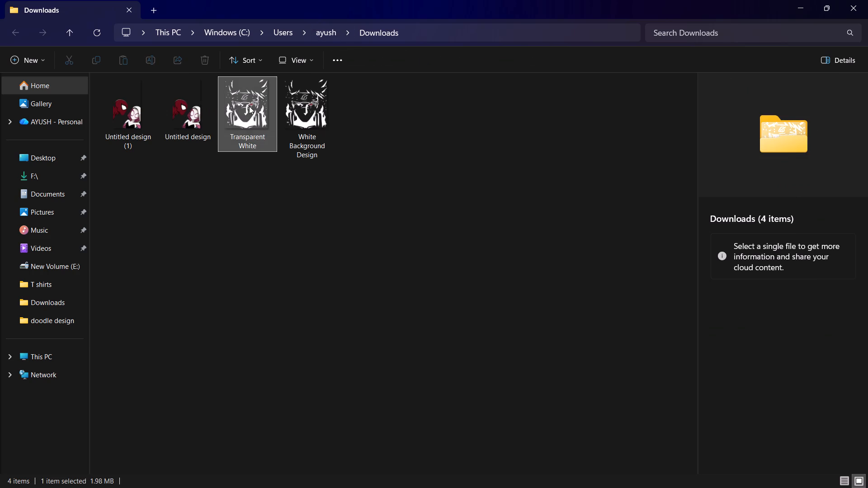
left_click(278, 38)
left_click(269, 36)
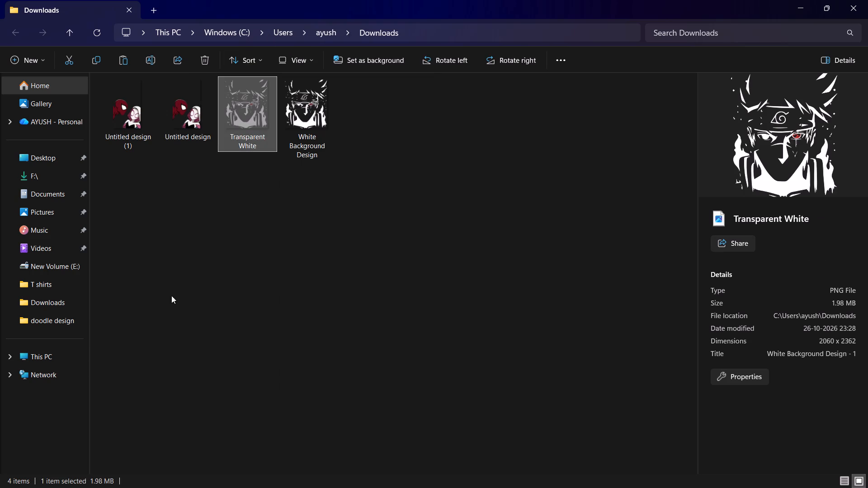
left_click(28, 361)
double_click(561, 107)
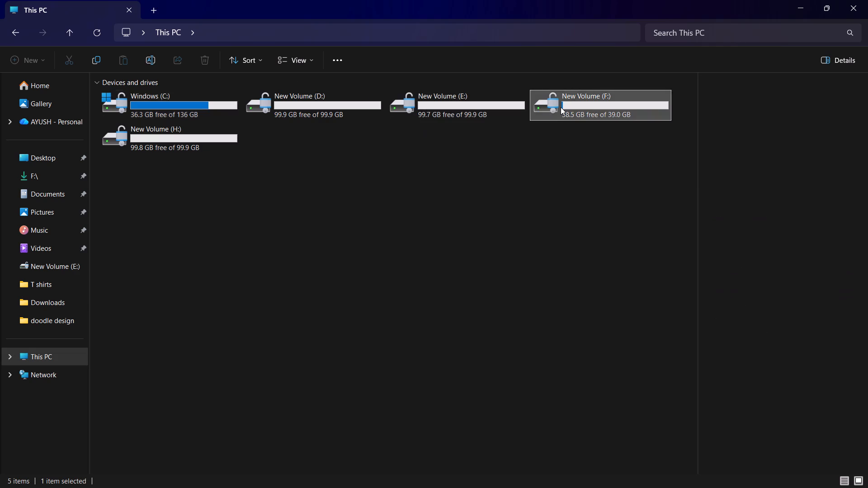
left_click(20, 34)
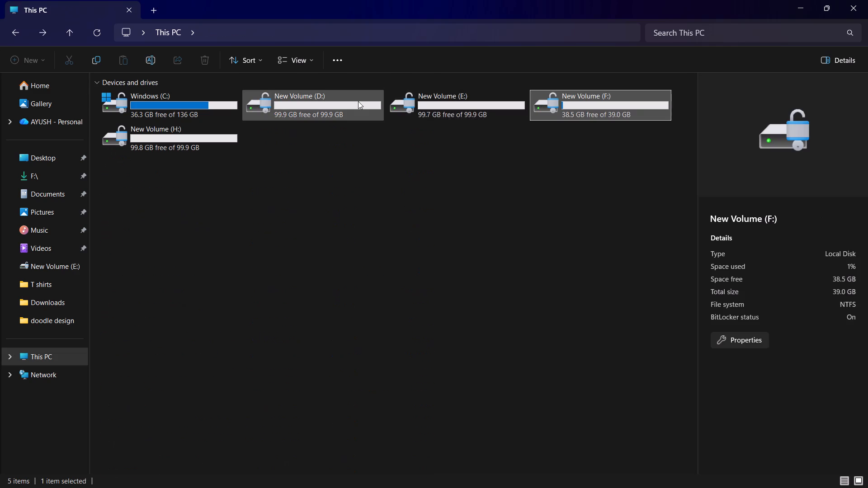
left_click(325, 93)
double_click(422, 94)
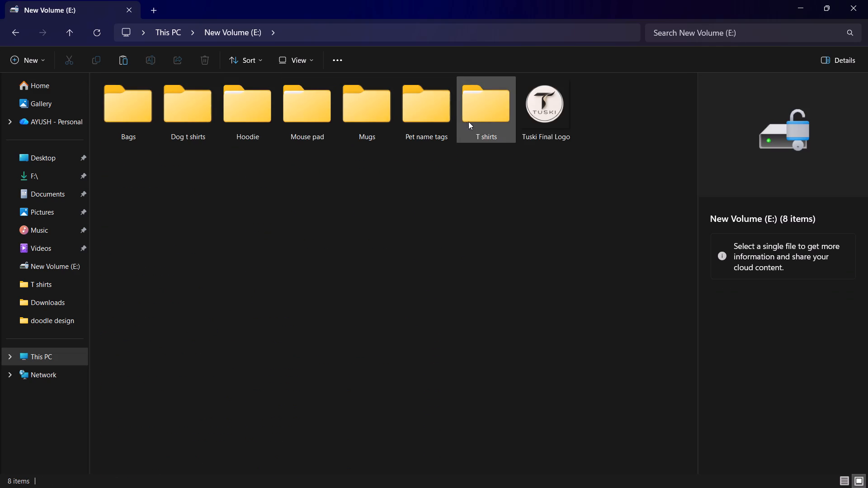
double_click(489, 121)
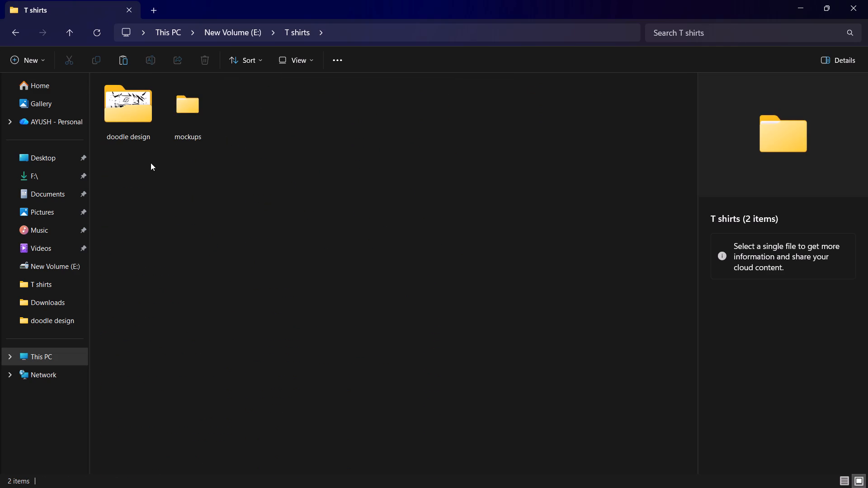
double_click(122, 101)
right_click(359, 315)
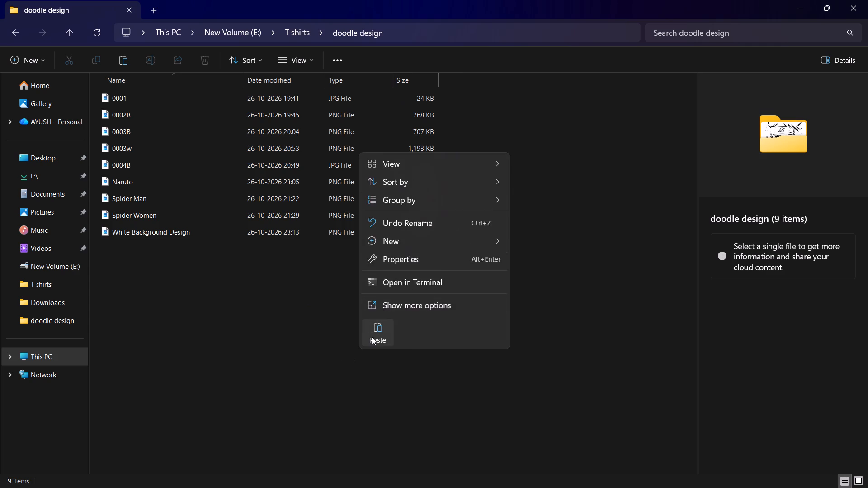
left_click(372, 337)
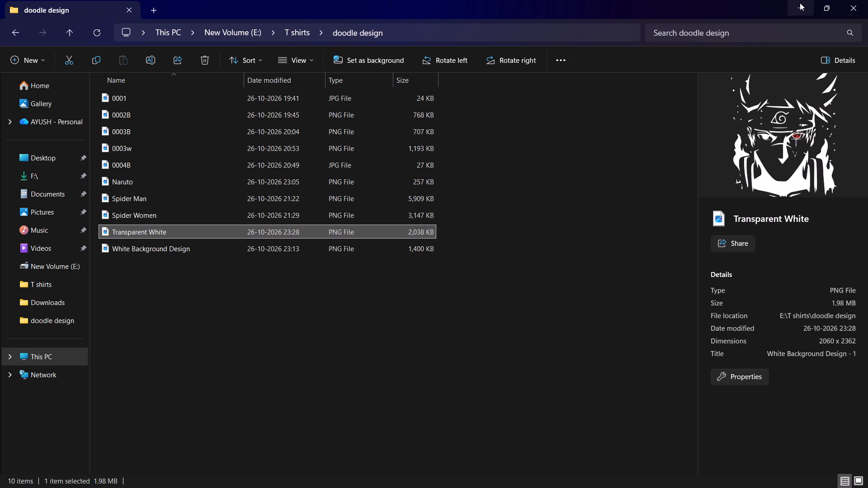
Minimise the open windows and switch to the Printrove Product Design Editor.
left_click(800, 3)
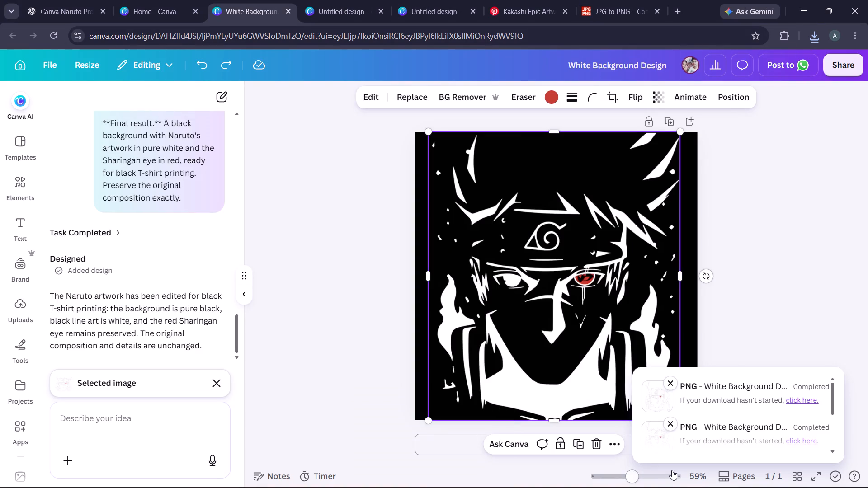
left_click(797, 3)
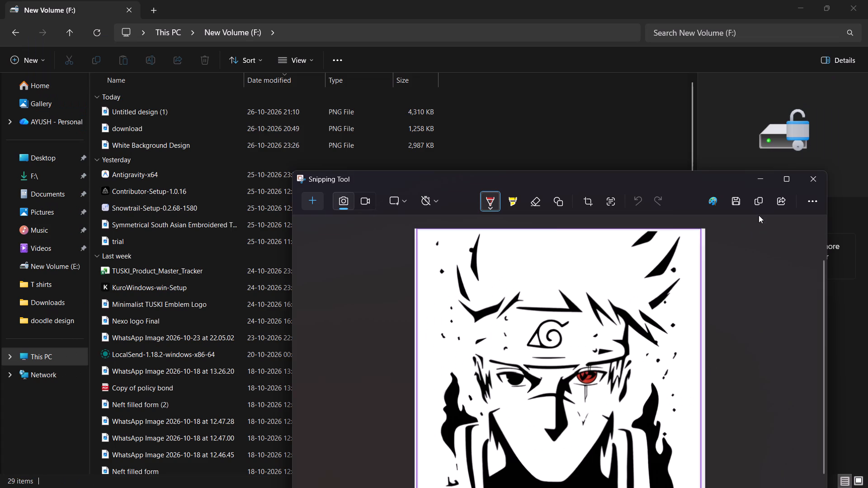
left_click(761, 177)
left_click_drag(782, 11, 783, 11)
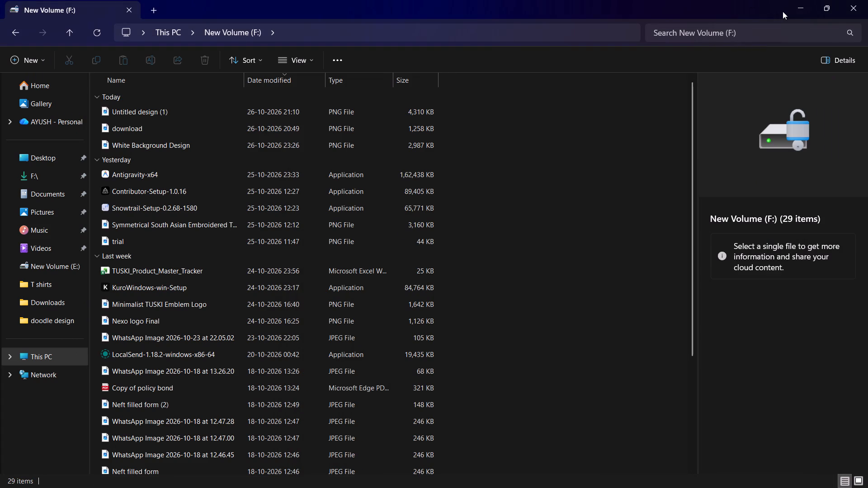
left_click_drag(783, 11, 788, 12)
left_click(788, 12)
left_click(796, 10)
left_click(607, 480)
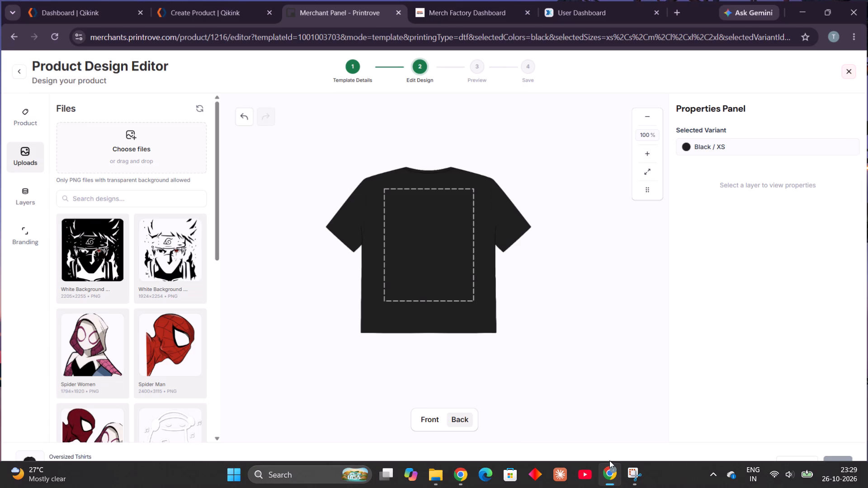
Upload the Transparent White PNG from E:\T shirts\doodle design to Printrove's design files.
left_click(154, 111)
left_click(146, 132)
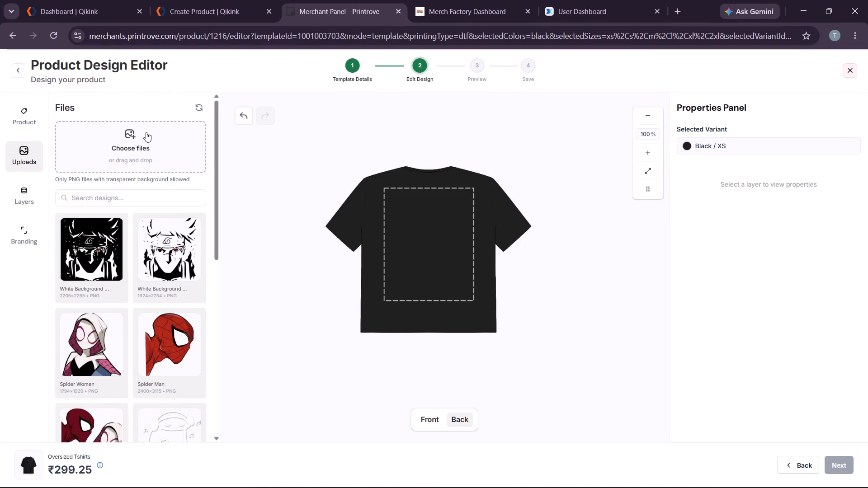
scroll(49, 159, "down", 4)
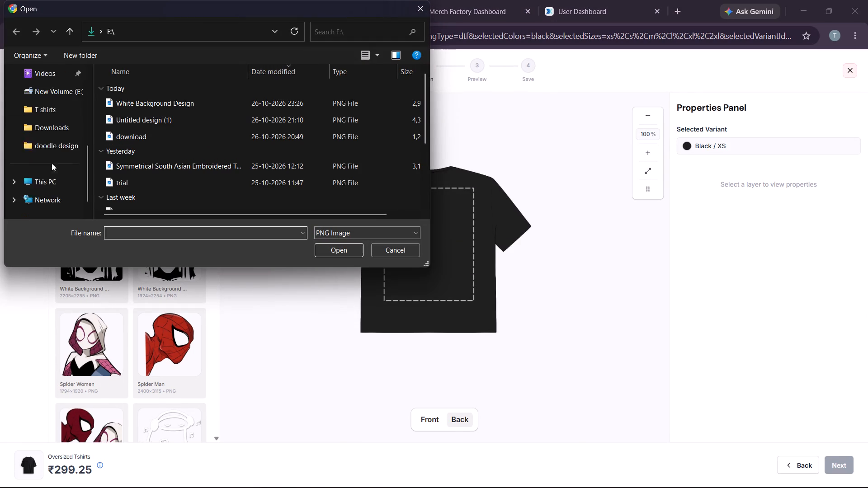
left_click(52, 164)
left_click(206, 132)
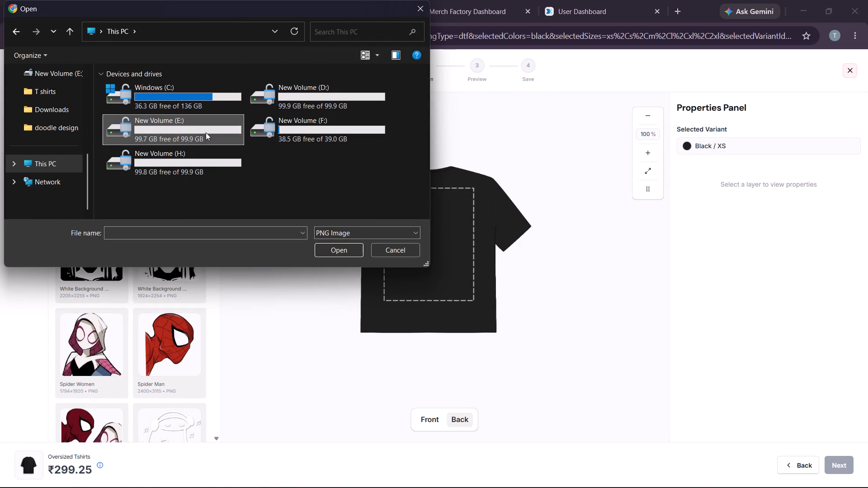
left_click(206, 132)
double_click(206, 132)
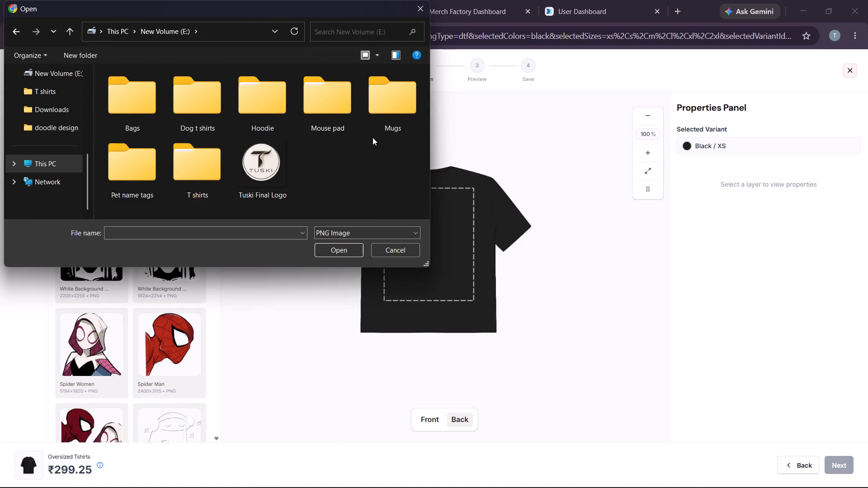
double_click(211, 163)
double_click(197, 88)
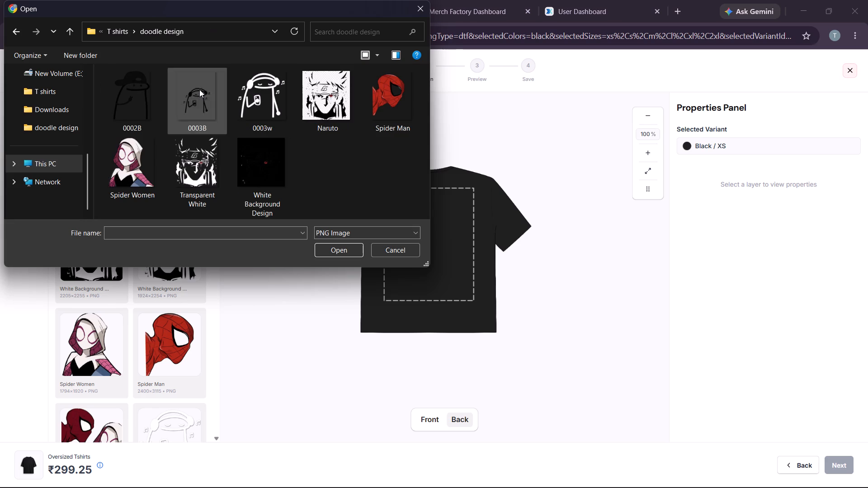
left_click(204, 164)
left_click(322, 249)
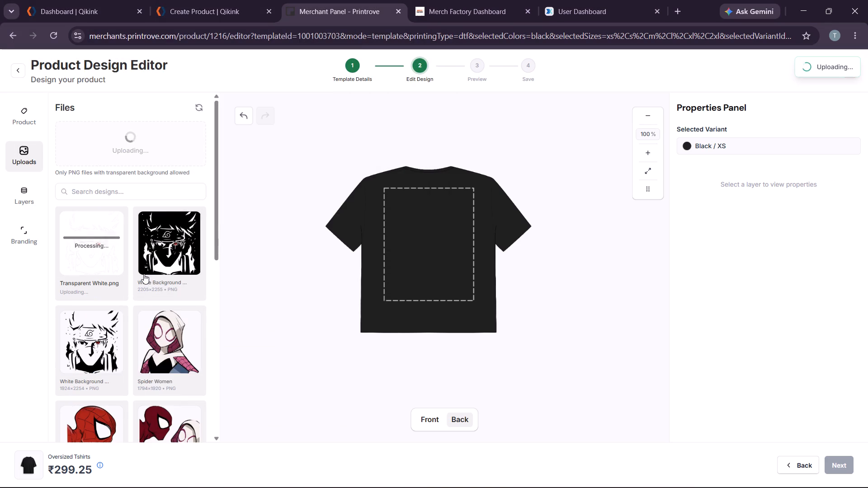
Remove the black-background White Background Design image from the Printrove design library.
left_click(196, 215)
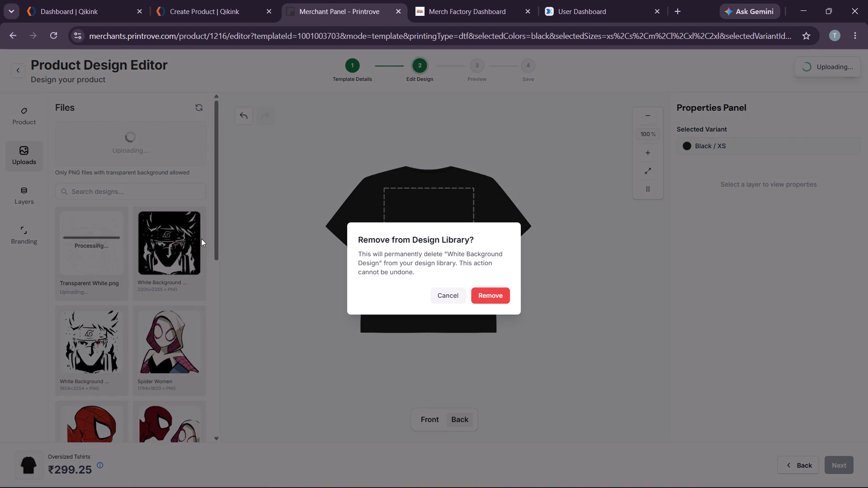
left_click(473, 293)
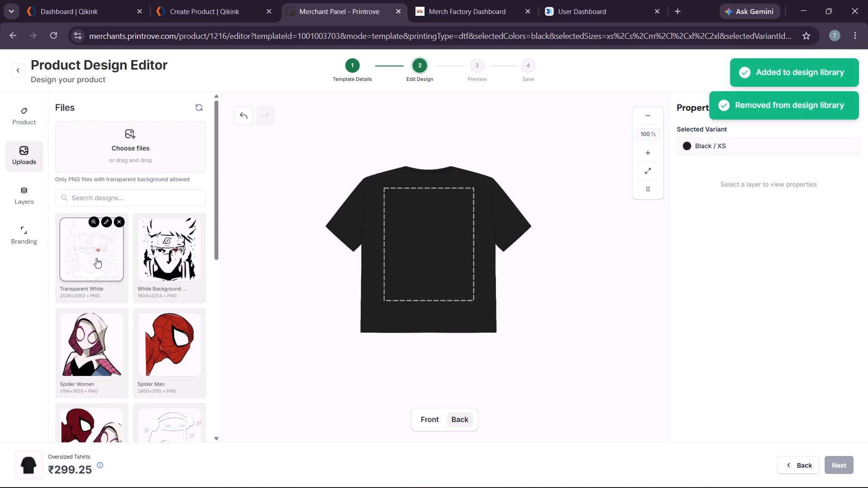
Add the Transparent White design from the uploaded files to the black T-shirt's back print area.
left_click(96, 257)
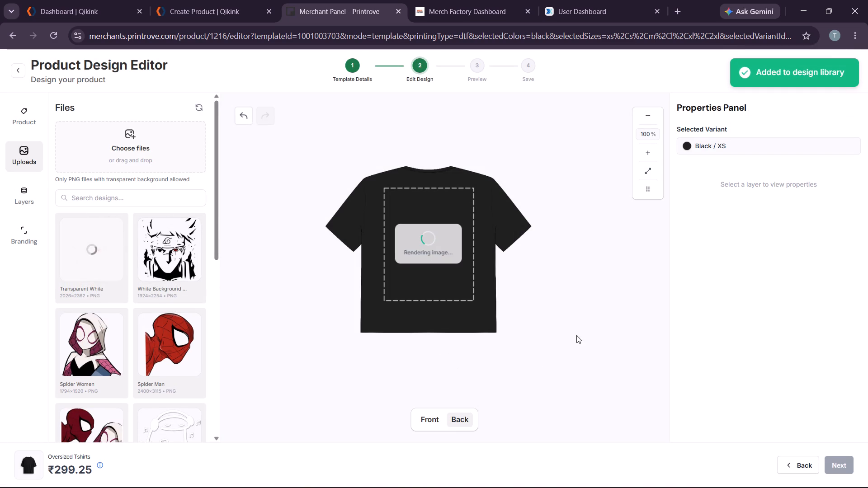
left_click(501, 329)
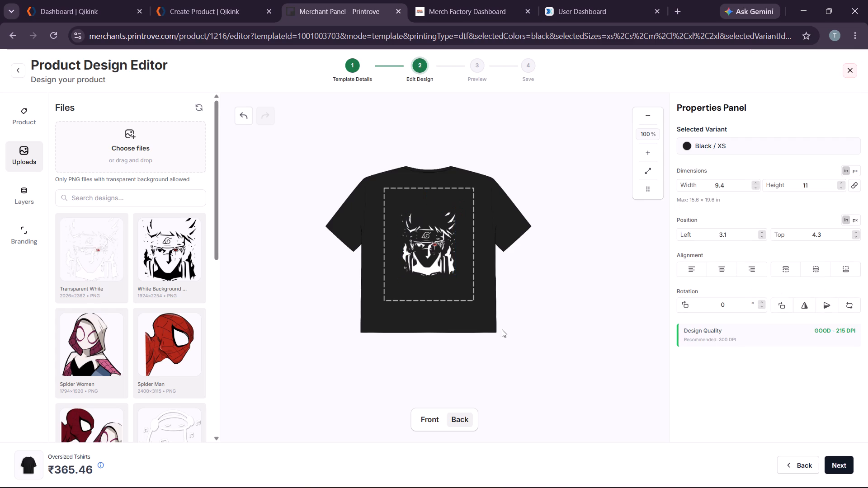
Enlarge the back artwork to about 15.6 × 18.2 in and place it at the print area's bottom edge, left 0, top 1.4 in.
left_click(432, 230)
left_click(485, 291)
left_click(430, 254)
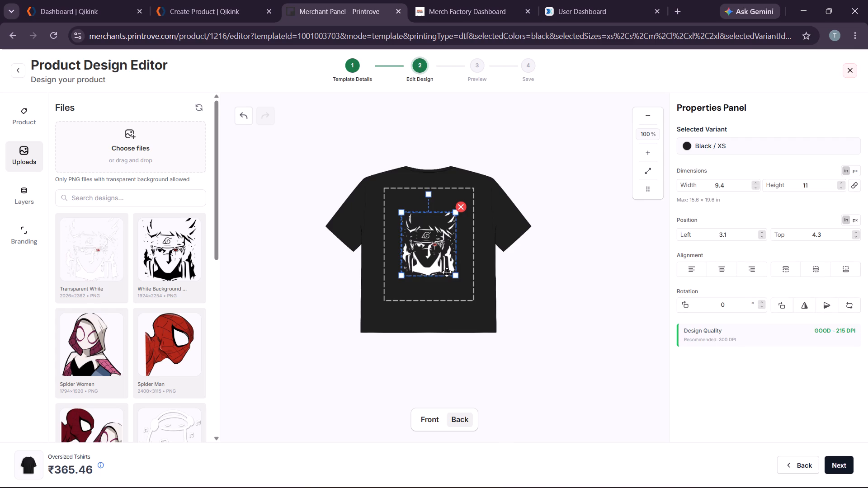
left_click_drag(458, 277, 465, 286)
left_click(430, 249)
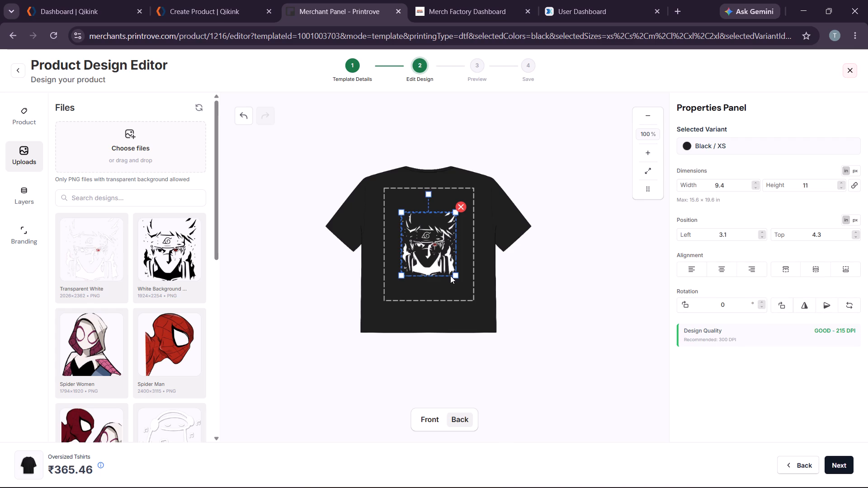
left_click(453, 275)
left_click_drag(455, 274, 514, 377)
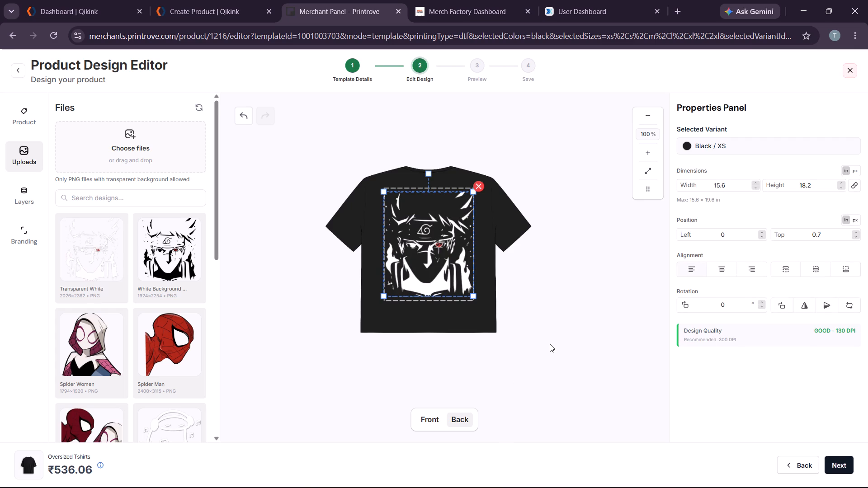
left_click(550, 343)
left_click_drag(439, 258, 440, 252)
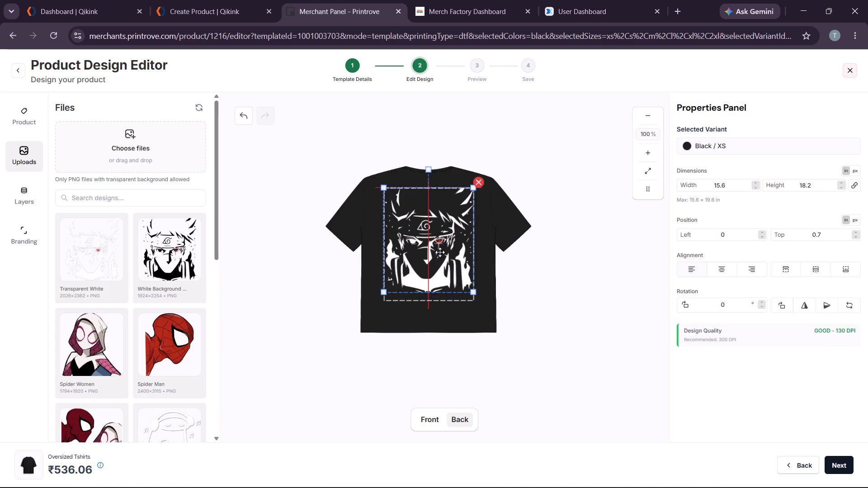
left_click_drag(440, 252, 439, 269)
left_click(511, 257)
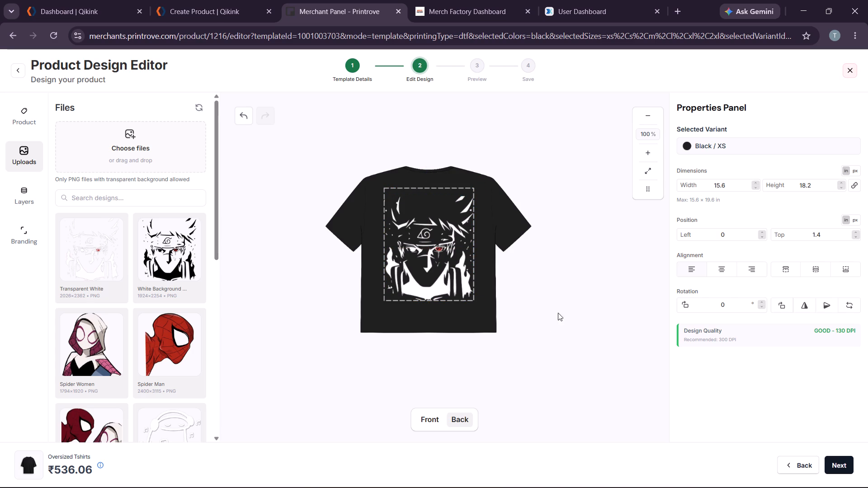
Proceed to the mockup preview and update the product Oversized T shirt Naruto Edition, keeping its prefilled name and SKUs.
left_click(847, 466)
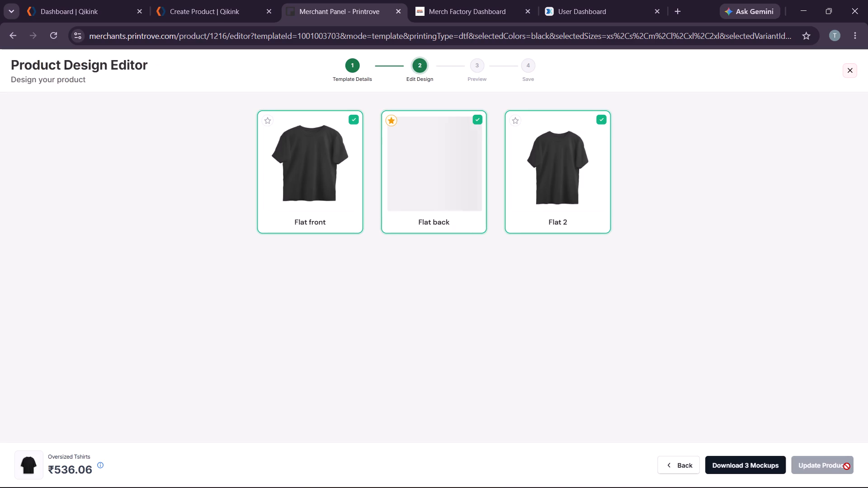
left_click(806, 465)
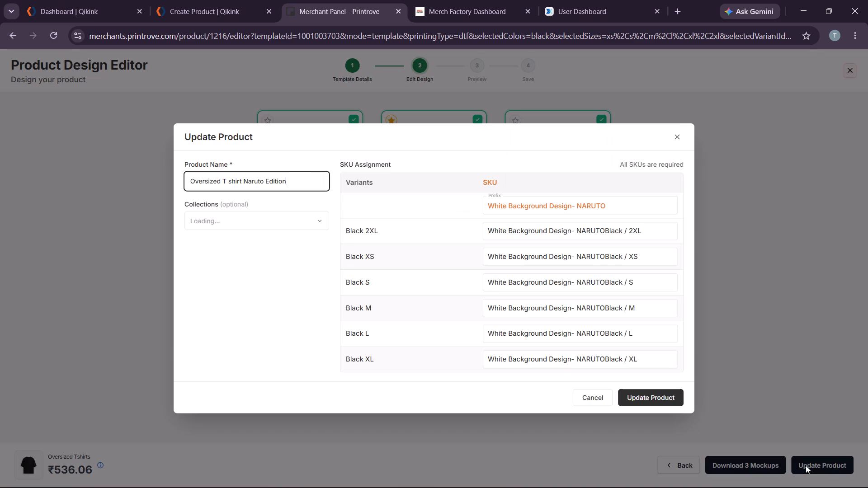
left_click(641, 398)
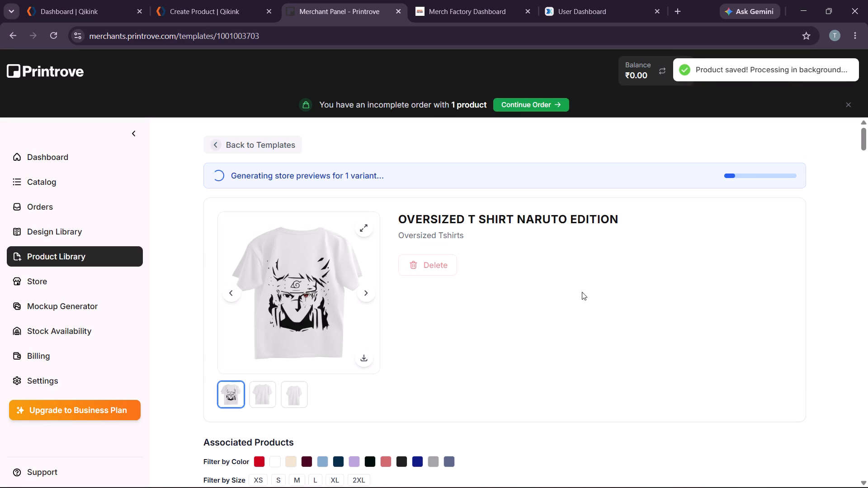
Review the updated product's mockup and filter its associated products by Royal Blue, Burgundy and Steel Grey to examine their previews.
scroll(385, 233, "down", 3)
scroll(339, 248, "up", 3)
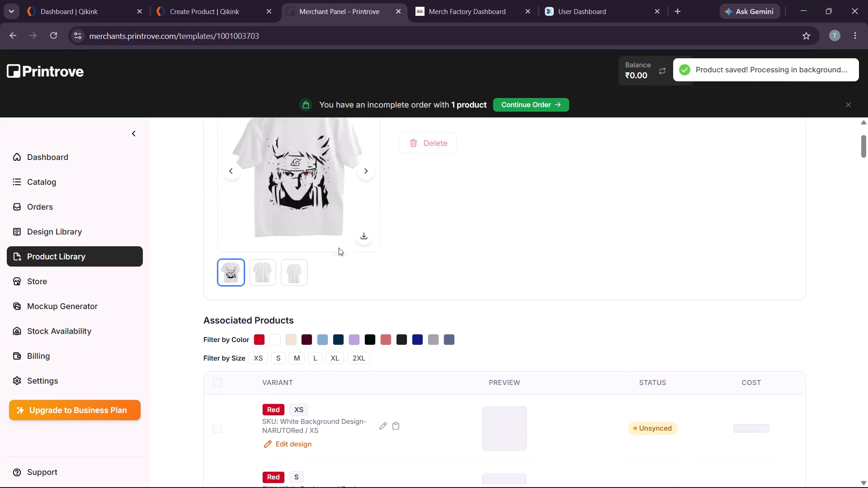
scroll(340, 250, "down", 2)
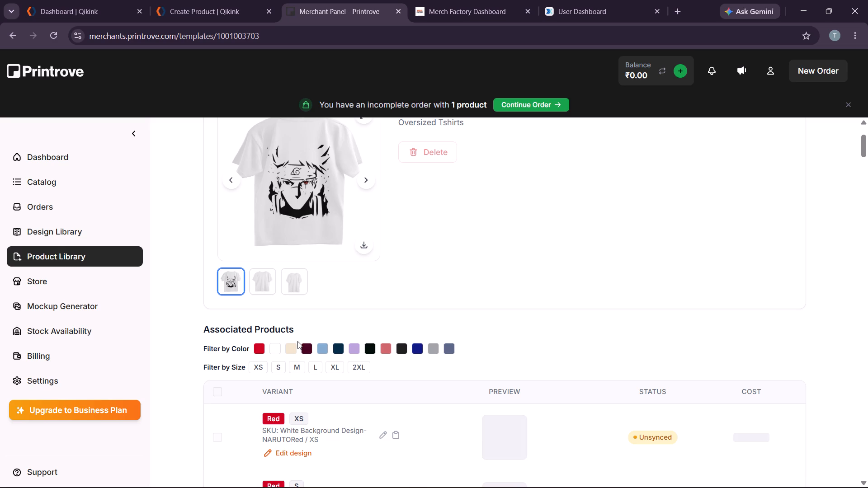
scroll(336, 335, "up", 3)
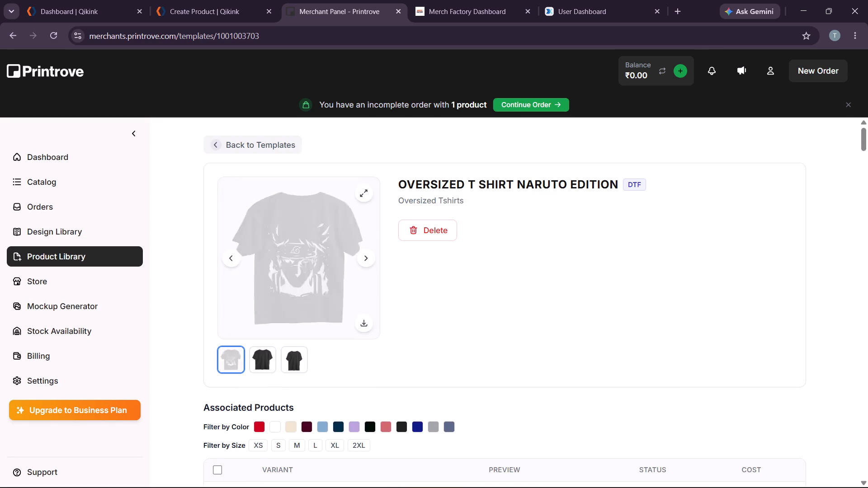
scroll(387, 321, "down", 2)
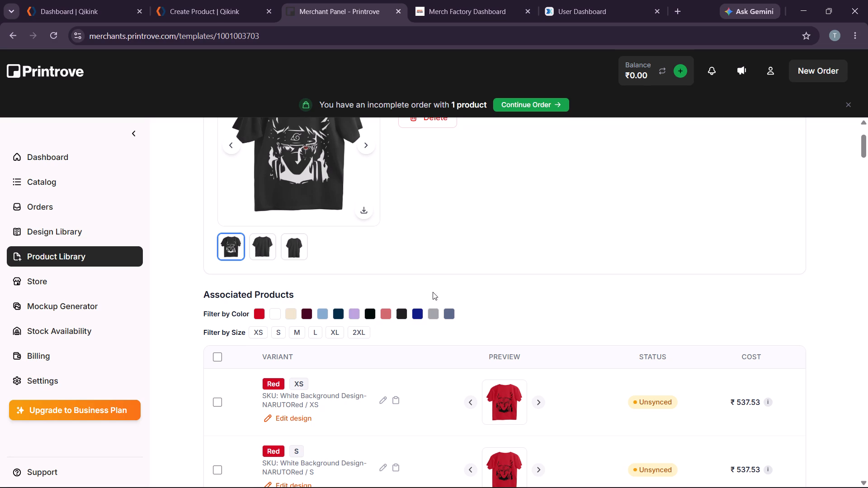
left_click(416, 314)
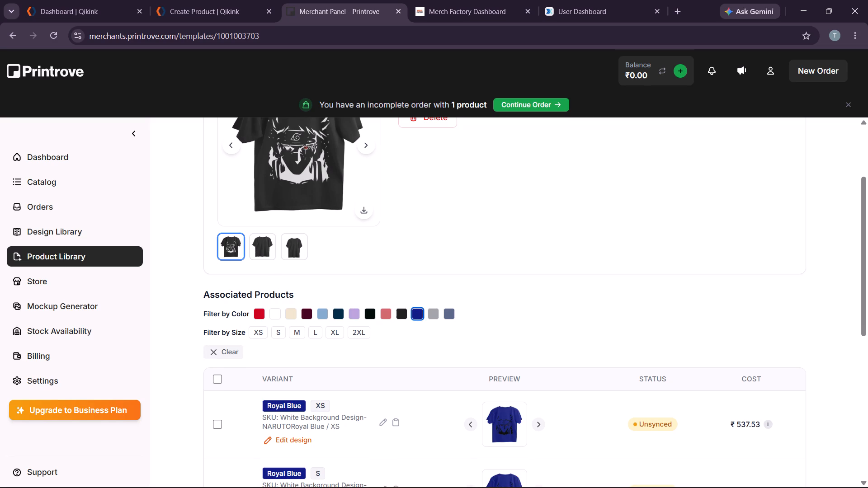
left_click(402, 317)
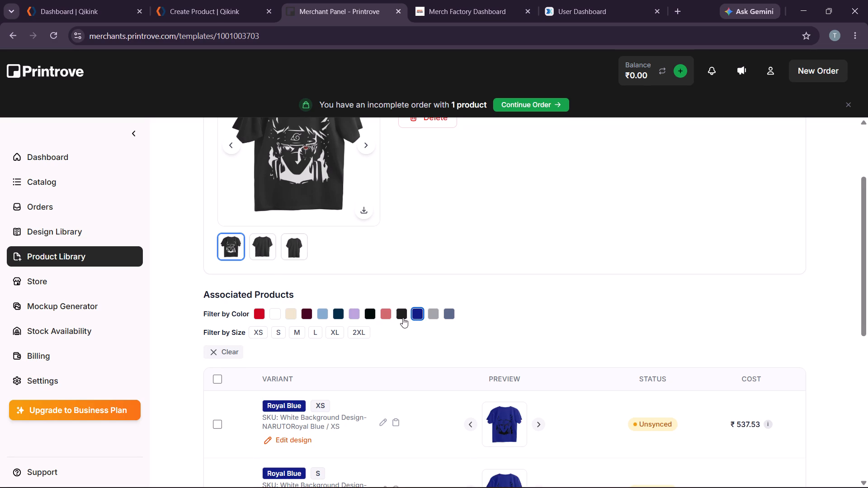
left_click(402, 316)
left_click(409, 314)
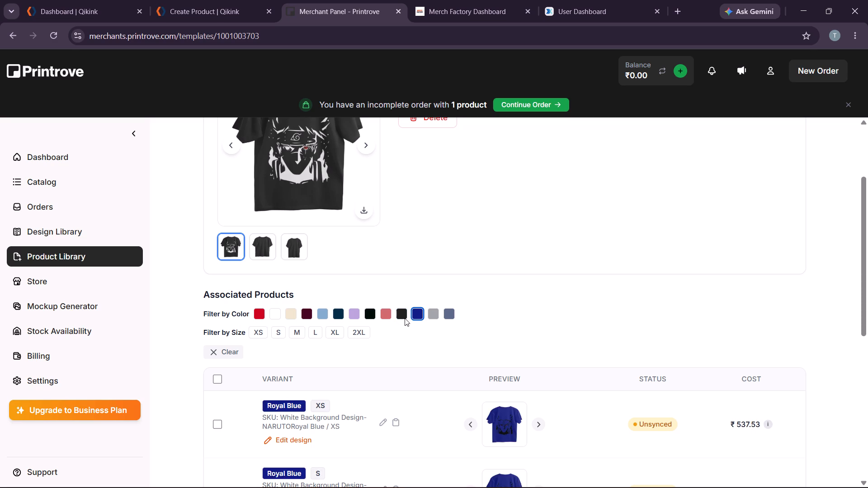
left_click(415, 315)
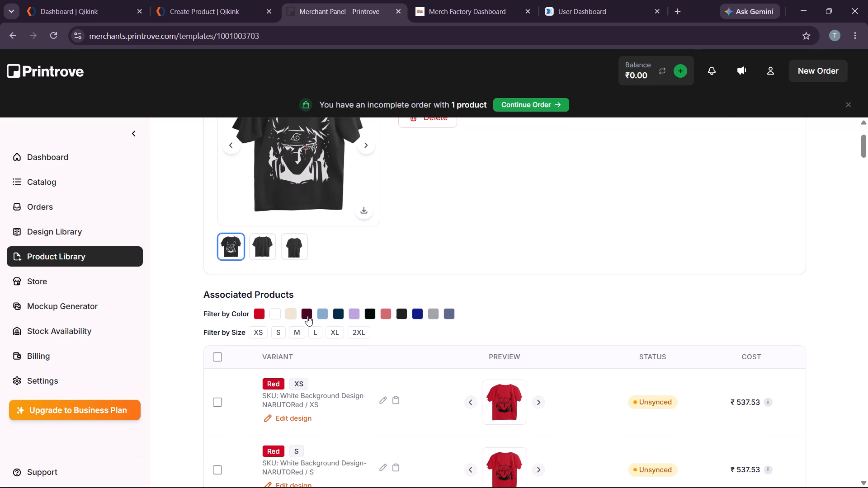
left_click(307, 316)
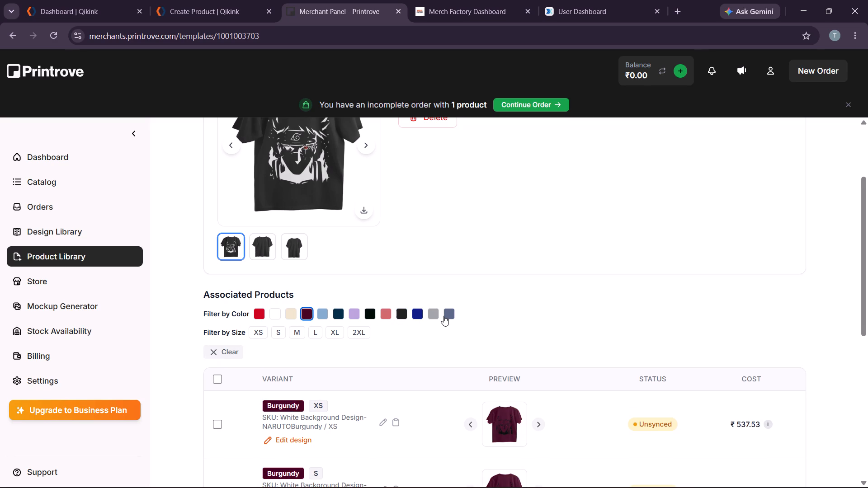
left_click(444, 316)
left_click(444, 316)
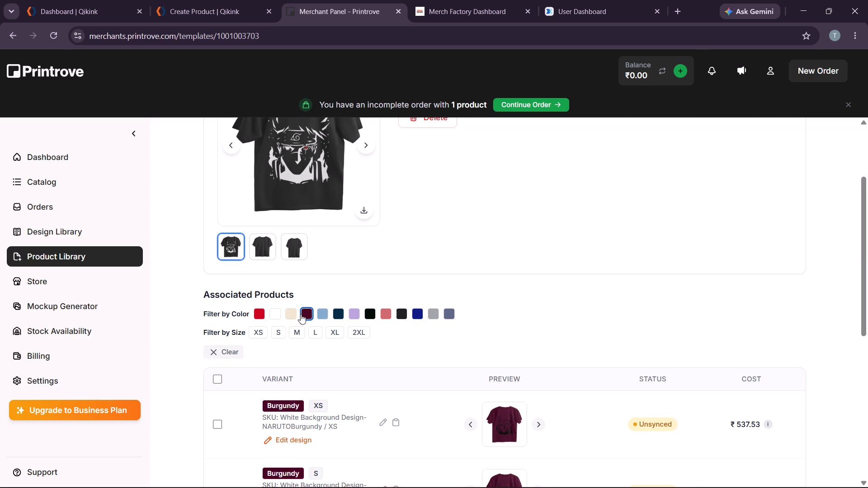
left_click(304, 313)
left_click(448, 314)
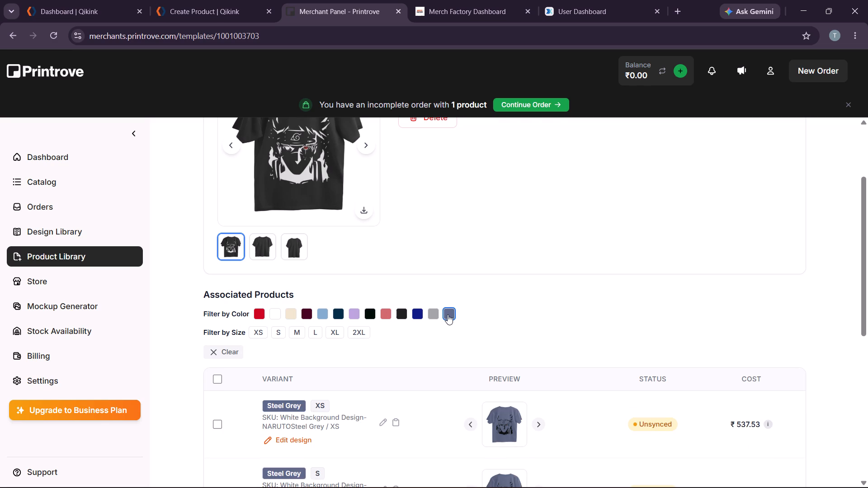
left_click(448, 314)
left_click(432, 319)
left_click(432, 319)
left_click(412, 314)
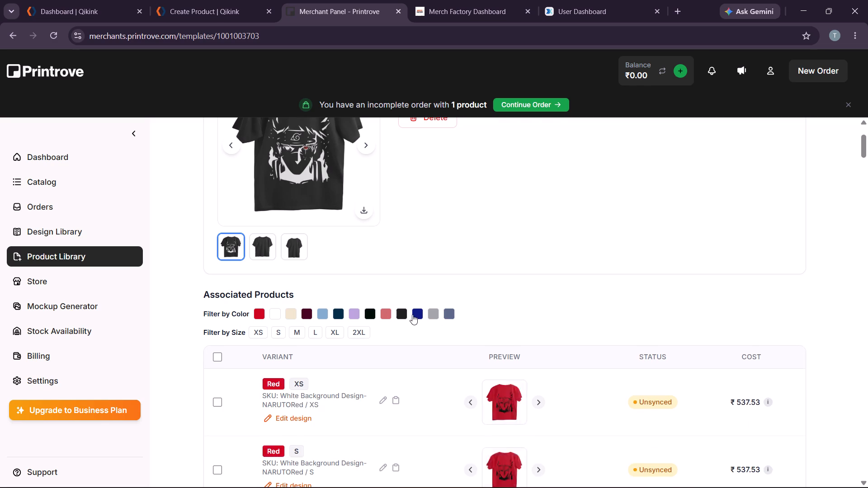
left_click(415, 312)
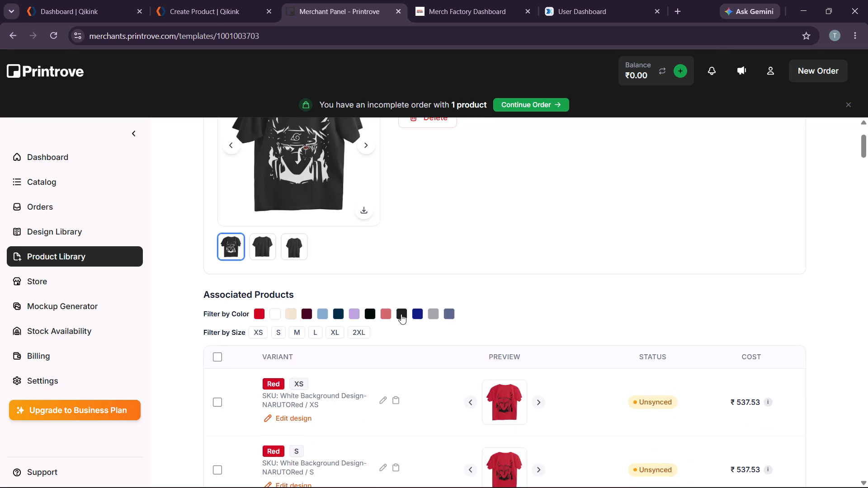
Filter the associated products by Black, review the previews across all sizes, and check the XS variant's cost breakdown.
left_click(401, 314)
scroll(473, 361, "down", 2)
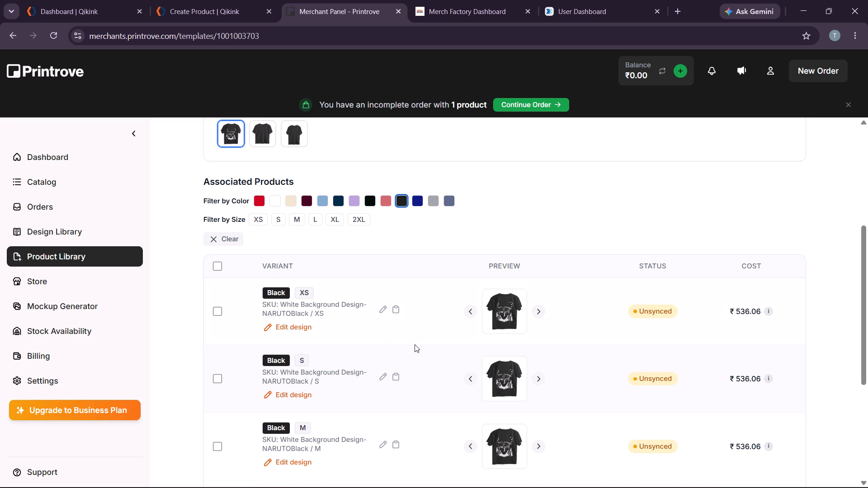
scroll(420, 342, "down", 8)
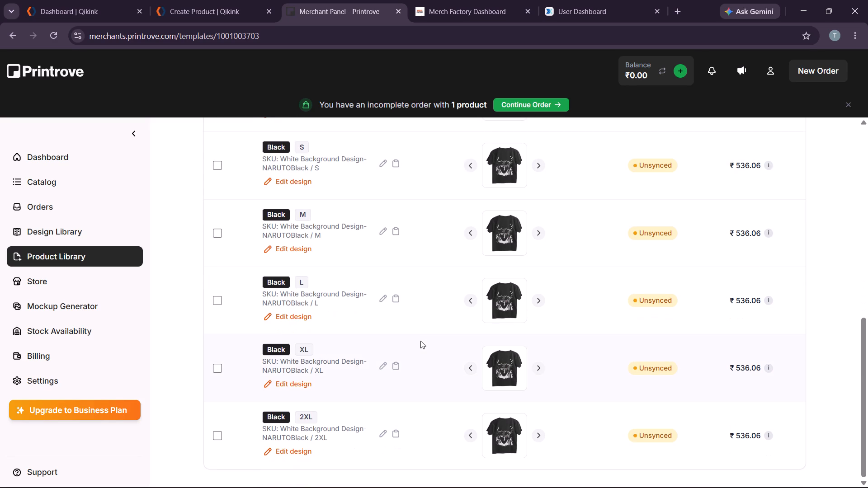
scroll(423, 340, "down", 1)
scroll(423, 339, "up", 5)
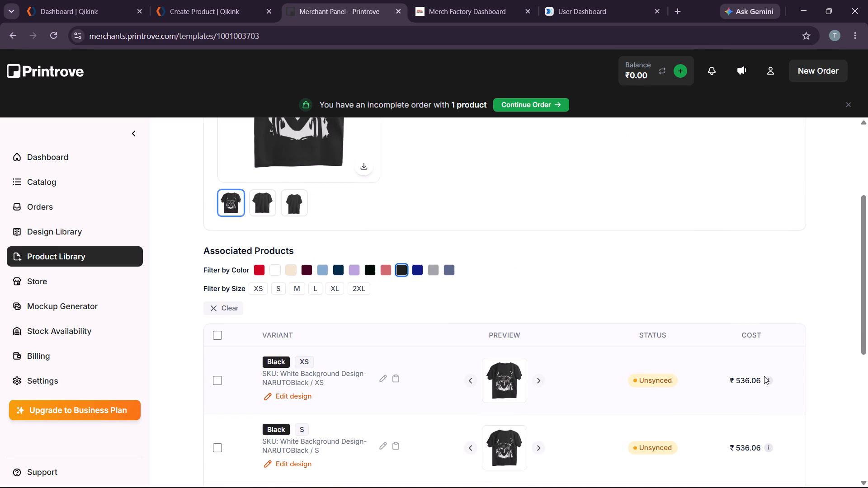
left_click(767, 376)
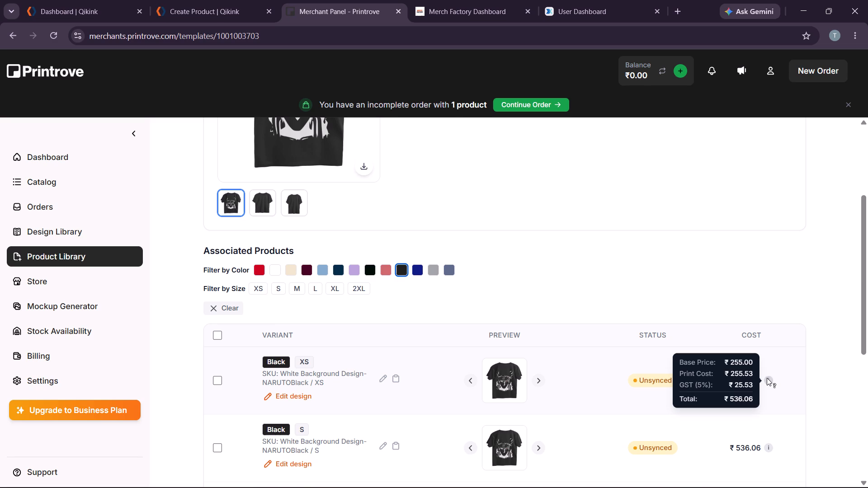
Examine the Navy Blue, light blue and Burgundy variants alongside Black, then filter the associated products to Off White only.
left_click(342, 270)
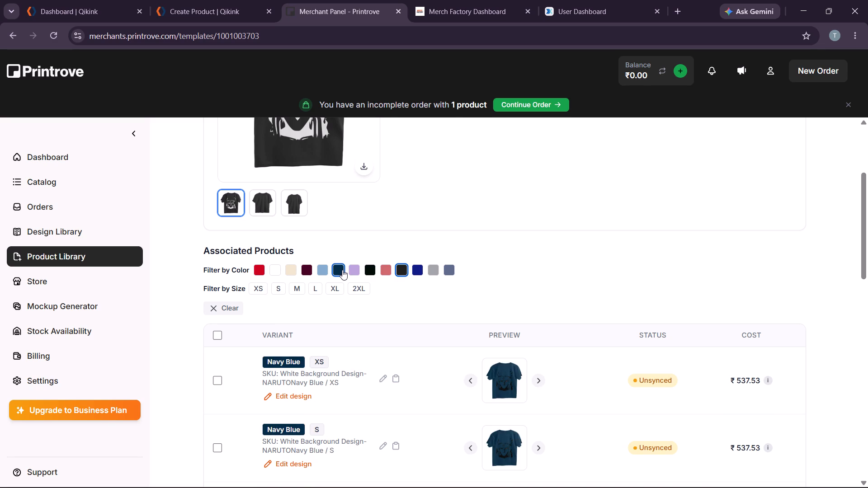
left_click(320, 271)
left_click(303, 272)
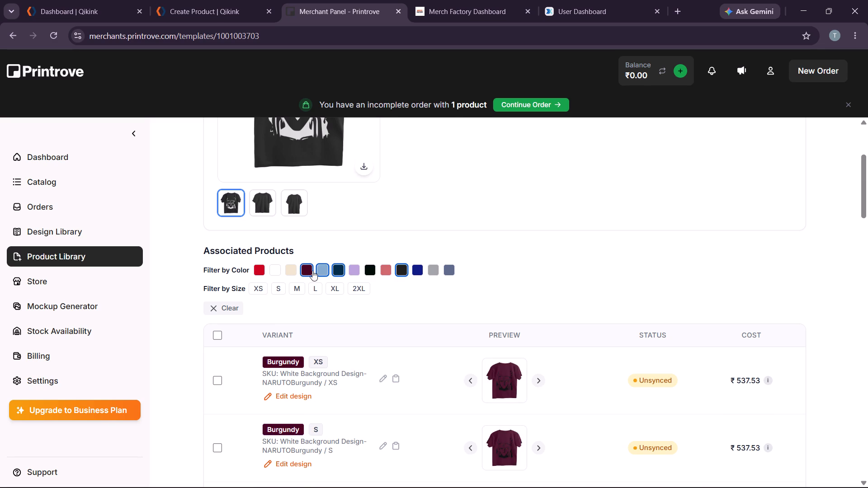
left_click(326, 270)
left_click(338, 269)
left_click(311, 271)
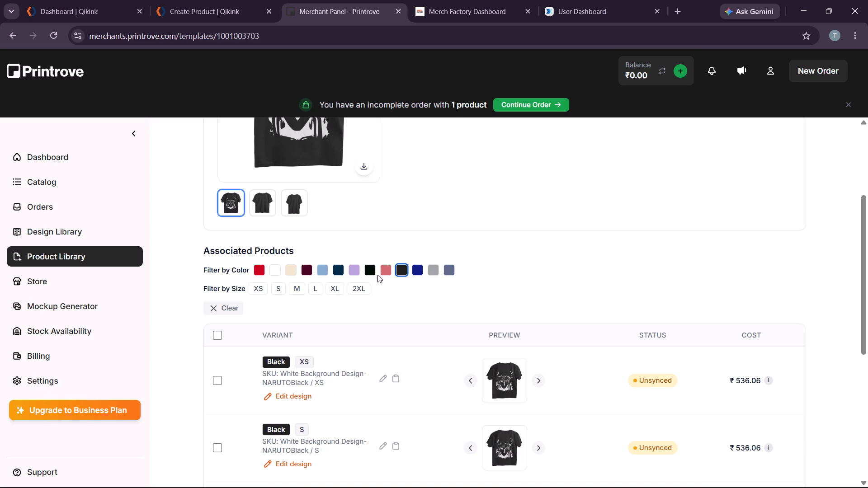
left_click(403, 272)
left_click(292, 264)
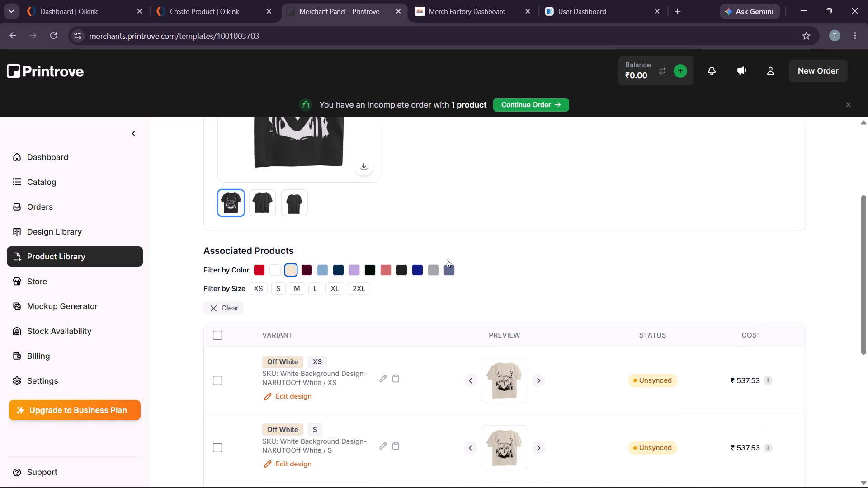
Compare the XS cost breakdowns of the Bottle Green and Black variants, leaving only the Black filter active.
left_click(371, 270)
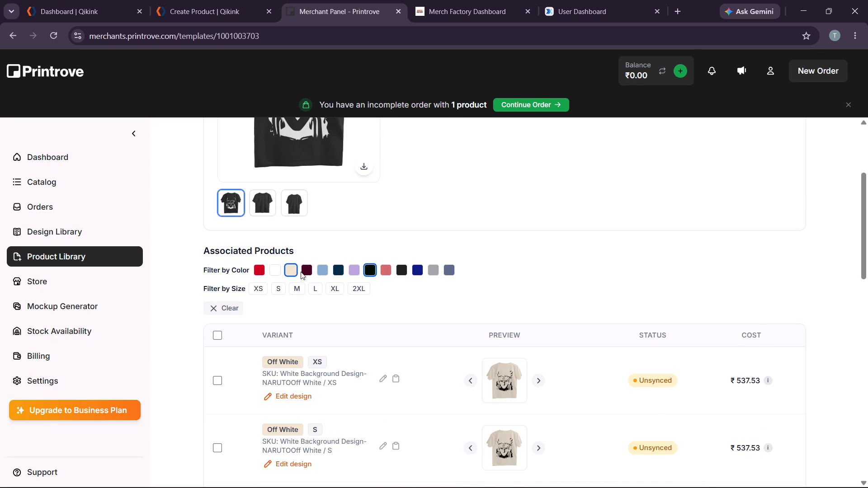
left_click(294, 269)
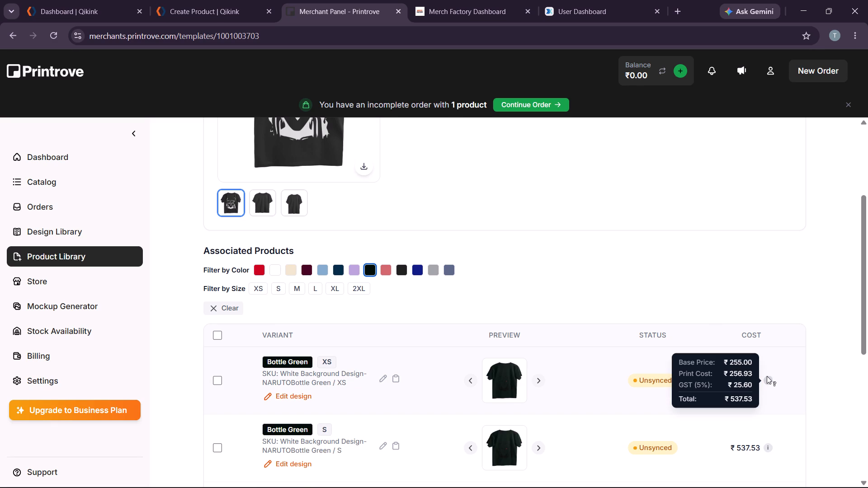
left_click(406, 271)
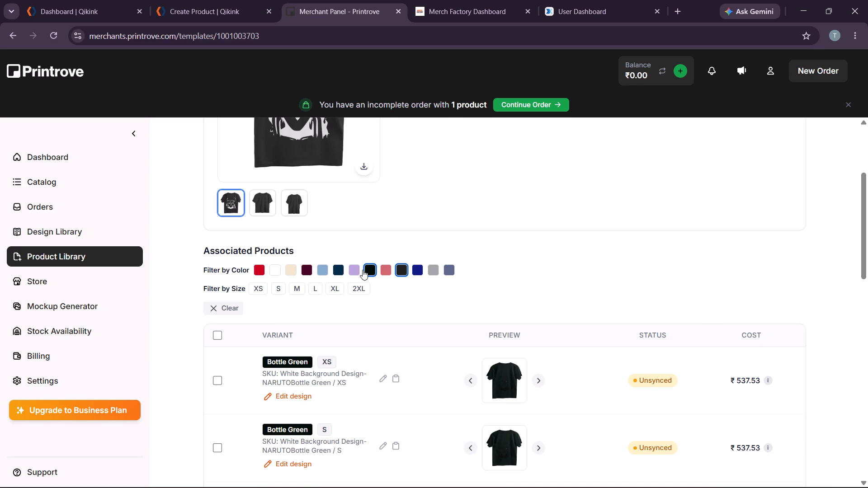
left_click(370, 269)
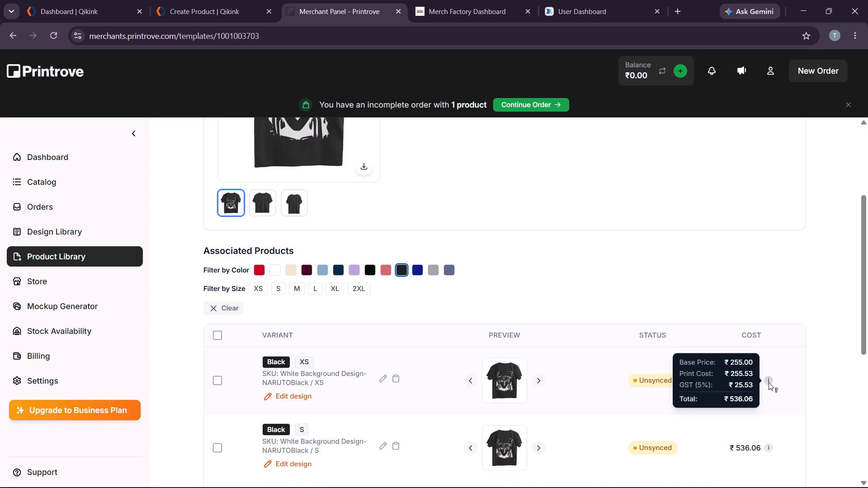
Switch the associated products filter from Black to Red, select all the Red variants and delete them from the product.
left_click(397, 269)
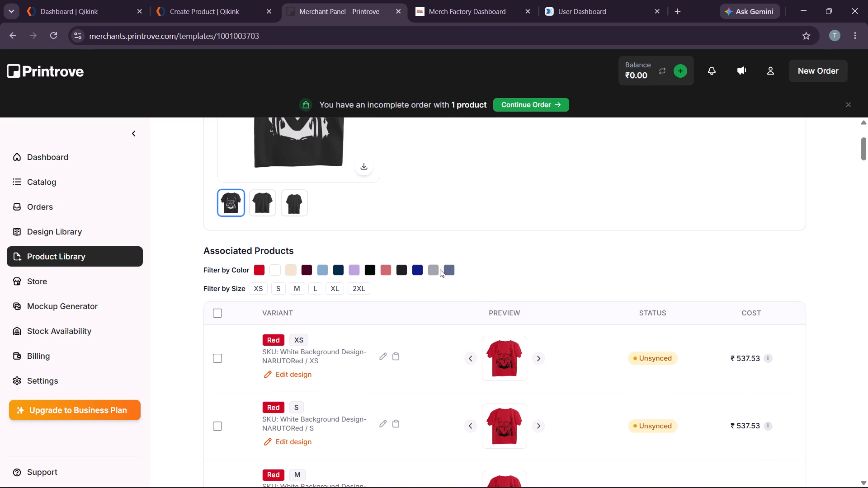
left_click(258, 270)
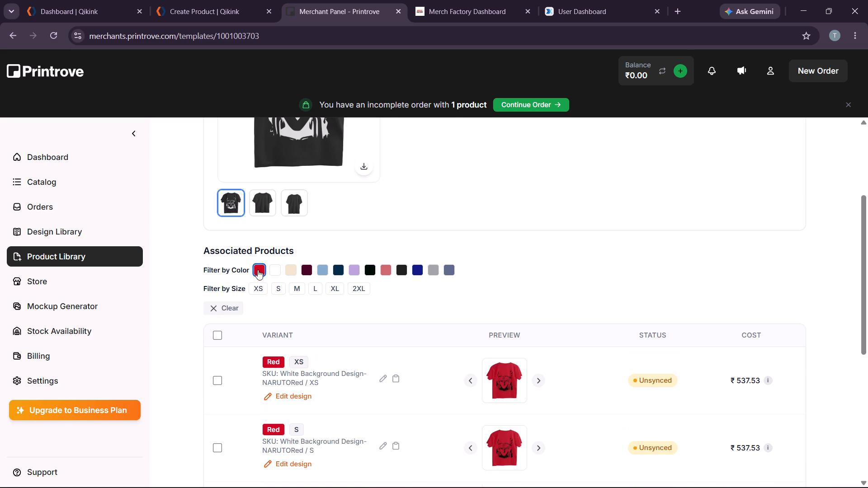
left_click(220, 329)
left_click(220, 336)
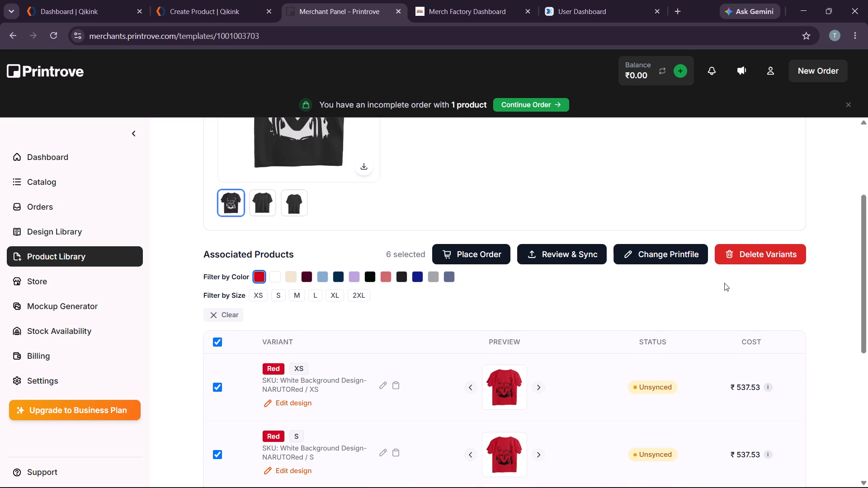
left_click(737, 260)
left_click(531, 300)
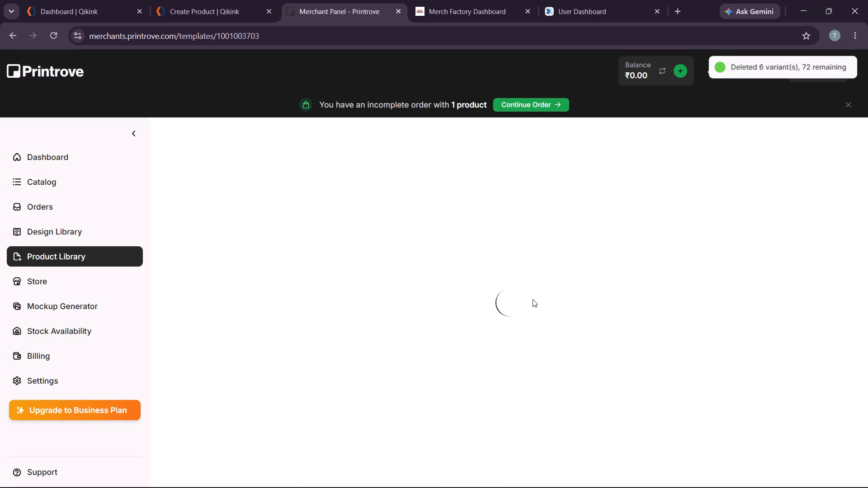
Filter the remaining associated products by White and Off White, examine their previews, and clear both colour filters.
scroll(362, 323, "down", 2)
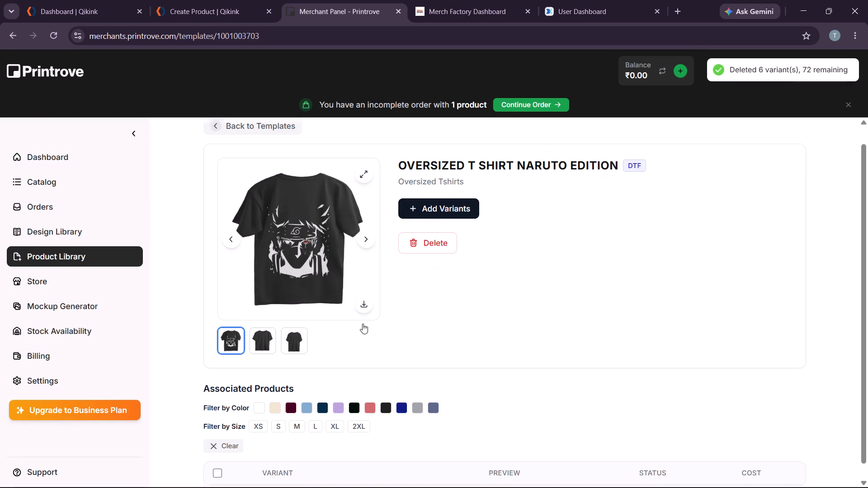
scroll(457, 310, "down", 2)
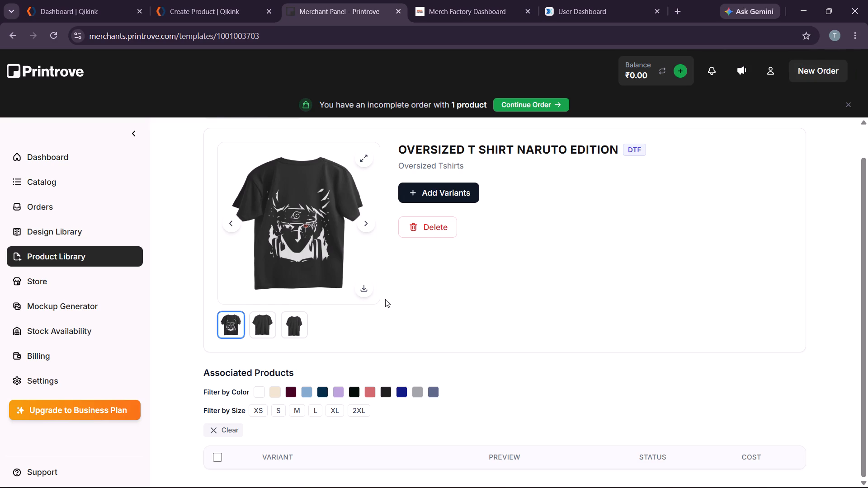
scroll(385, 299, "up", 4)
scroll(387, 302, "down", 5)
left_click(263, 390)
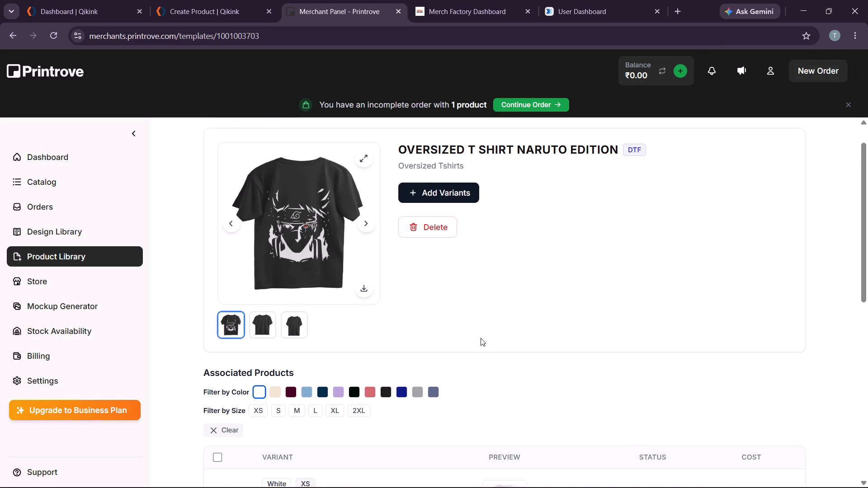
scroll(489, 331, "down", 3)
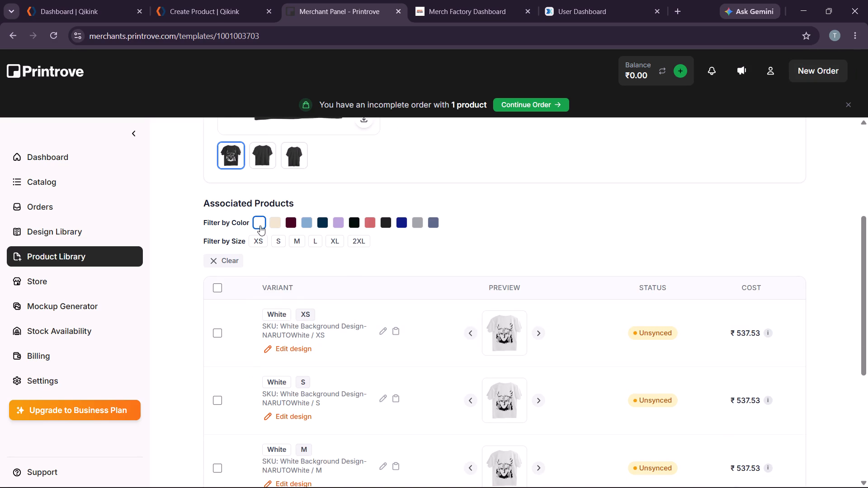
left_click(260, 225)
scroll(323, 320, "down", 2)
scroll(854, 229, "down", 3)
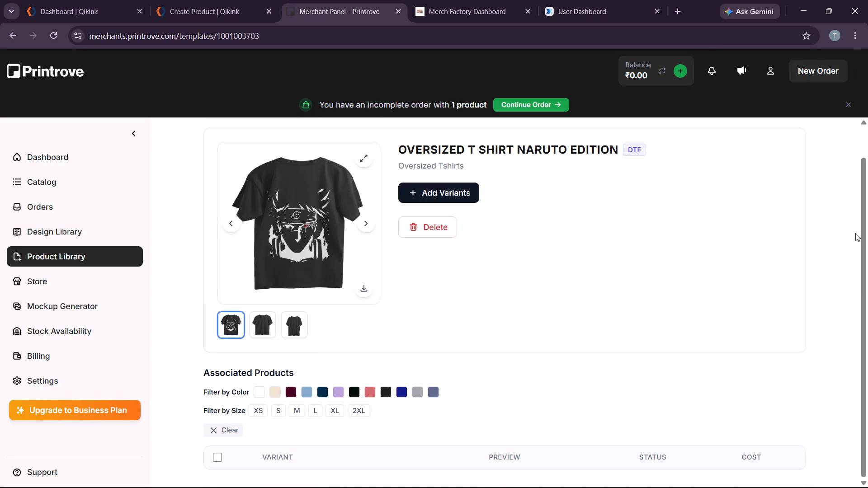
left_click(254, 395)
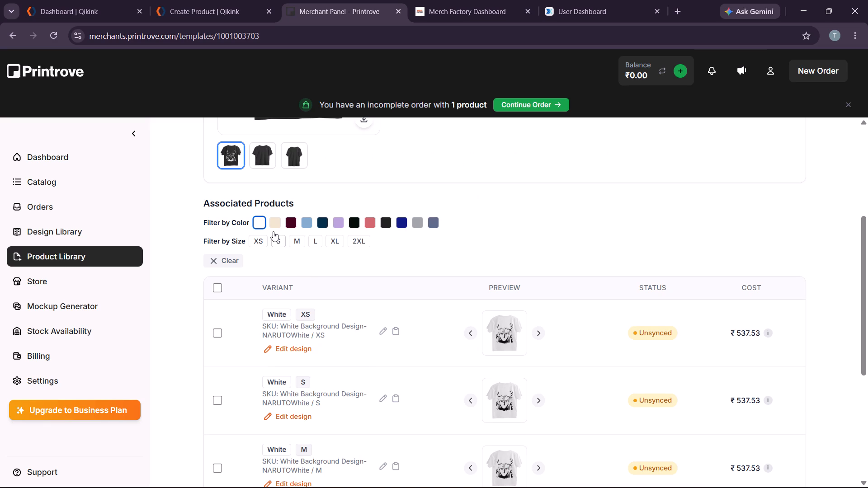
left_click(276, 223)
left_click(261, 224)
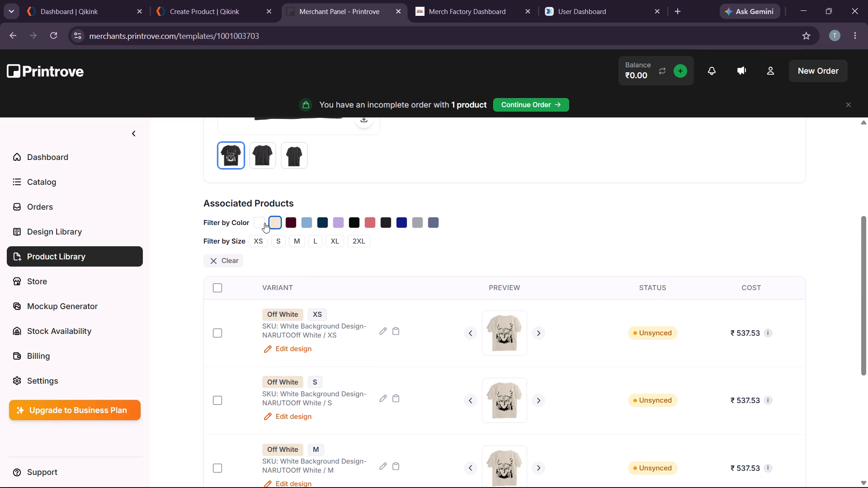
left_click(277, 224)
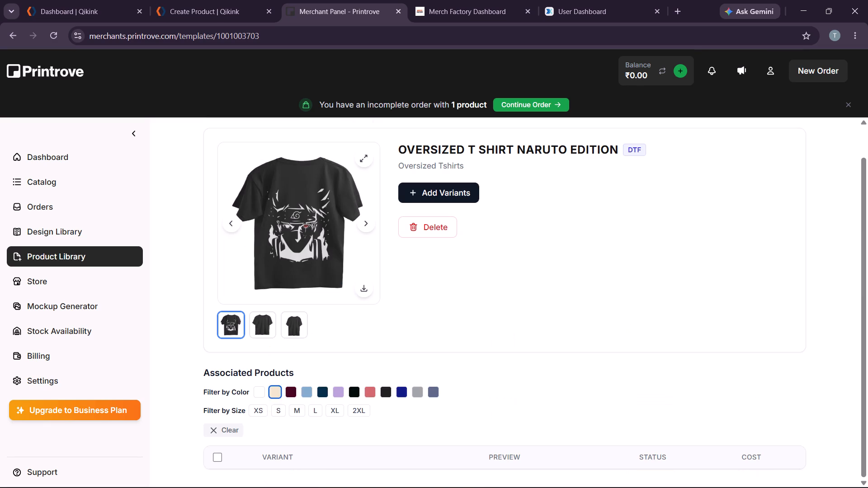
Filter the associated products by Burgundy and Baby Blue to compare how visible the artwork is on each colour.
left_click(288, 389)
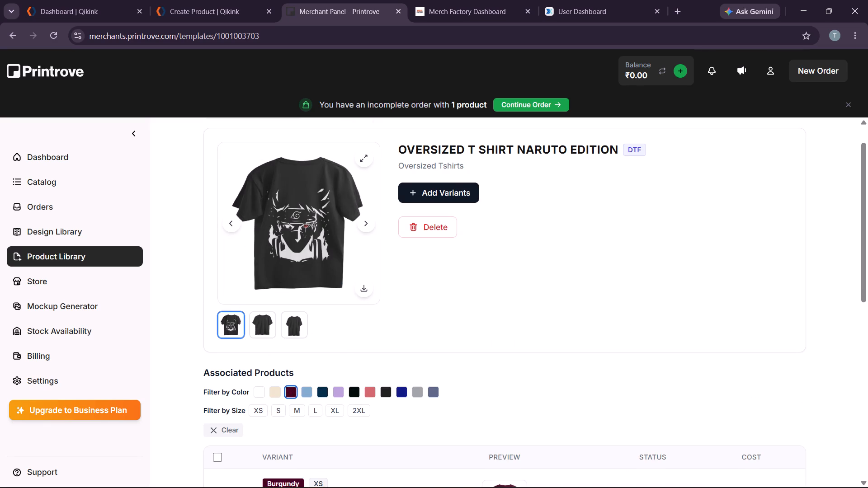
scroll(379, 279, "down", 3)
left_click(306, 221)
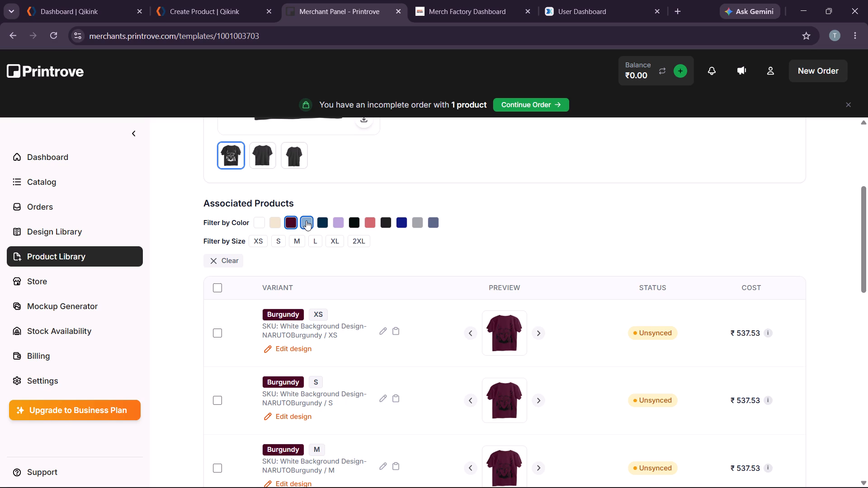
left_click(292, 221)
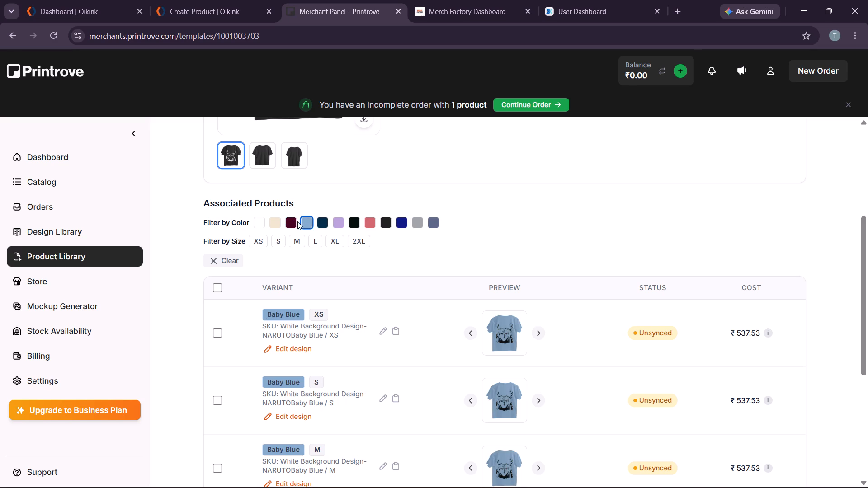
left_click(297, 221)
left_click(293, 222)
left_click(303, 222)
Examine the Navy Blue and Iris Lavender variant previews, and clear their colour filters.
left_click(321, 222)
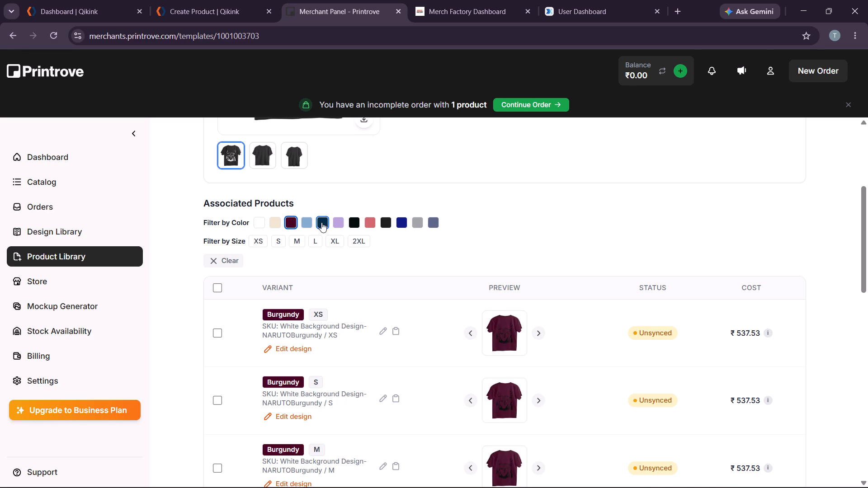
left_click(289, 222)
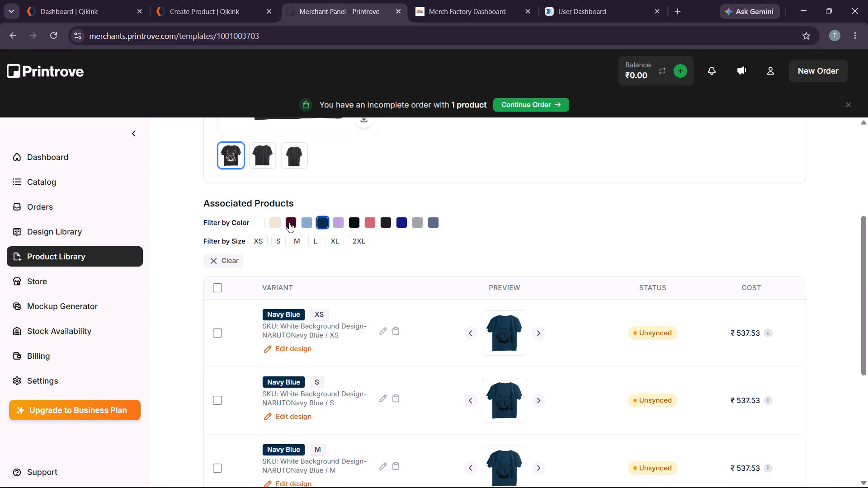
left_click(340, 222)
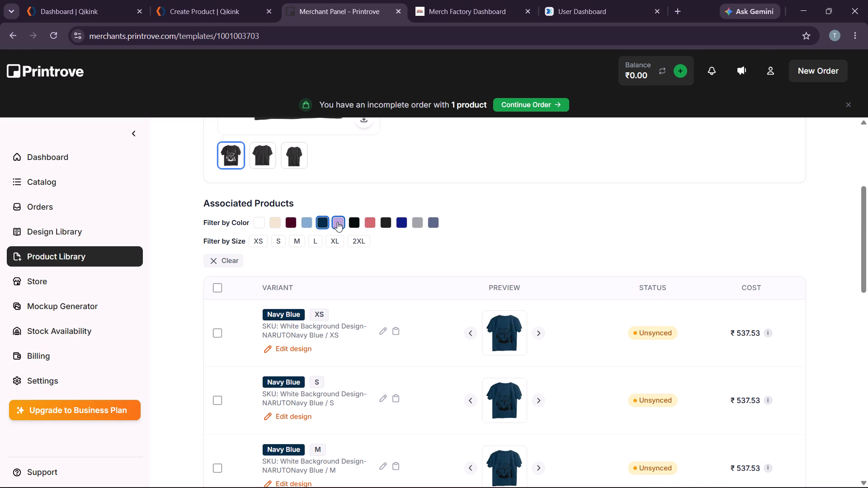
left_click(329, 220)
left_click(322, 221)
left_click(322, 221)
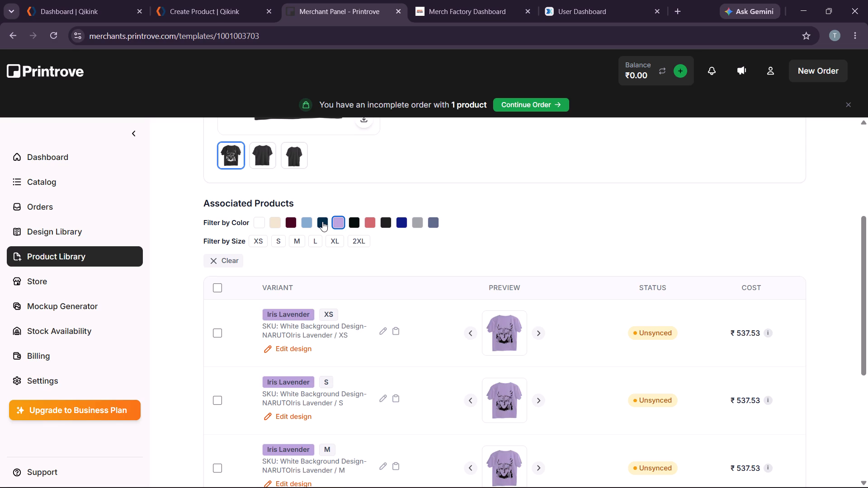
left_click(330, 222)
left_click(333, 222)
left_click(323, 223)
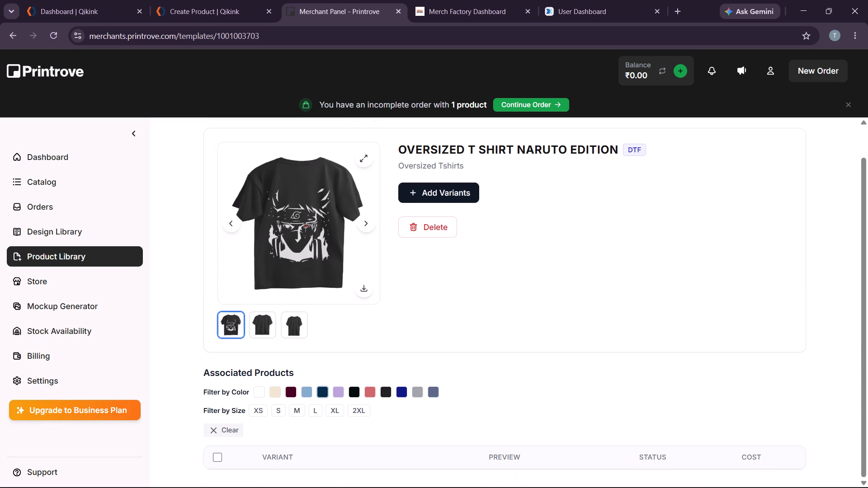
Examine the Bottle Green, Burgundy, Navy Blue and Royal Blue variants, and narrow the colour filter to Black only.
left_click(356, 392)
scroll(429, 345, "down", 3)
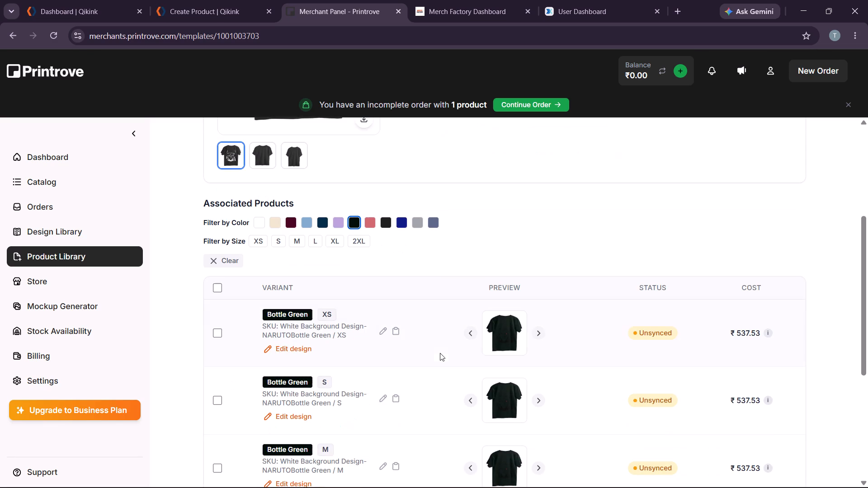
left_click(296, 224)
left_click(325, 223)
left_click(398, 222)
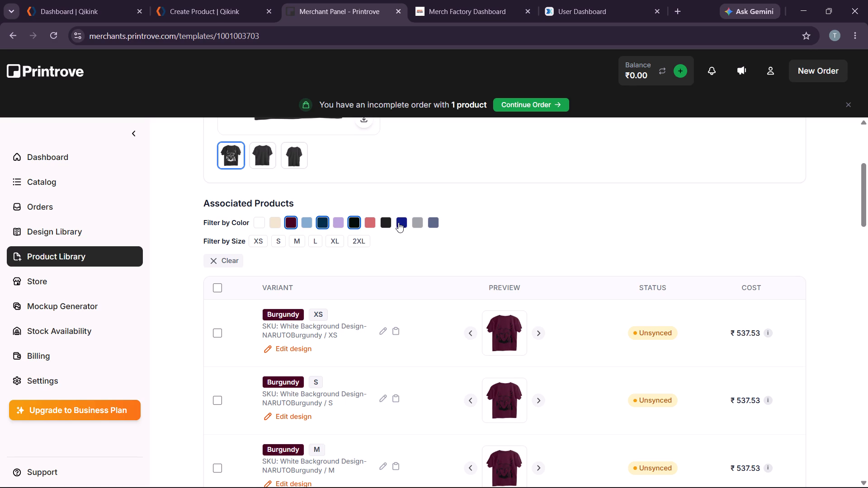
left_click(388, 224)
left_click(387, 223)
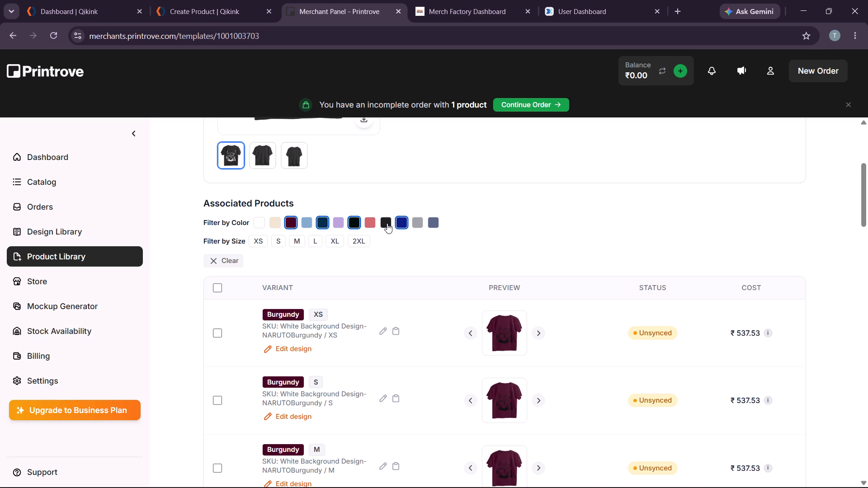
left_click(387, 223)
left_click(359, 225)
left_click(321, 225)
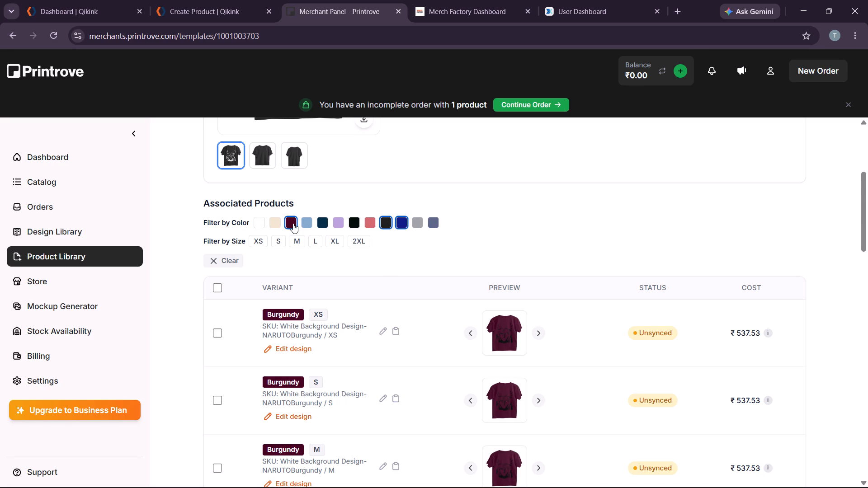
left_click(293, 223)
left_click(403, 222)
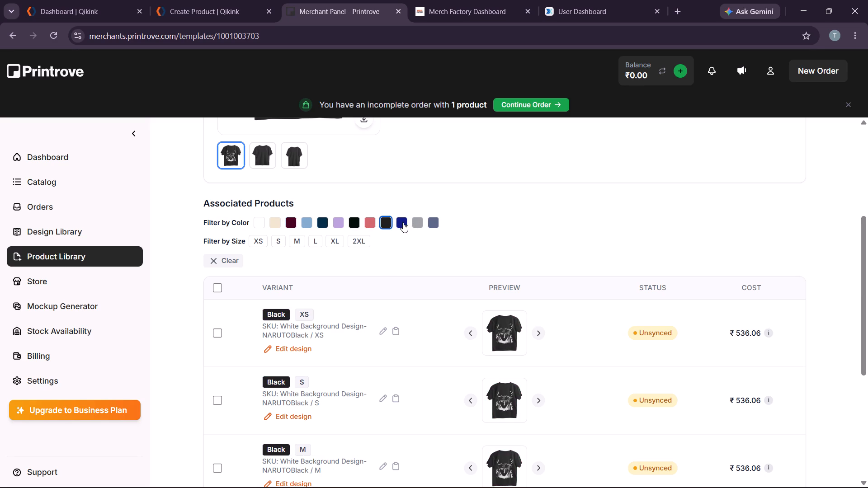
Recheck the Black variants' artwork previews and clear the Black colour filter.
left_click(379, 224)
left_click(385, 223)
scroll(392, 218, "down", 4)
scroll(510, 268, "down", 3)
left_click(387, 389)
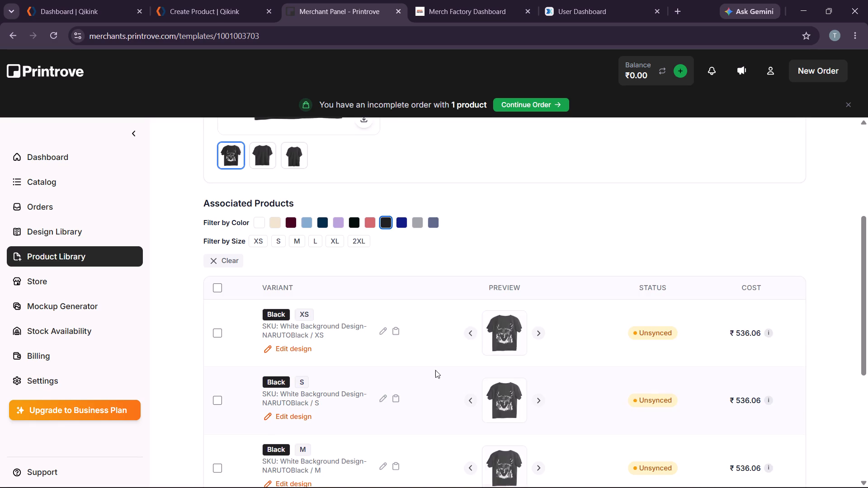
scroll(488, 330, "down", 1)
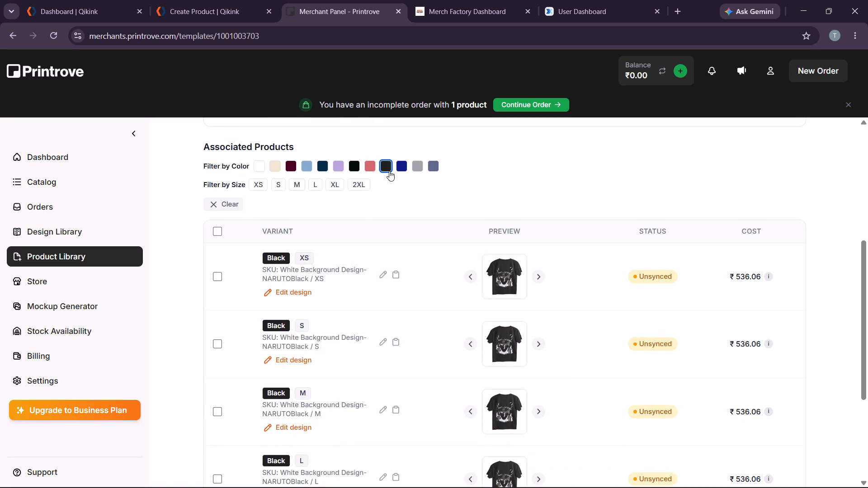
left_click(386, 169)
scroll(448, 340, "down", 2)
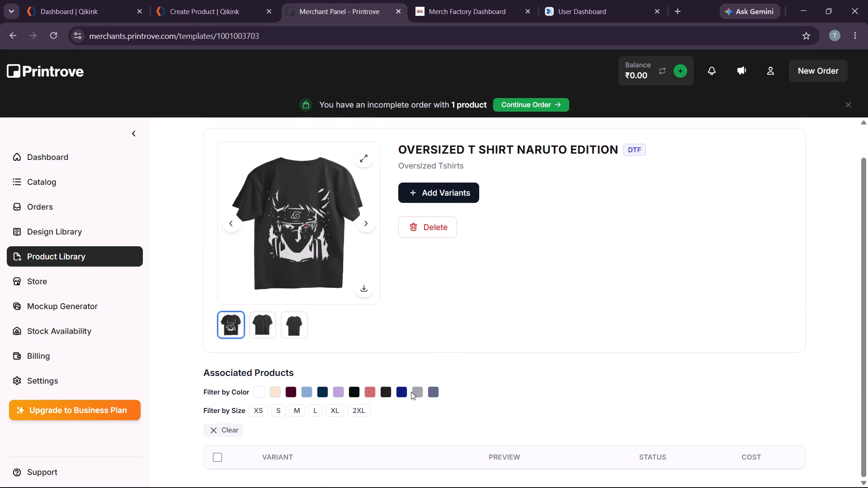
Filter by Royal Blue, Bottle Green, Navy Blue and Burgundy, select all the matching variants, and open their printfile for changing.
left_click(404, 392)
left_click(355, 394)
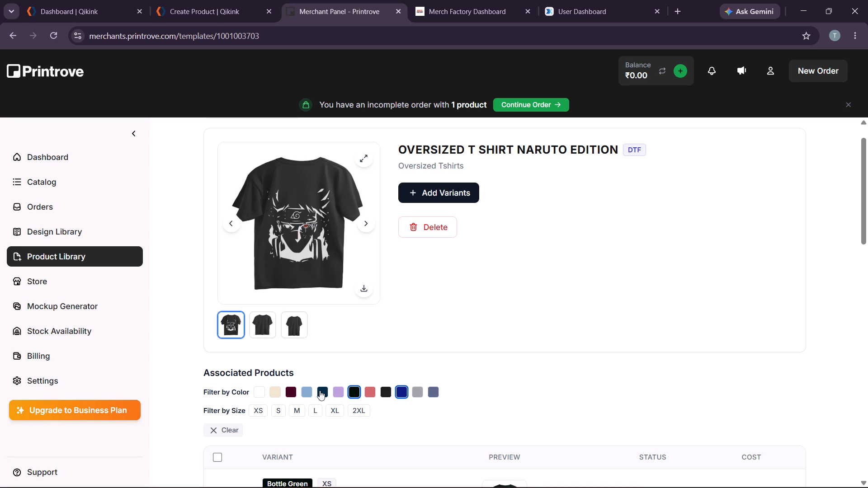
left_click(320, 390)
left_click(285, 392)
scroll(551, 301, "down", 3)
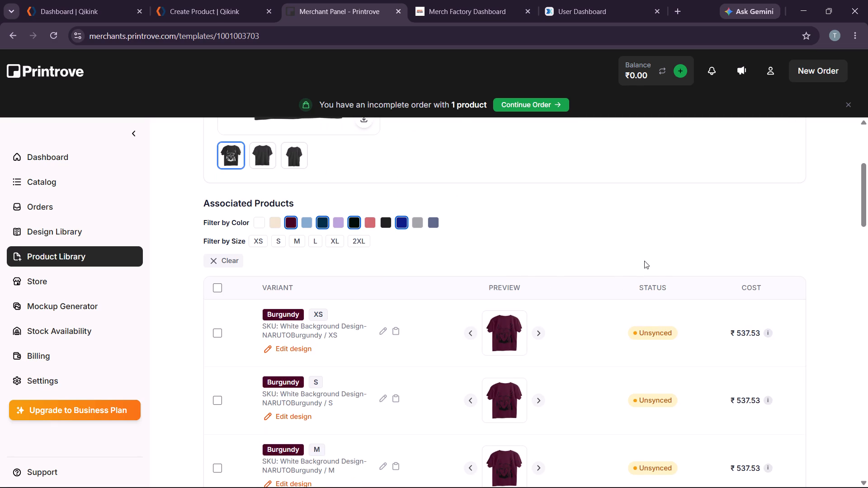
scroll(354, 286, "up", 2)
left_click(216, 403)
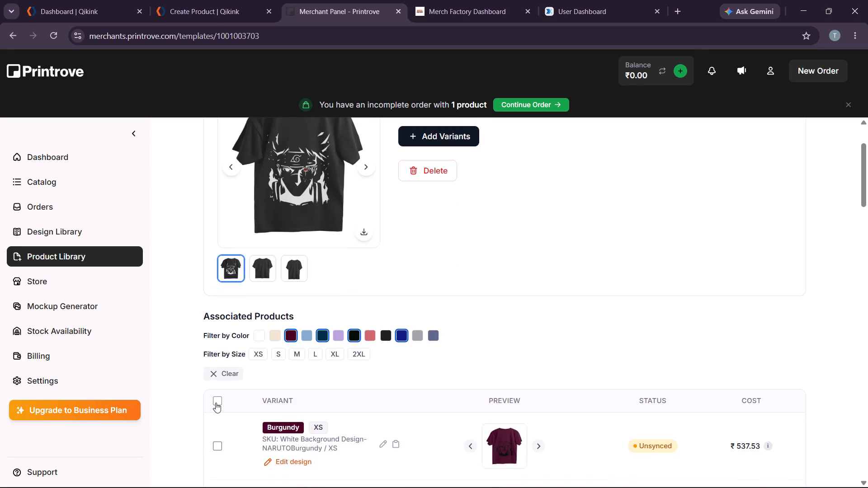
scroll(587, 326, "down", 1)
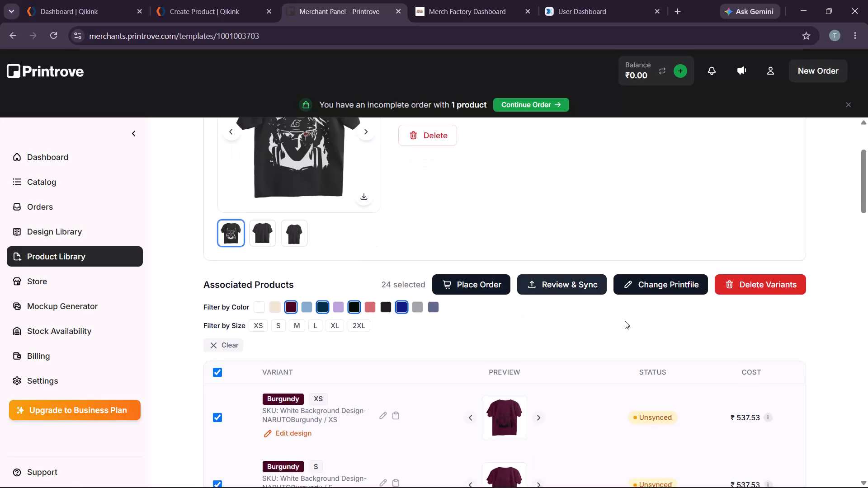
left_click(660, 267)
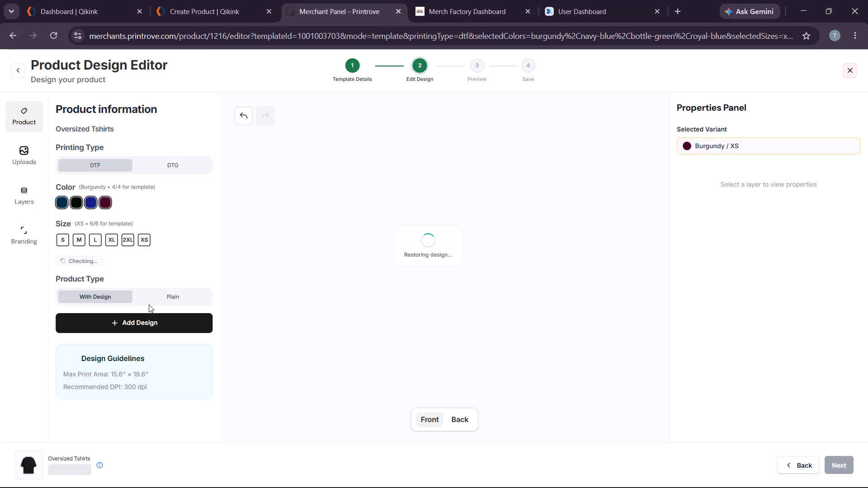
Place the Transparent White design on the shirt's back, enlarged to 15.6 × 18.2 in with its top position at 1.4 in.
left_click(23, 159)
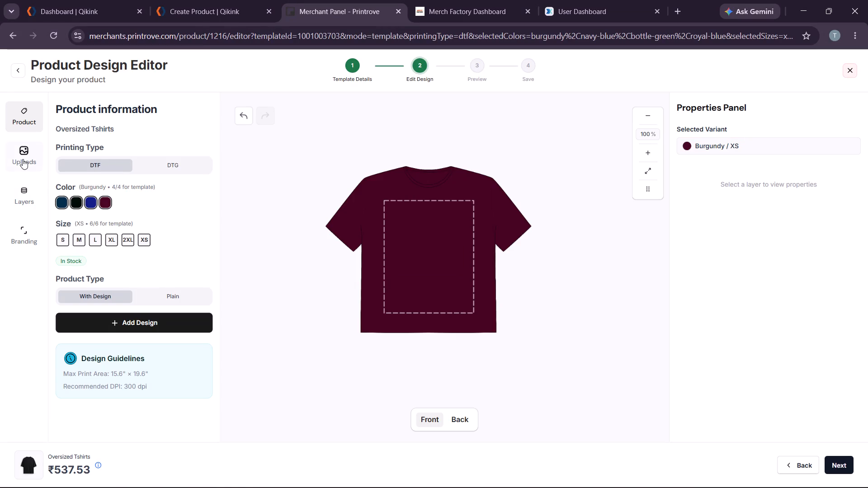
left_click(453, 417)
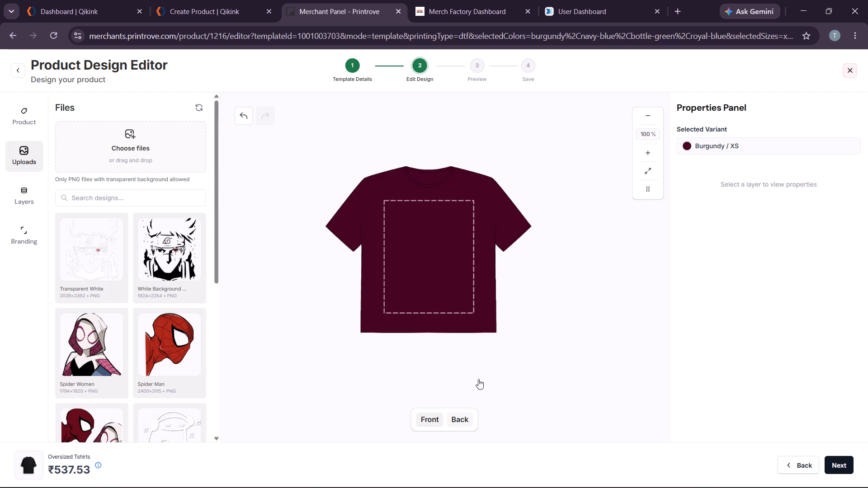
left_click(479, 190)
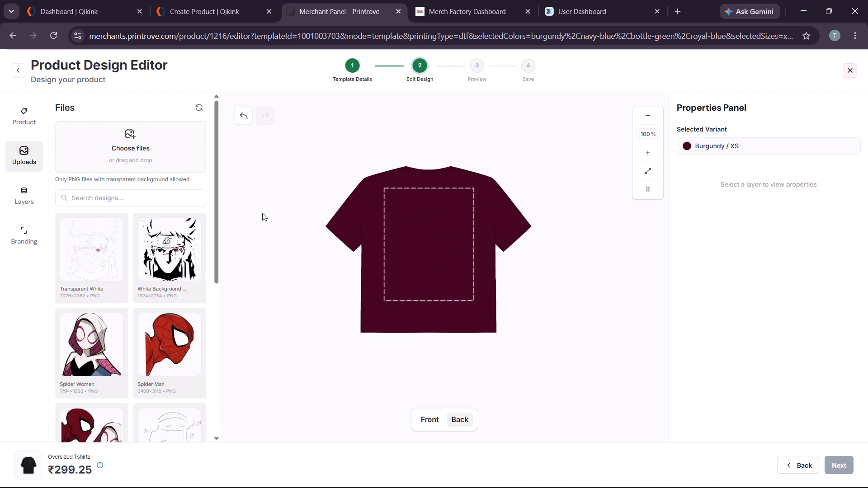
left_click(94, 260)
left_click(509, 278)
left_click(414, 243)
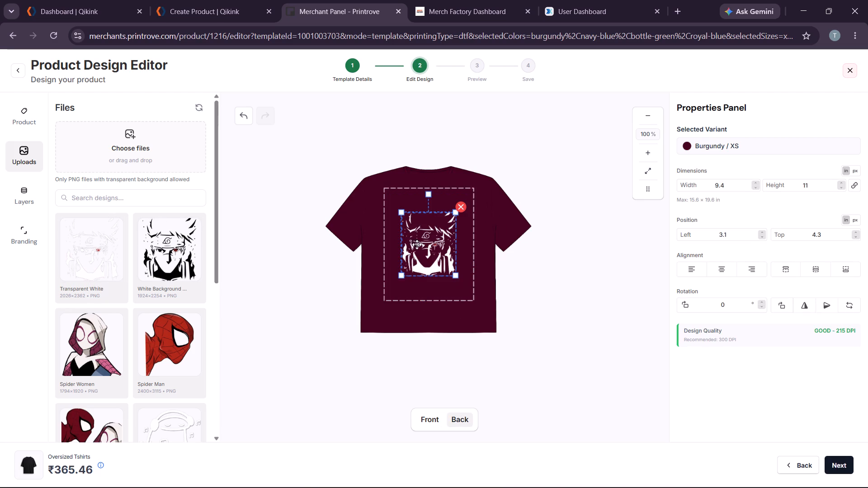
left_click_drag(456, 275, 581, 431)
left_click(603, 385)
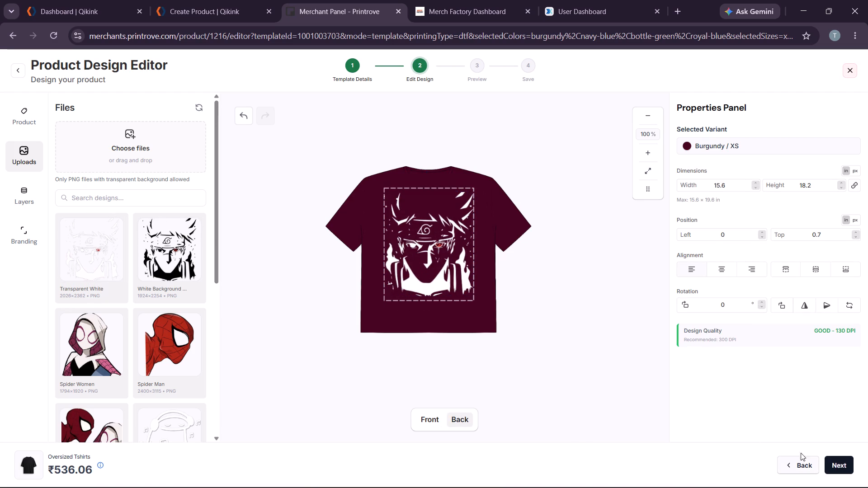
left_click(426, 266)
left_click_drag(428, 261, 429, 272)
left_click(562, 280)
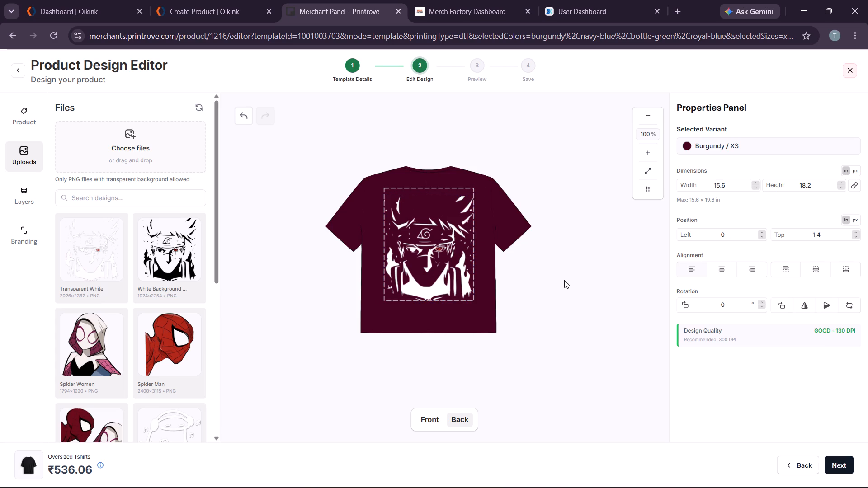
Proceed to the mockup preview and update the product, keeping its name and SKUs.
left_click(839, 463)
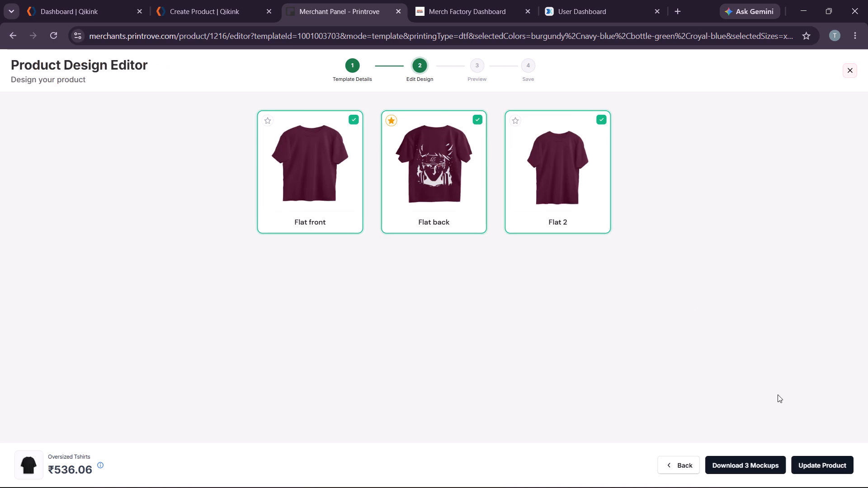
left_click(825, 464)
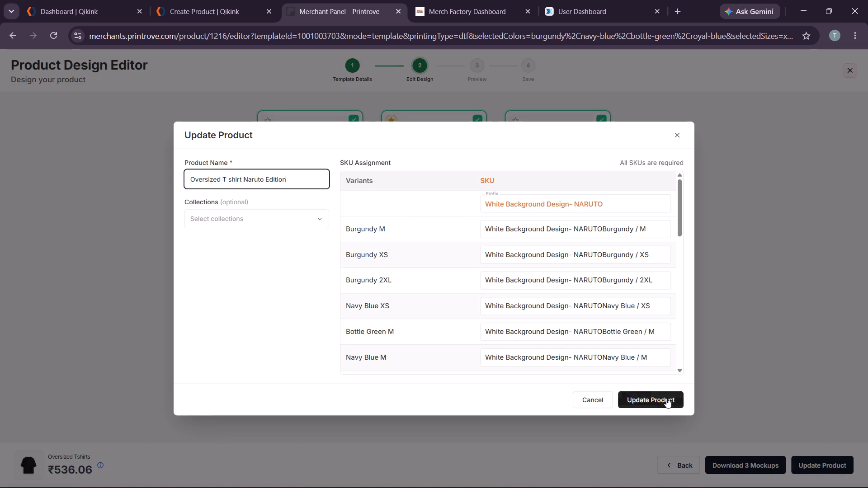
left_click(666, 398)
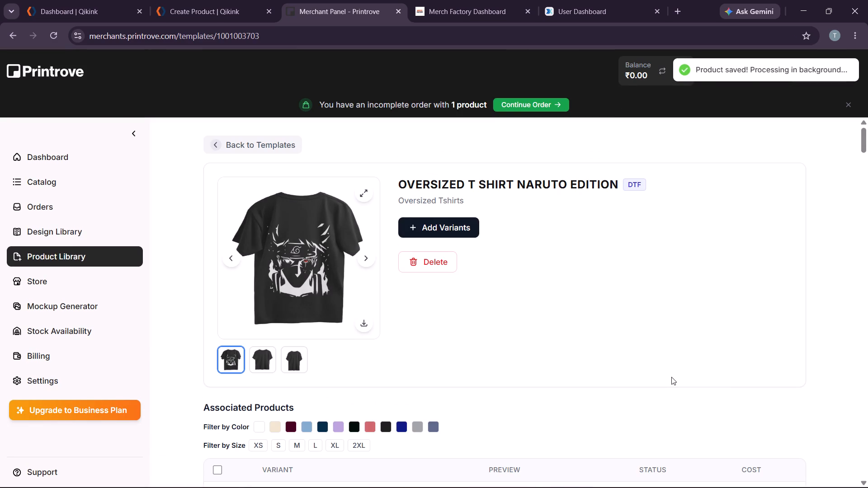
Examine the White, Off White and Burgundy variant previews using the colour filters, and clear those filters.
scroll(671, 377, "down", 4)
scroll(344, 305, "up", 3)
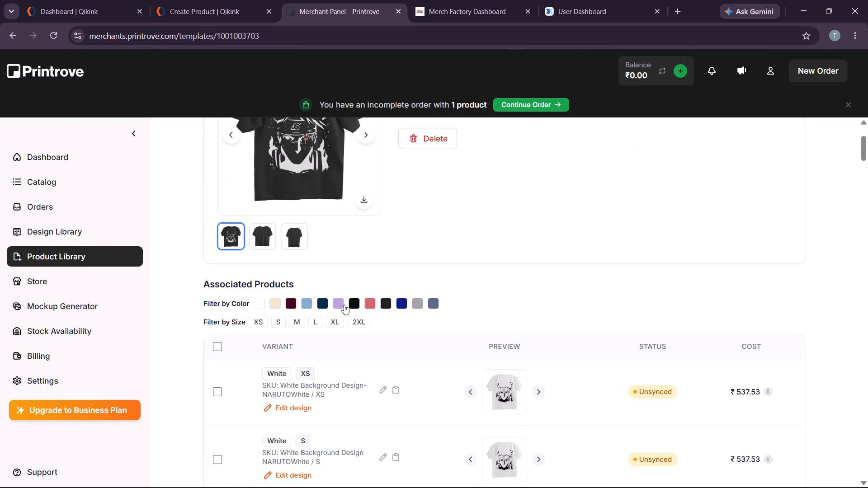
left_click(256, 304)
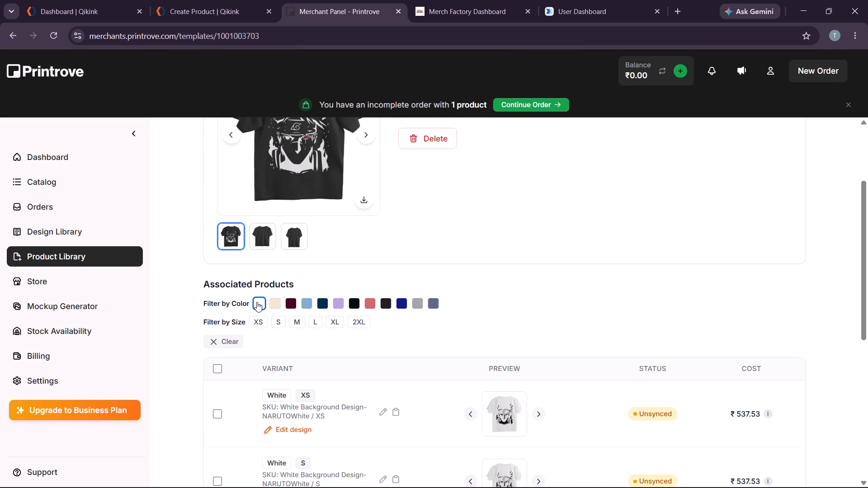
left_click(272, 302)
left_click(259, 302)
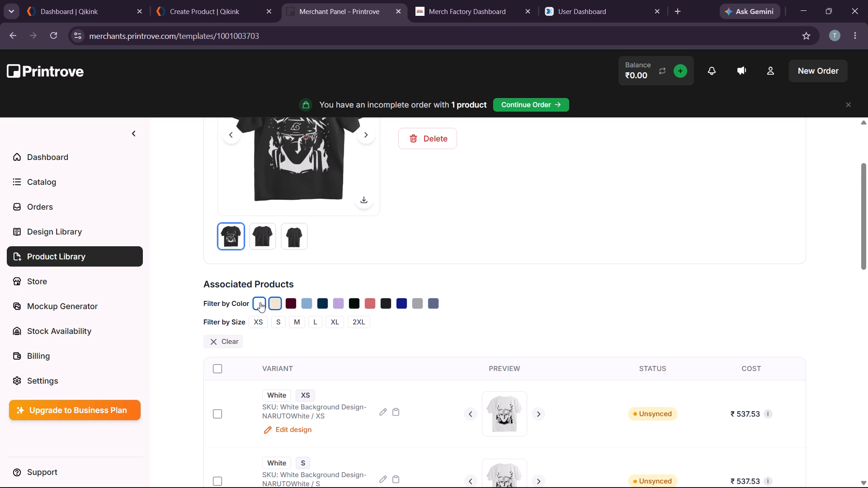
left_click(288, 300)
left_click(281, 300)
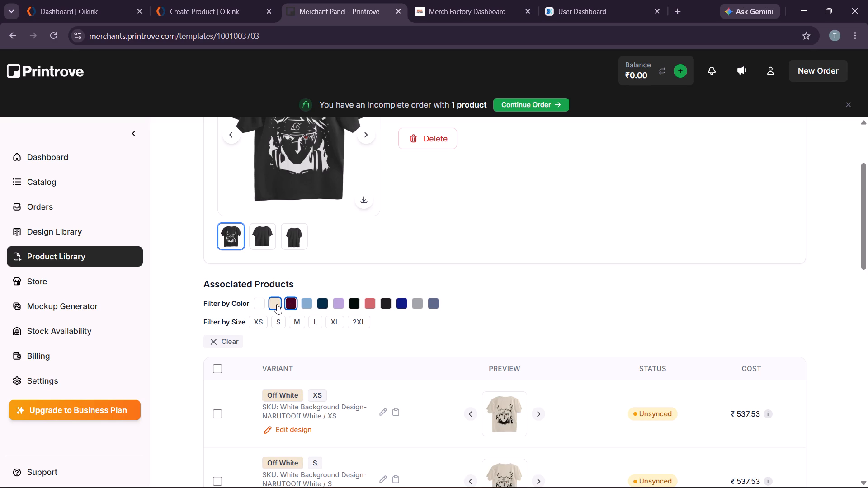
left_click(277, 304)
left_click(296, 304)
Examine the Steel Grey, Silver Frost, Royal Blue, Black and Dusty Rose variants, leaving only Steel Grey and Silver Frost filtered.
left_click(434, 303)
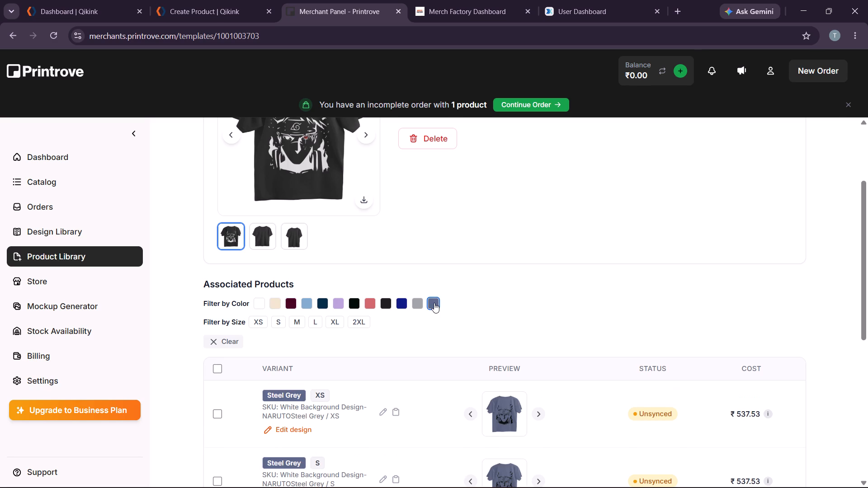
left_click(414, 306)
left_click(397, 302)
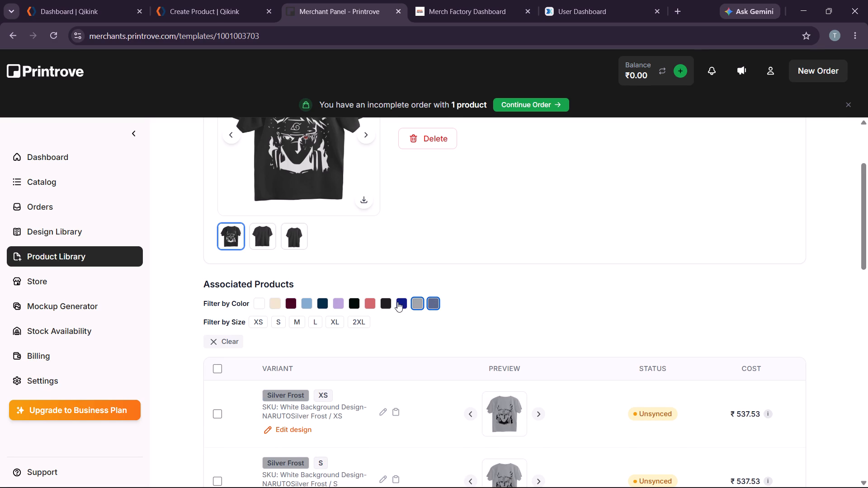
left_click(375, 301)
left_click(382, 301)
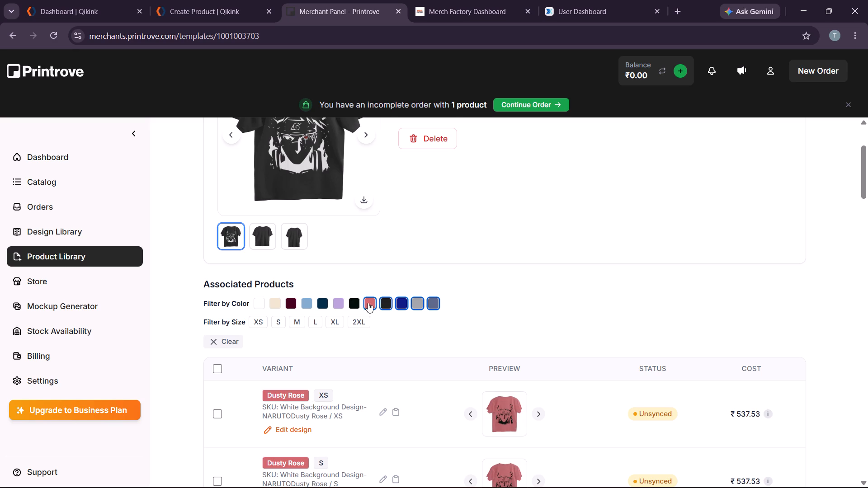
left_click(368, 303)
left_click(387, 306)
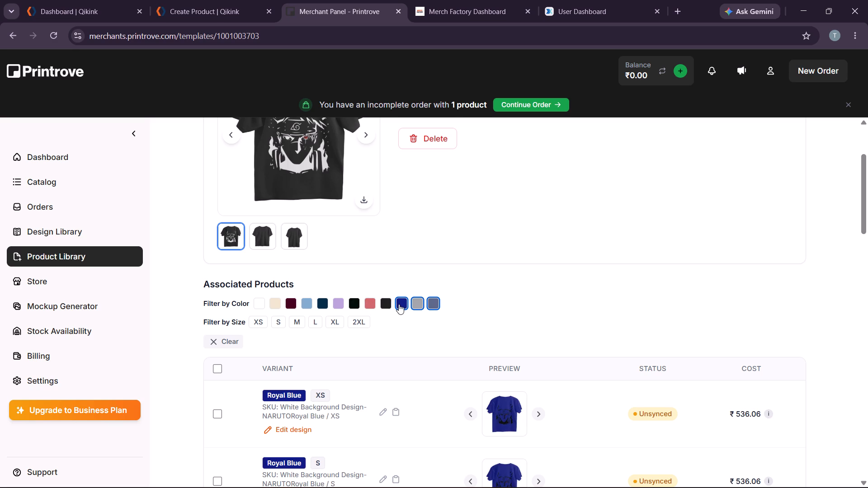
scroll(428, 315, "down", 2)
scroll(431, 318, "up", 1)
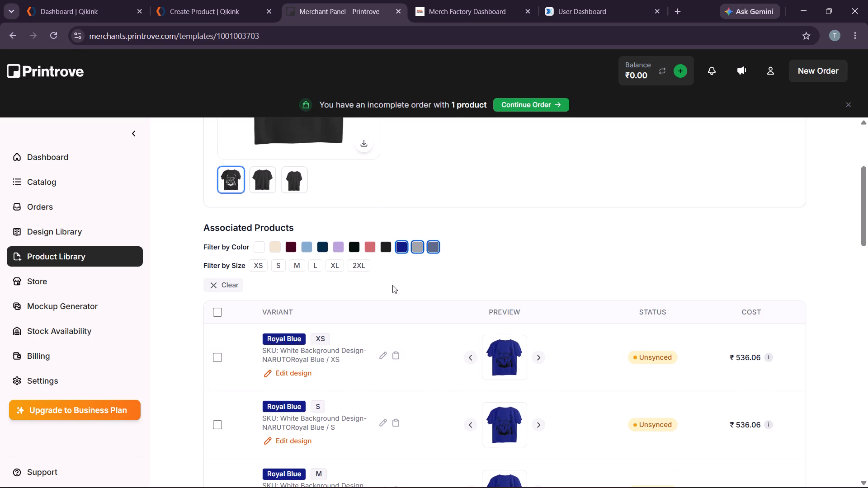
left_click(398, 246)
left_click(386, 246)
left_click(386, 246)
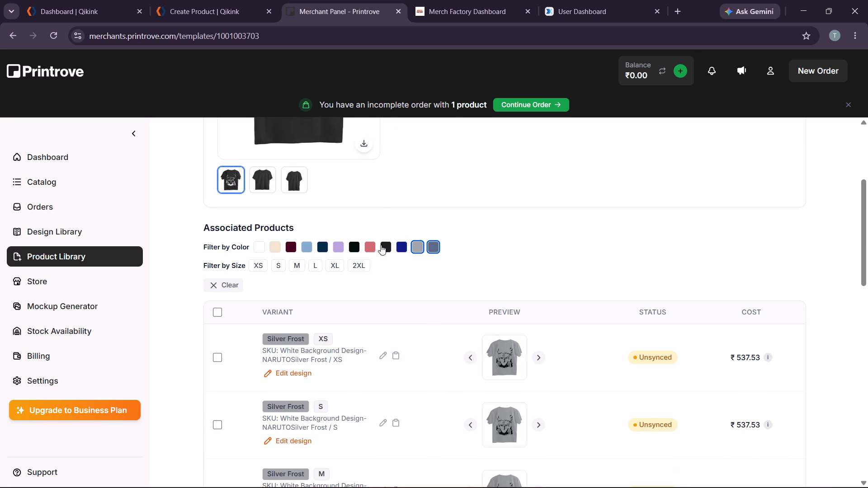
Check the artwork on the Bottle Green variants and remove that colour from the filter.
left_click(366, 245)
left_click(366, 245)
left_click(348, 249)
left_click(349, 248)
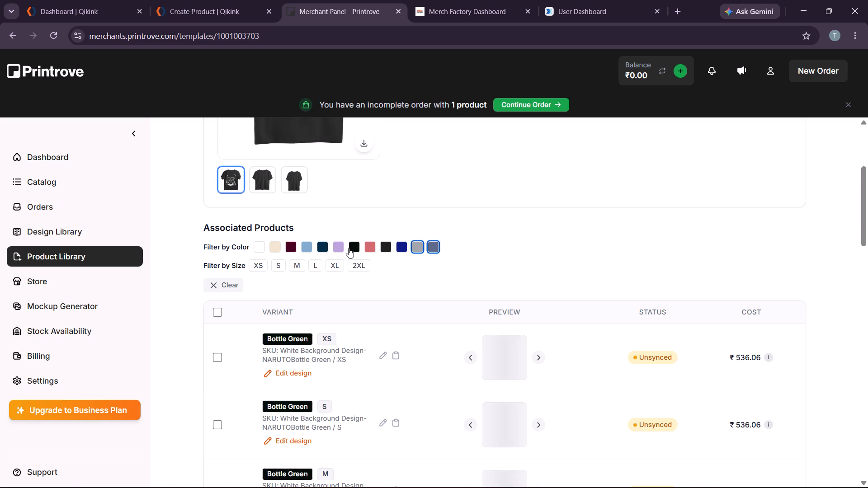
left_click(337, 249)
left_click(342, 250)
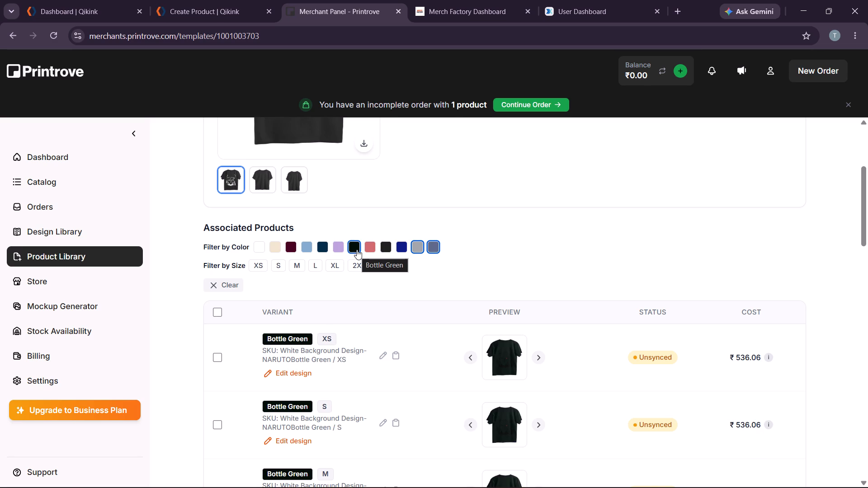
left_click(357, 249)
Clear the Steel Grey and Silver Frost filters, and check the Navy Blue and Burgundy variant previews one colour at a time.
scroll(422, 266, "up", 9)
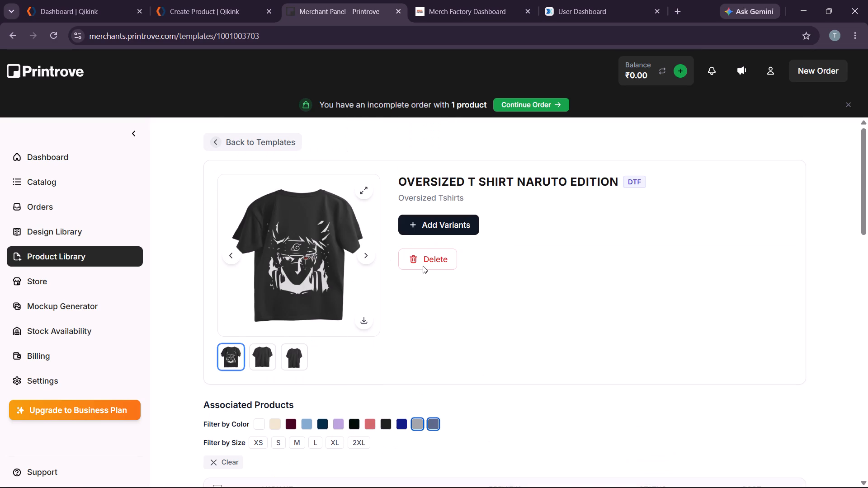
scroll(349, 250, "down", 3)
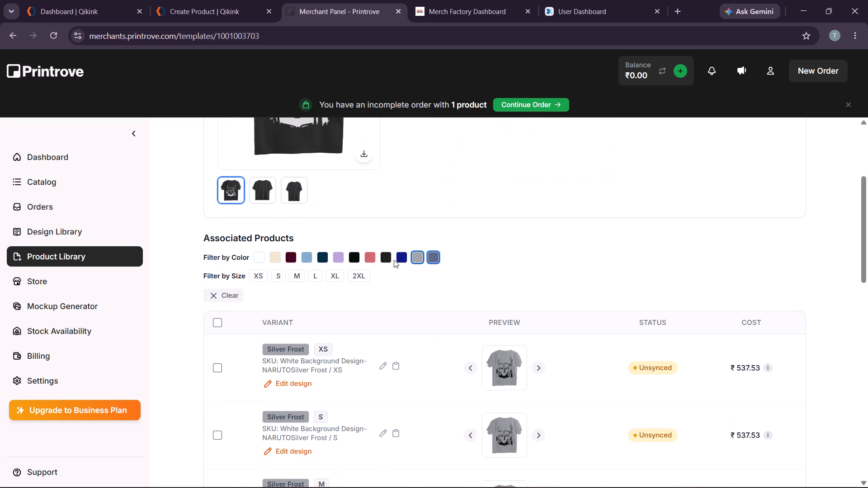
left_click(429, 262)
left_click(419, 258)
left_click(320, 257)
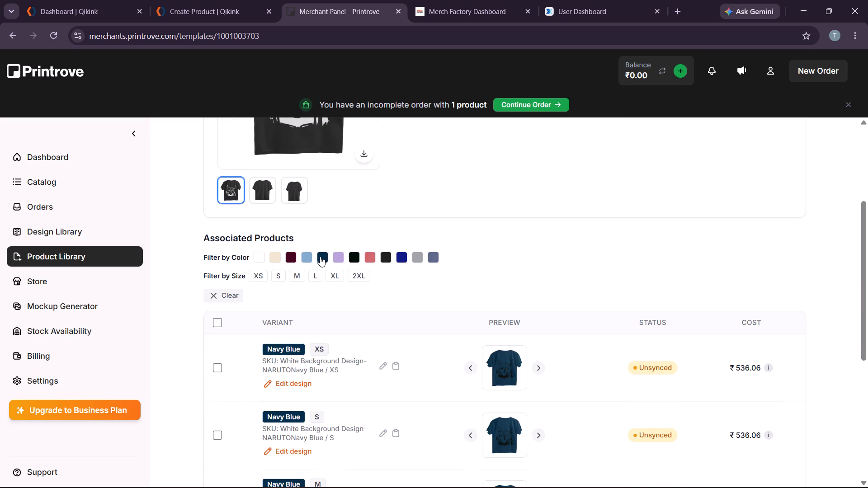
left_click(320, 257)
left_click(294, 258)
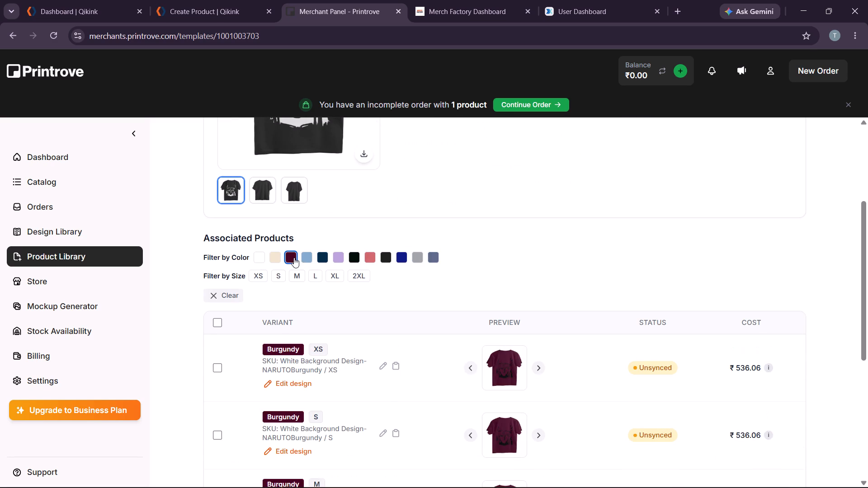
left_click(294, 258)
Reload the product template page, dismiss the feedback survey and look over the variant list again.
left_click(47, 32)
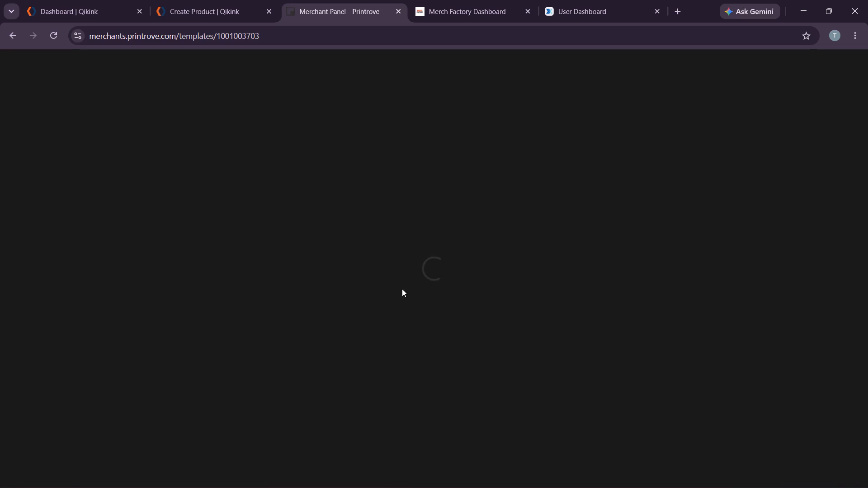
scroll(406, 291, "down", 2)
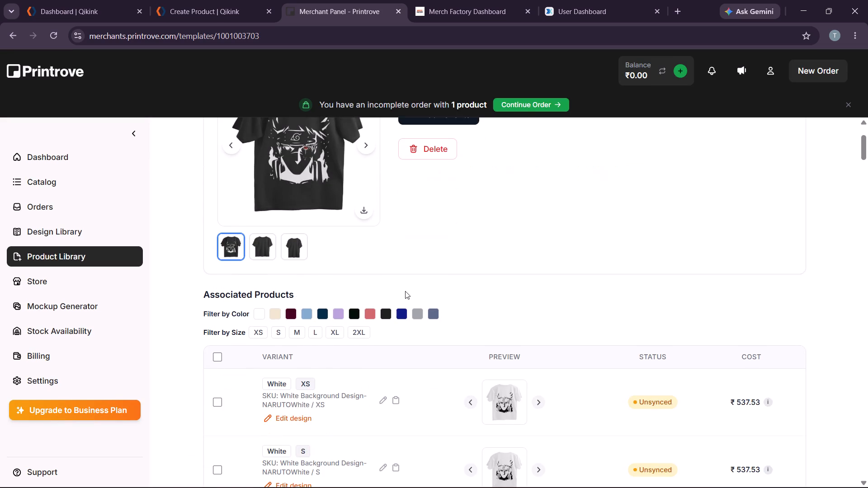
scroll(404, 293, "down", 2)
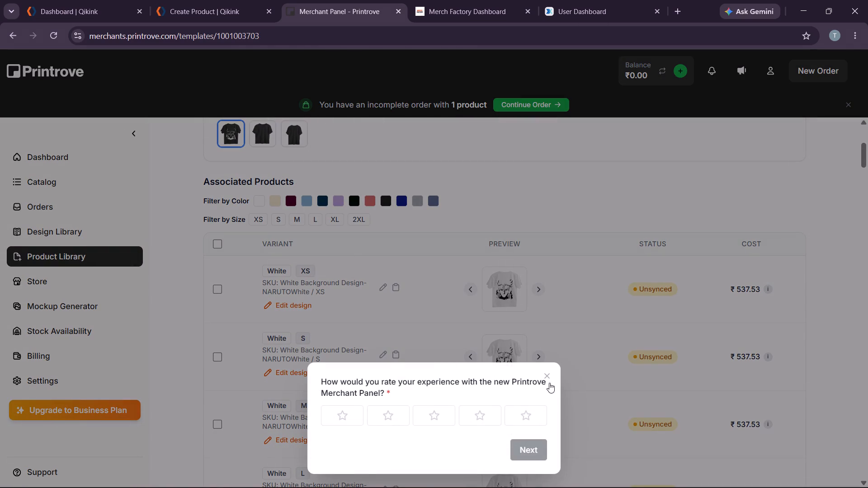
left_click(547, 381)
left_click(351, 196)
left_click(351, 196)
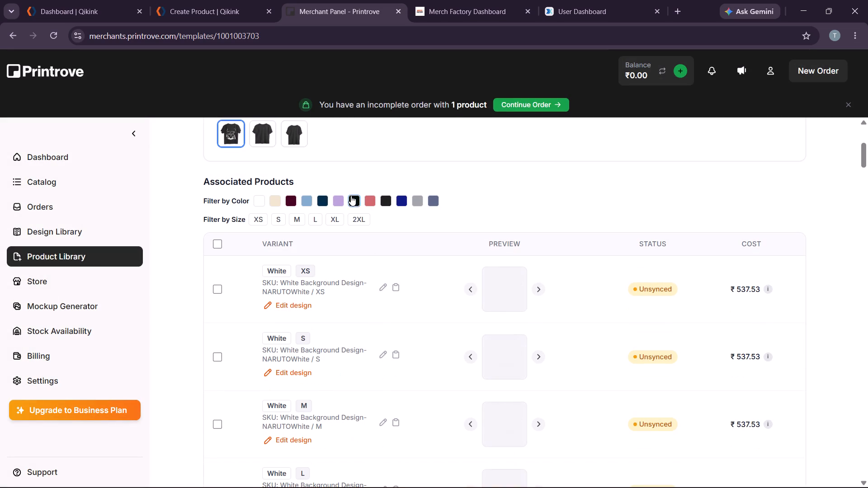
scroll(458, 211, "down", 2)
scroll(458, 211, "up", 4)
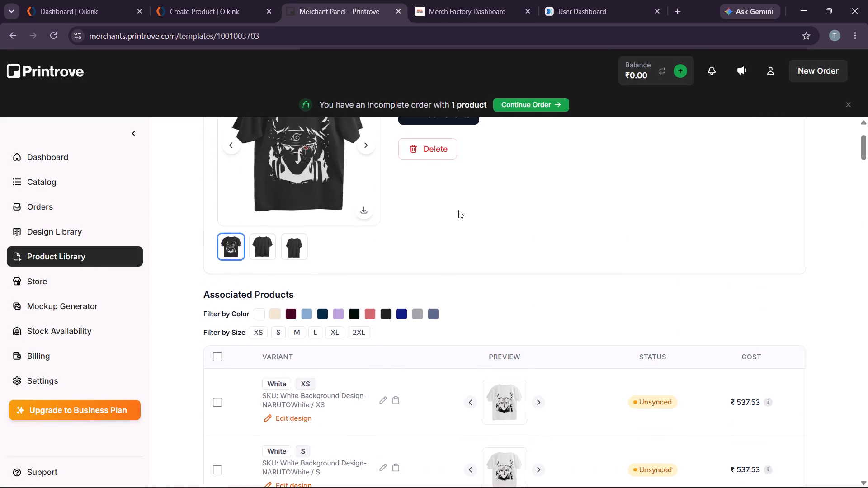
scroll(458, 210, "down", 1)
scroll(458, 210, "up", 3)
scroll(458, 209, "down", 3)
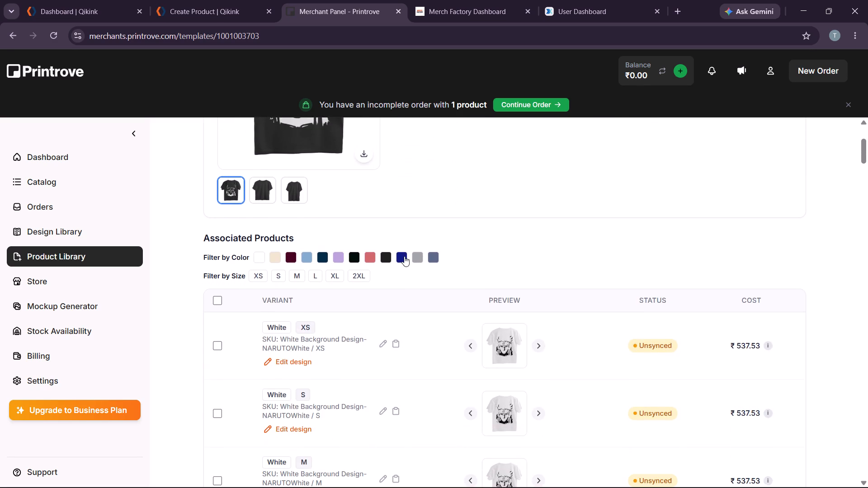
Filter by Royal Blue, Black, Bottle Green, Navy Blue and Burgundy, select all matching variants, and open their printfile for changing.
left_click(404, 256)
left_click(382, 258)
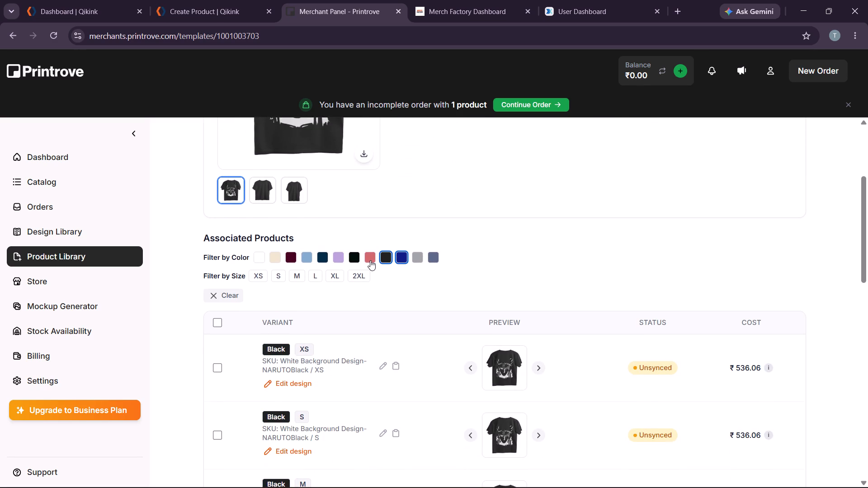
left_click(354, 259)
left_click(316, 258)
left_click(320, 258)
left_click(289, 259)
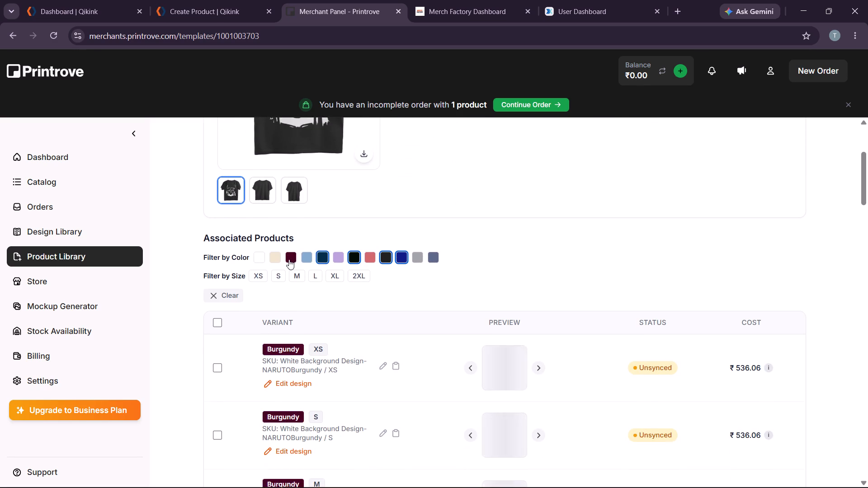
left_click(215, 318)
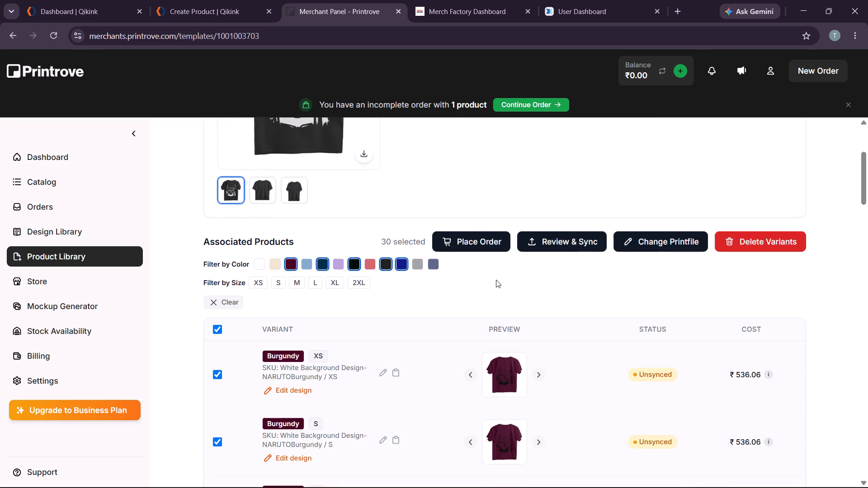
left_click(641, 242)
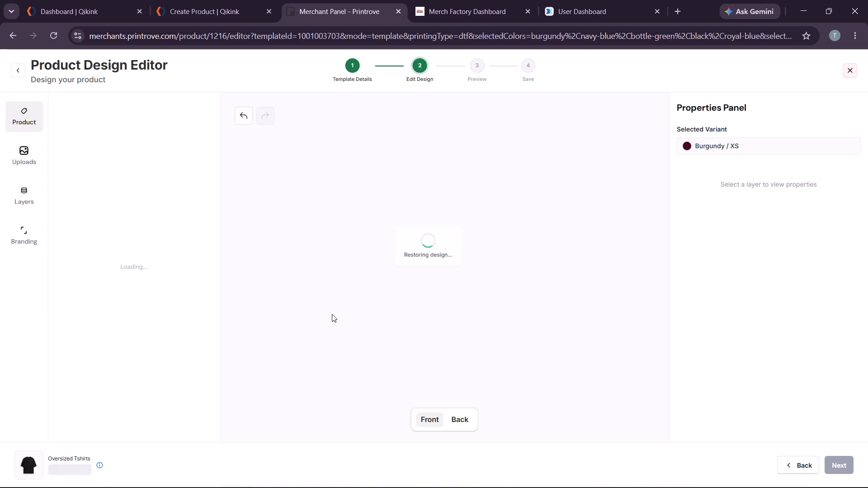
Check the white artwork on the back of the Burgundy shirt and try to nudge it lower within the print area.
left_click(459, 422)
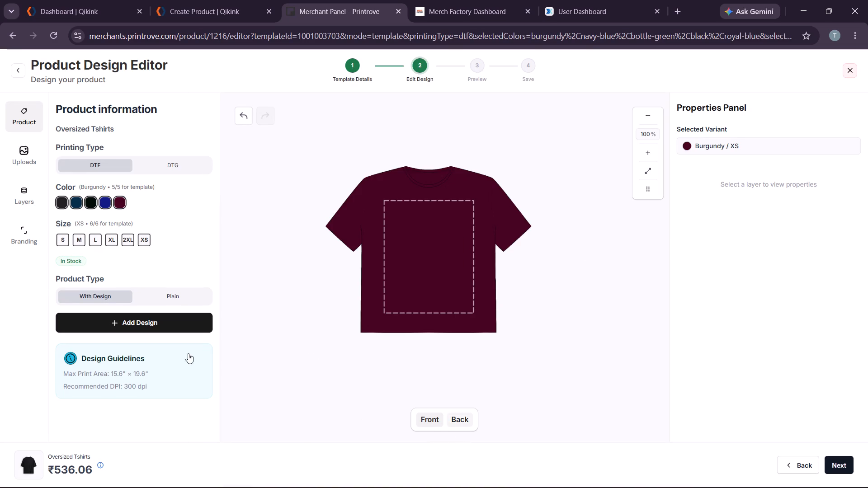
left_click(21, 154)
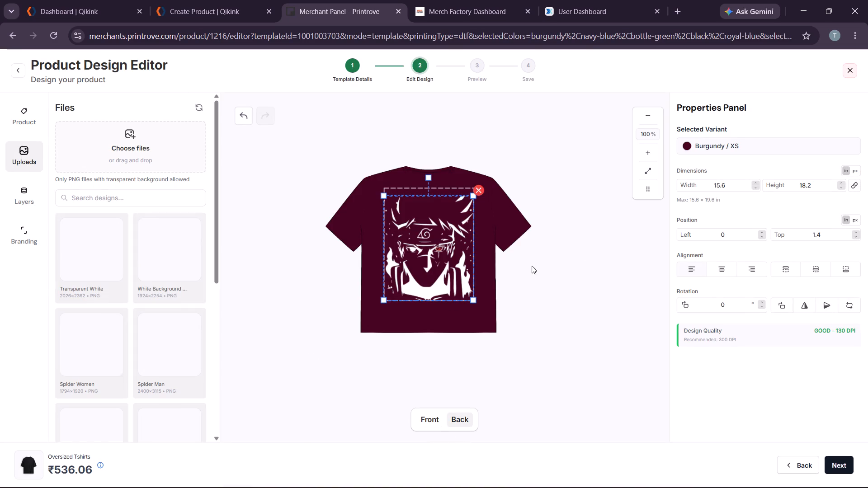
left_click(540, 263)
left_click_drag(433, 238, 434, 257)
left_click(564, 269)
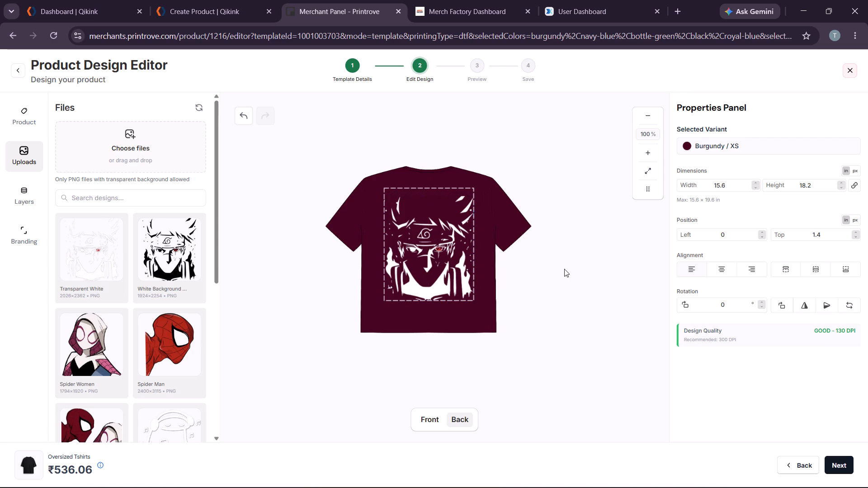
Continue to the mockup preview and update the product under the name Oversized T shirt Naruto Edition, keeping the existing SKUs.
left_click(839, 459)
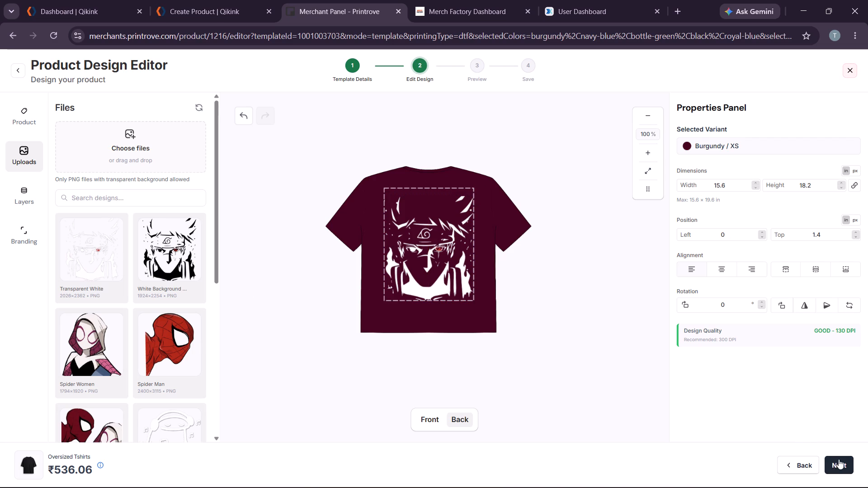
left_click(829, 462)
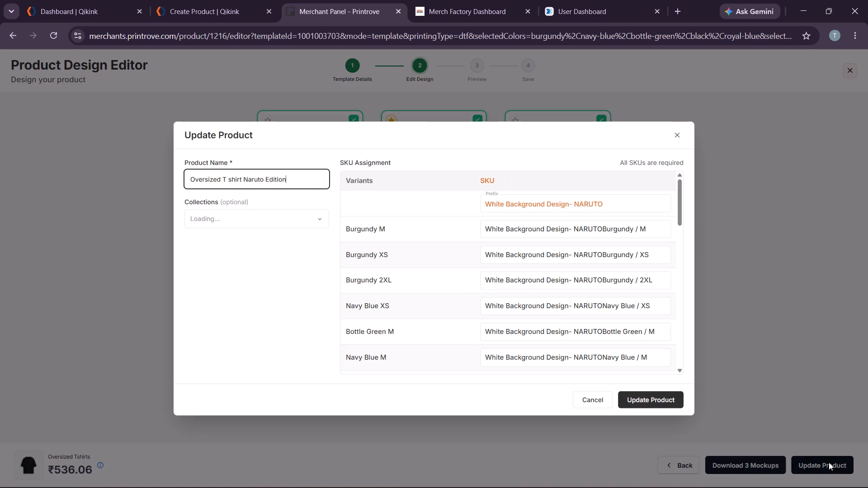
left_click(643, 402)
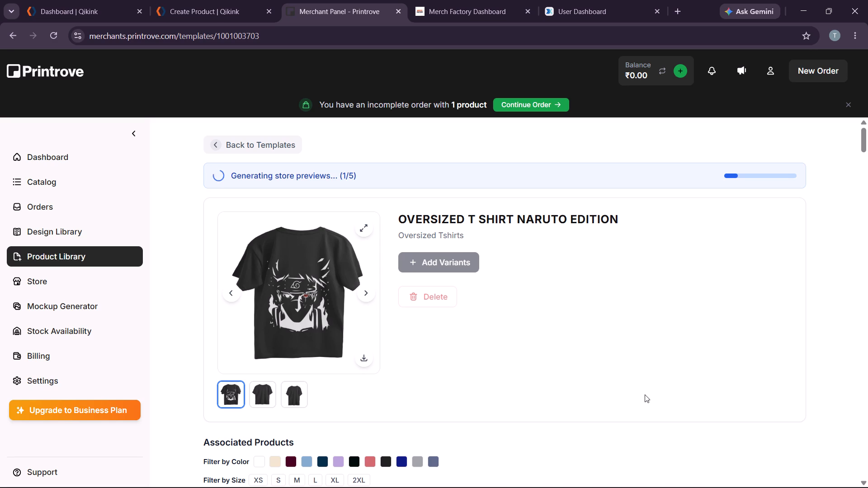
Check the regenerated variant previews by adding every colour to the filter one by one, from Steel Grey through to White.
scroll(645, 394, "down", 2)
scroll(645, 394, "up", 5)
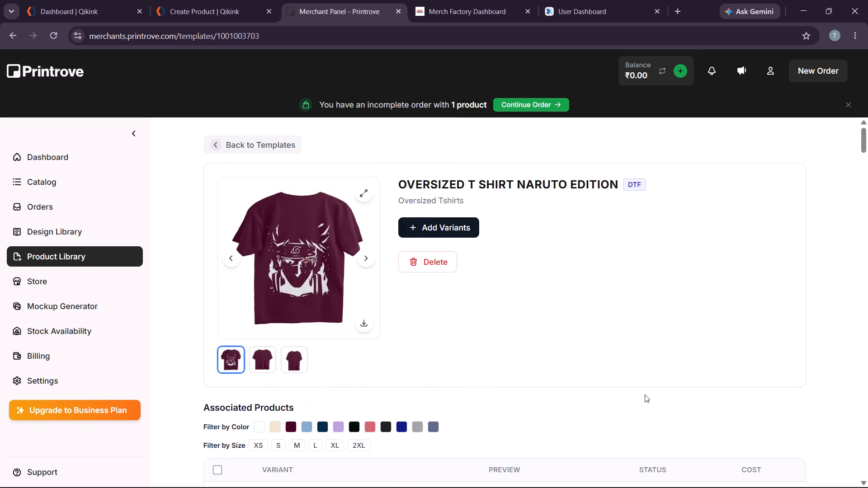
scroll(645, 394, "down", 1)
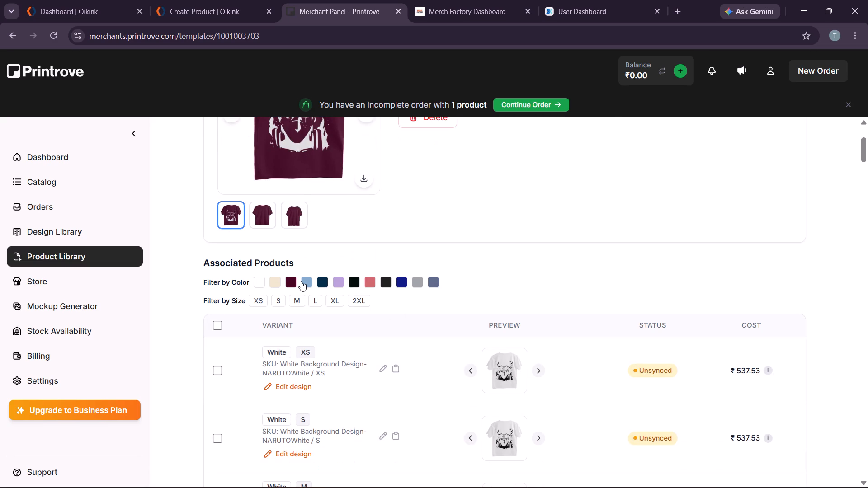
left_click(435, 280)
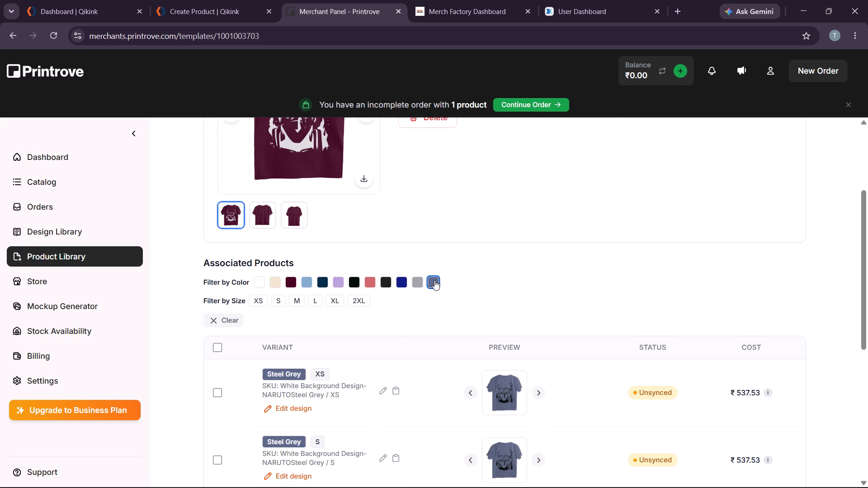
left_click(421, 281)
left_click(398, 282)
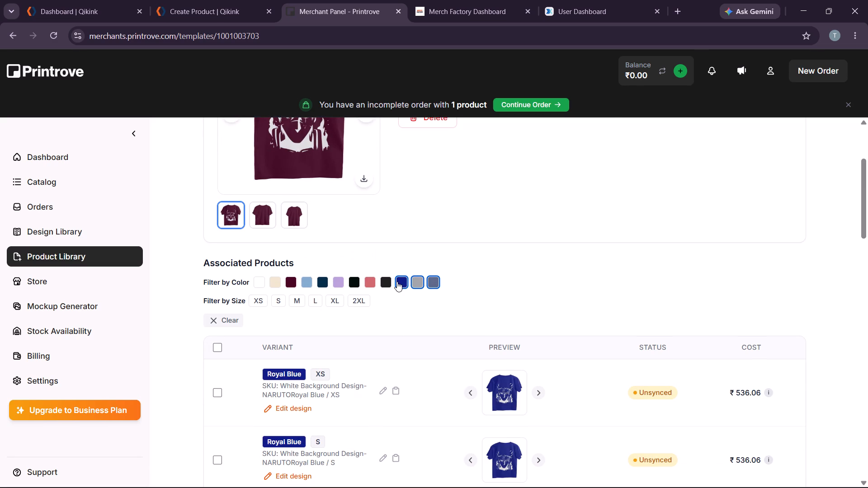
left_click(382, 283)
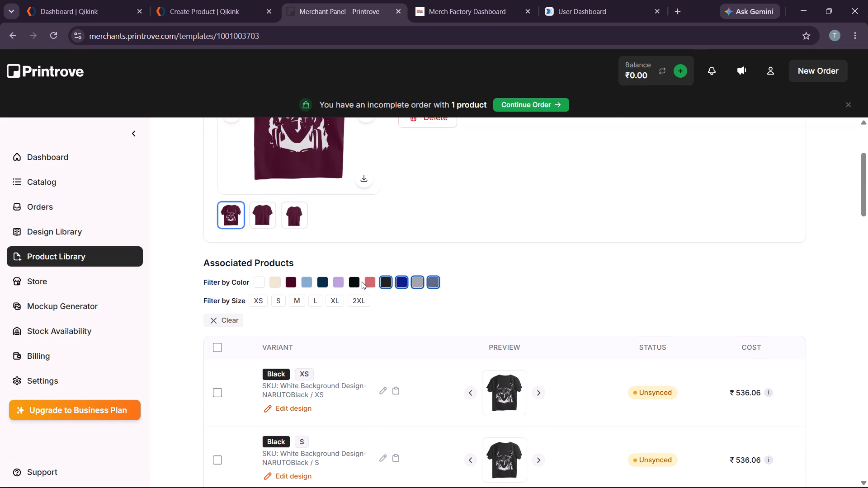
left_click(366, 281)
left_click(354, 282)
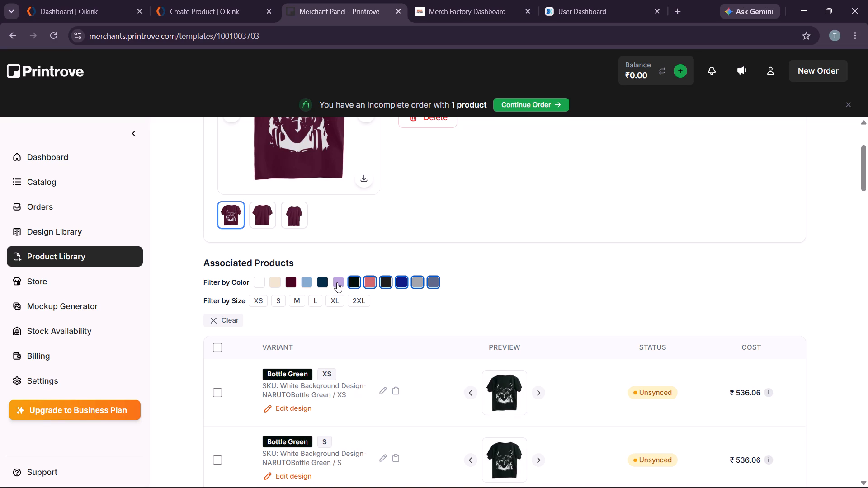
left_click(336, 282)
left_click(319, 283)
left_click(307, 285)
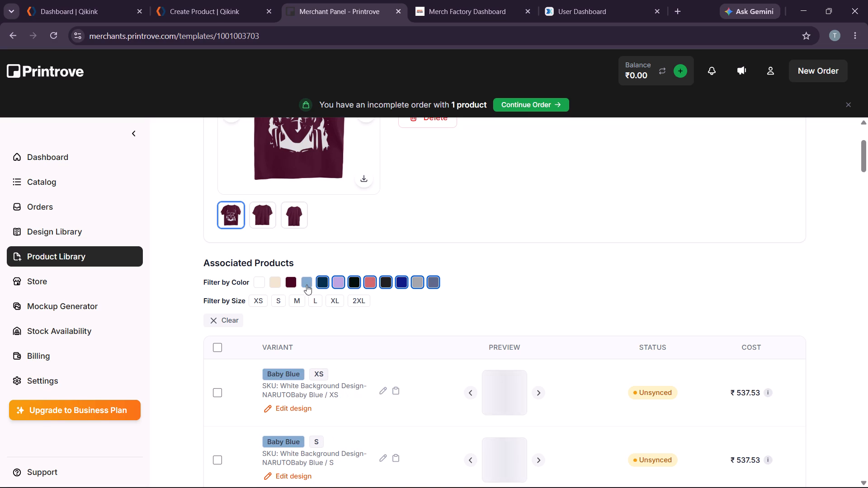
left_click(300, 284)
left_click(294, 284)
left_click(285, 284)
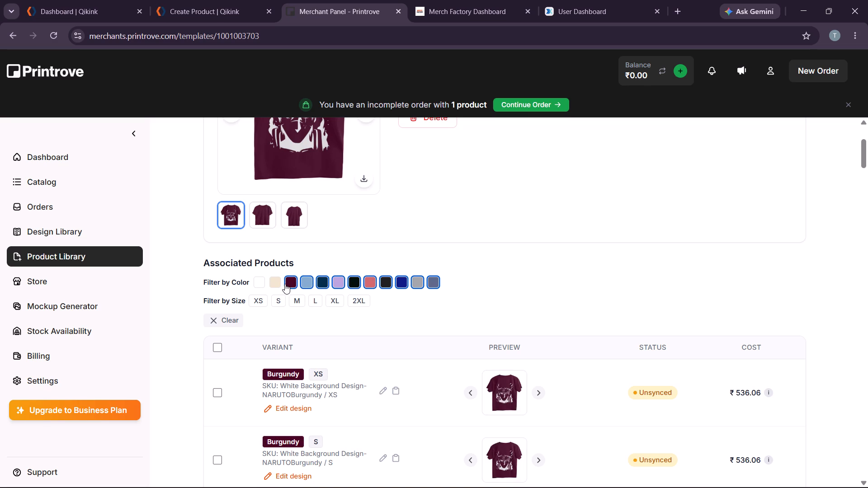
left_click(281, 284)
left_click(266, 281)
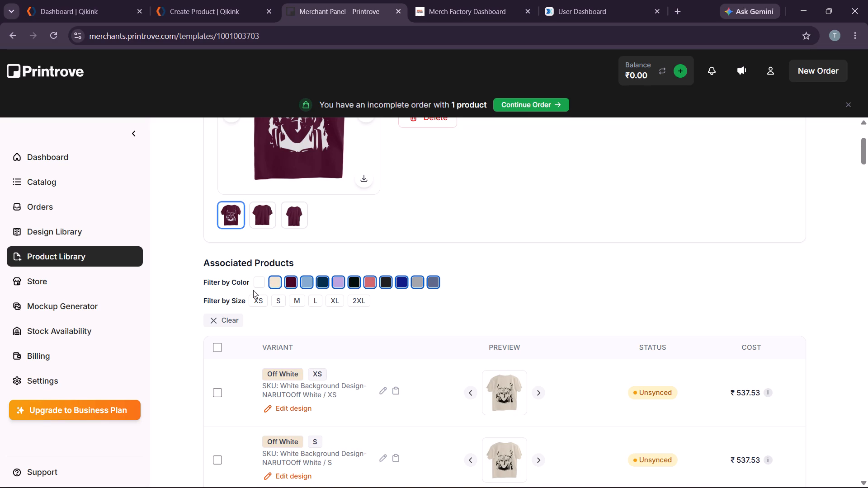
left_click(258, 286)
scroll(430, 285, "up", 7)
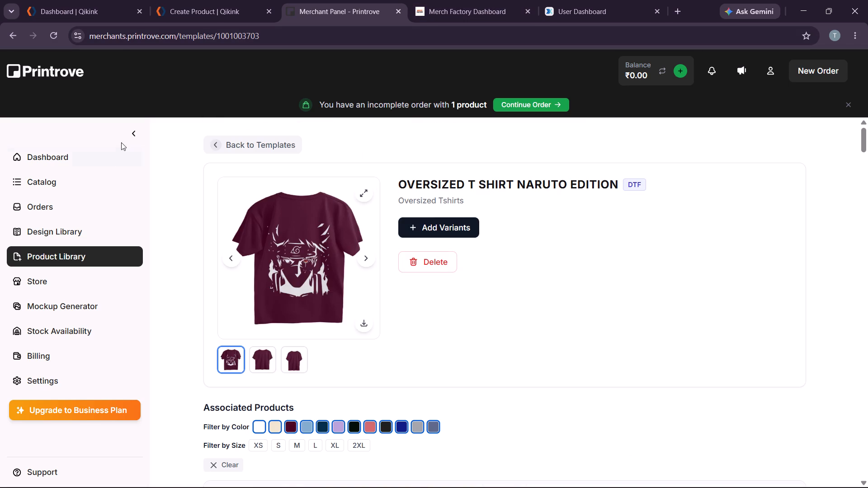
Open the product catalog and browse the available products.
left_click(63, 181)
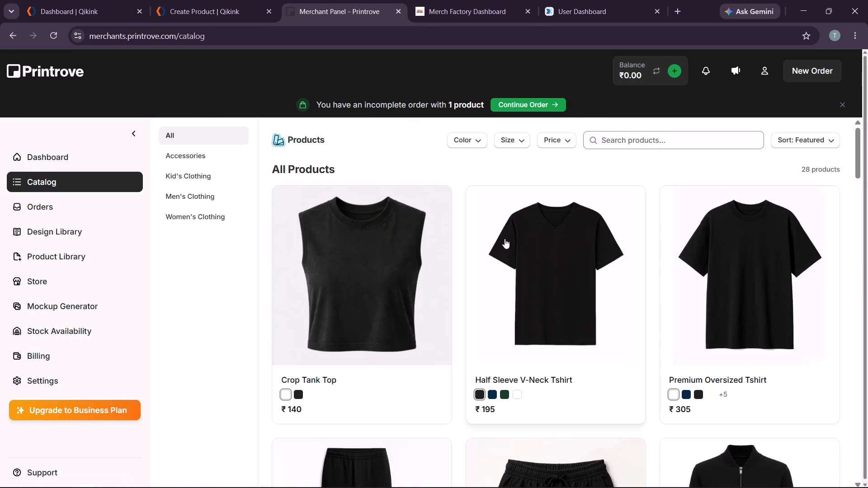
scroll(547, 284, "down", 4)
scroll(599, 293, "down", 3)
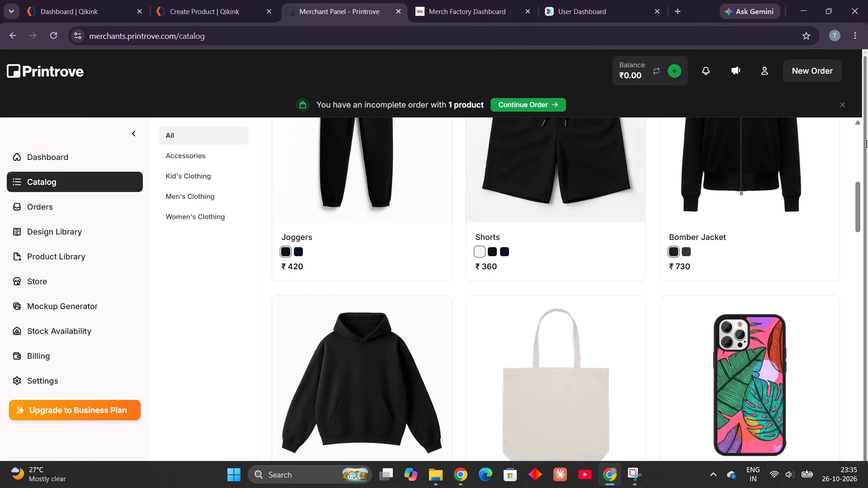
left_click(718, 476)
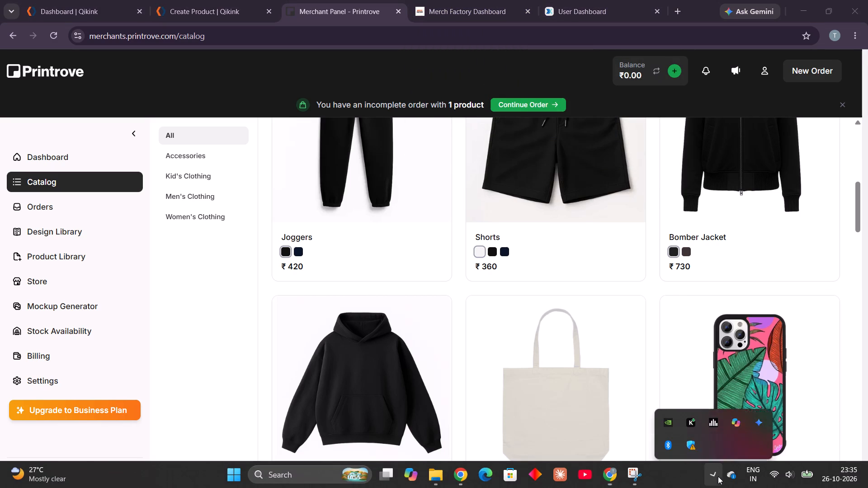
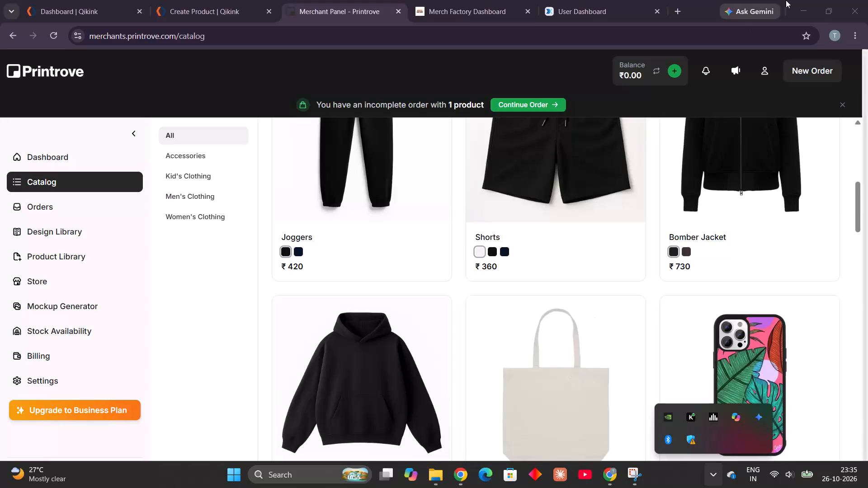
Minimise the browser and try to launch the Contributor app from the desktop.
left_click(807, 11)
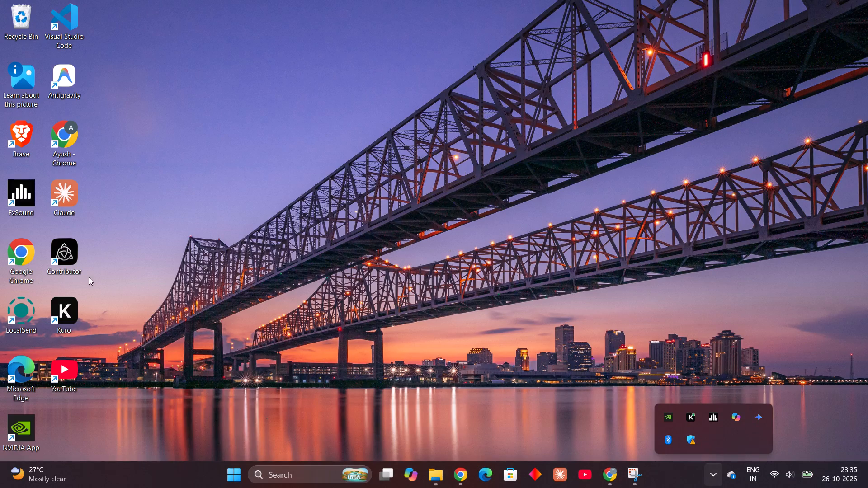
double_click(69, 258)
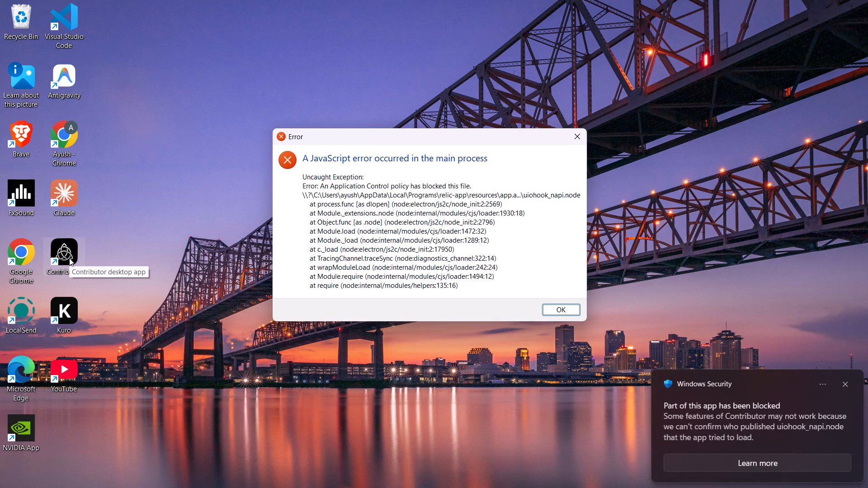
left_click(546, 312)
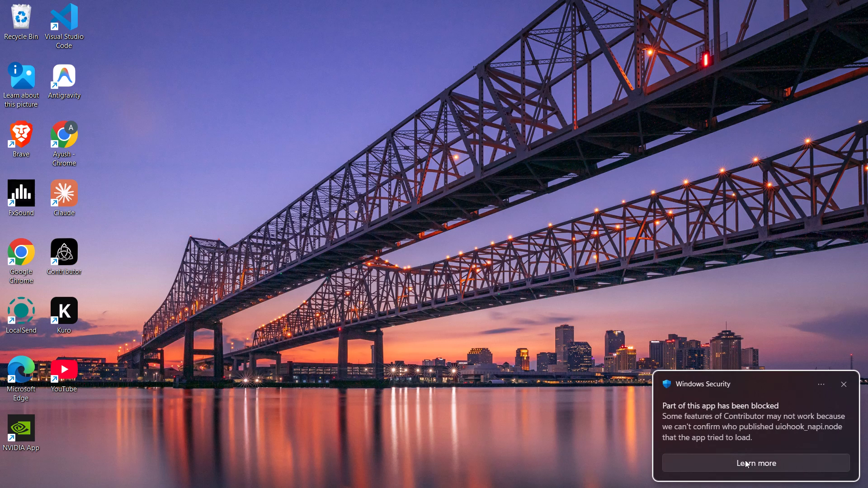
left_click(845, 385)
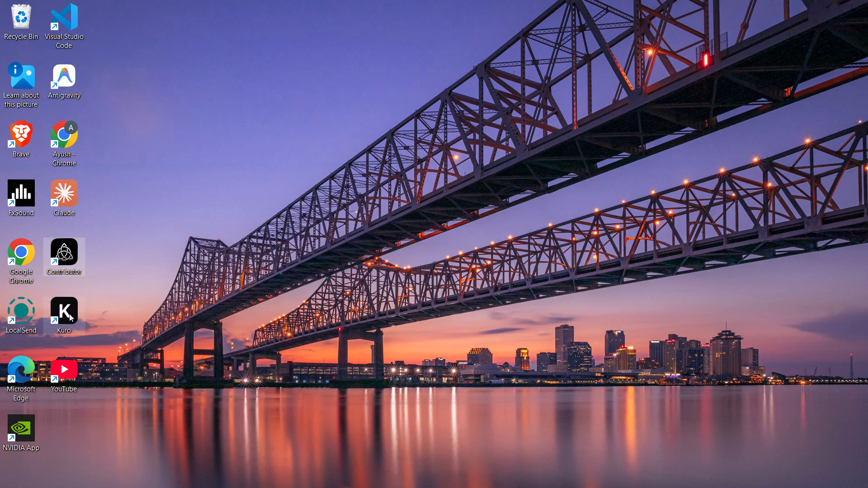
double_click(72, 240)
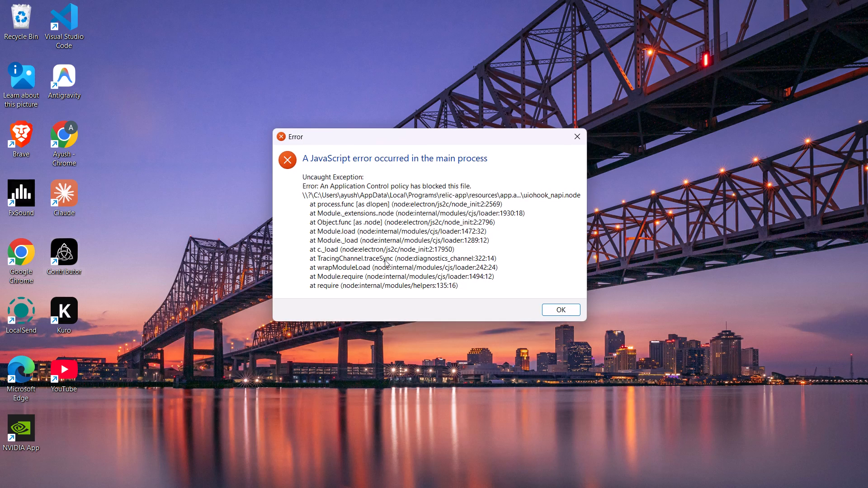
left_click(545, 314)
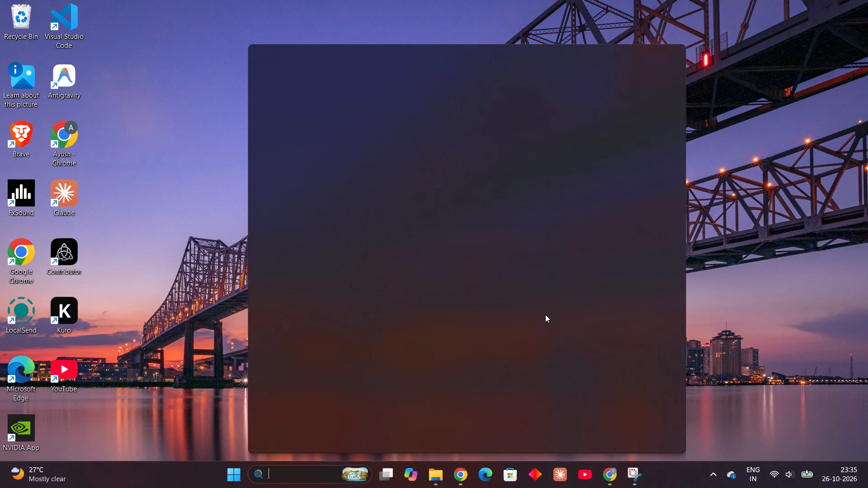
Find Contributor through Windows search, filter the installed apps by "con", and uninstall Contributor 1.0.16, allowing its running instance to be closed.
type("con")
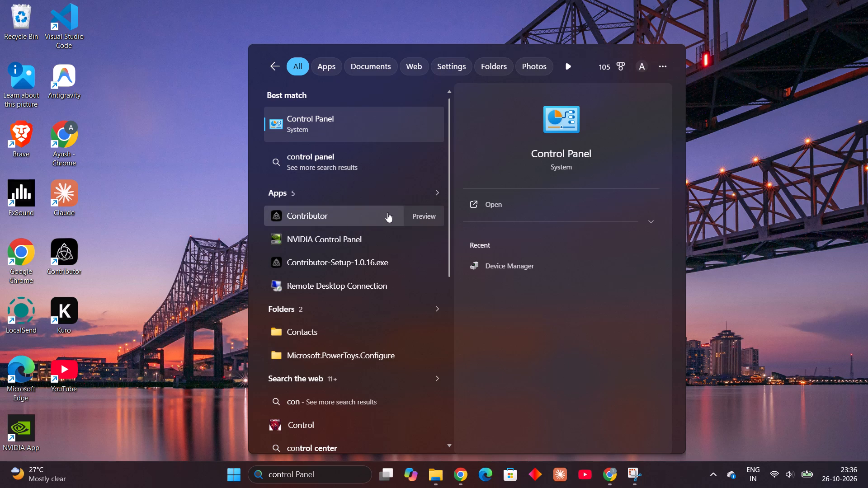
type("tr")
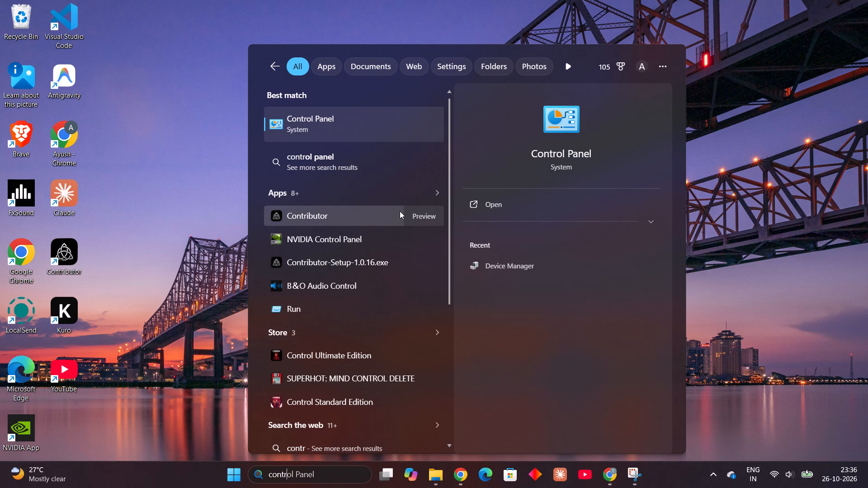
left_click(422, 211)
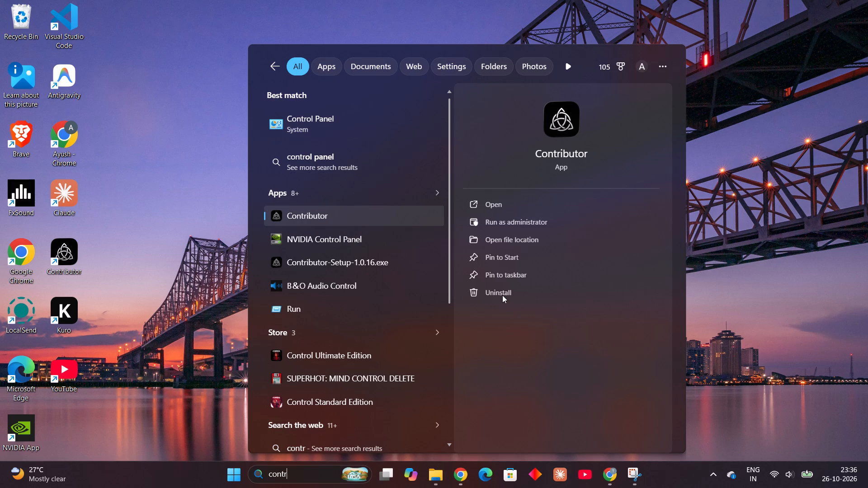
left_click(502, 295)
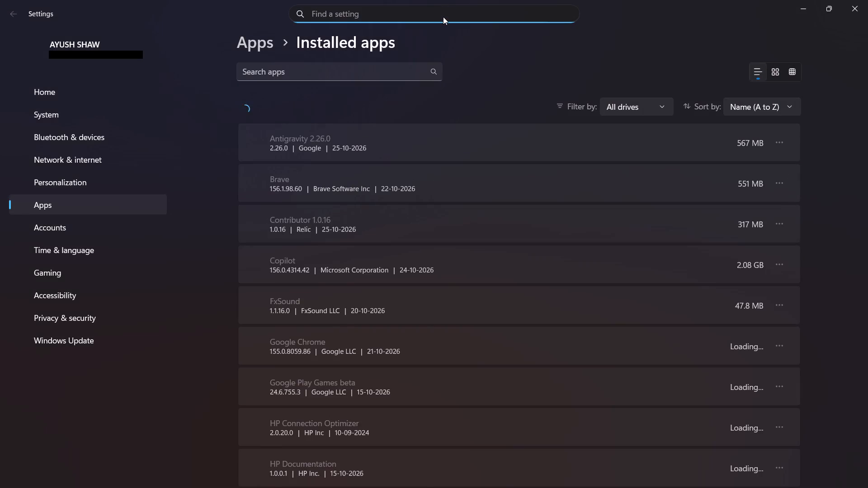
left_click(443, 15)
type("con")
left_click(658, 44)
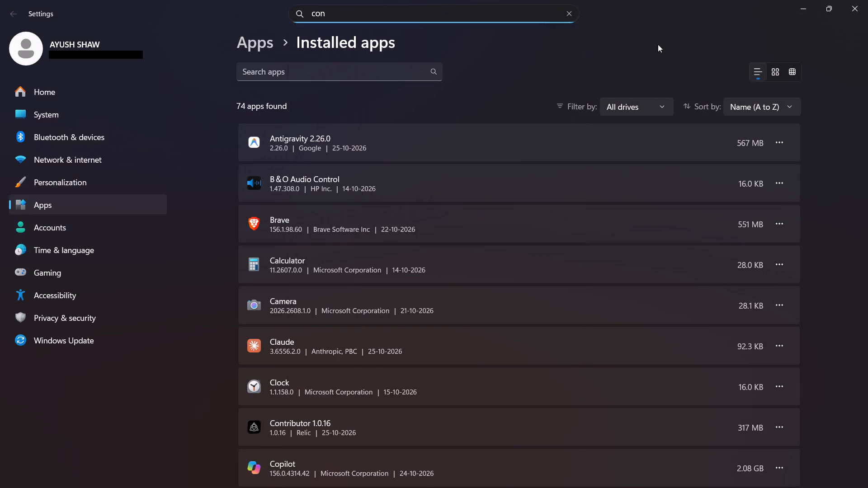
left_click(369, 75)
type("con")
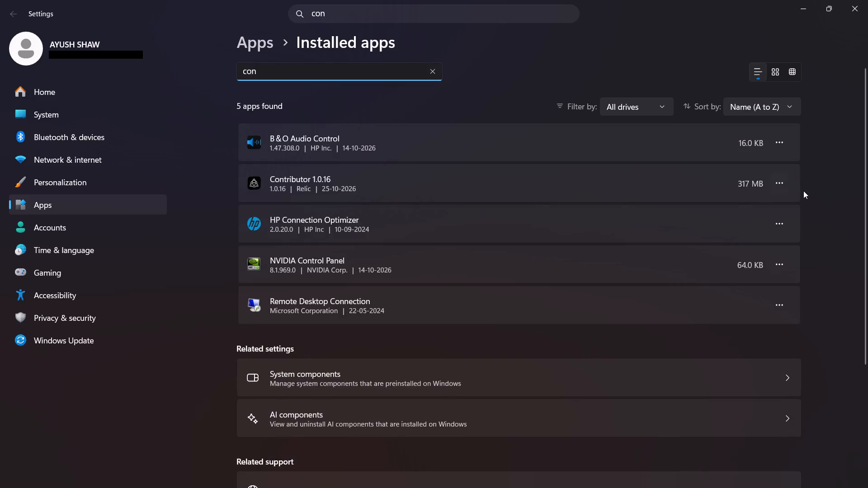
left_click(780, 177)
left_click(741, 226)
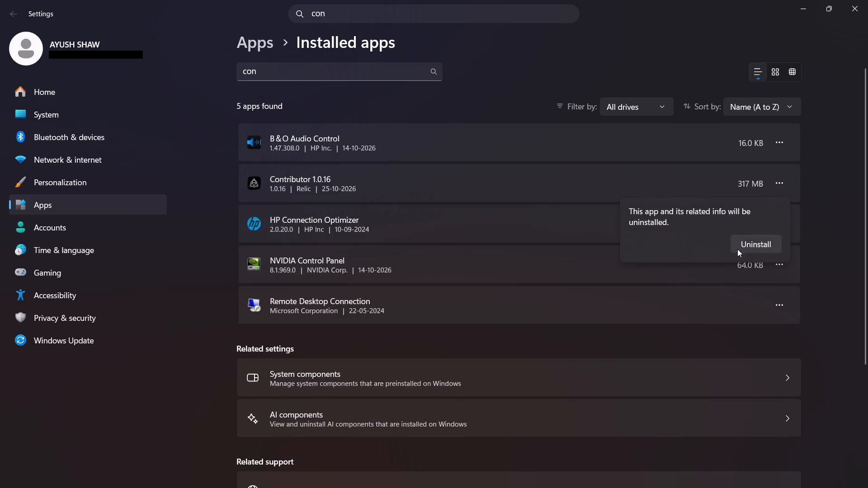
left_click(743, 245)
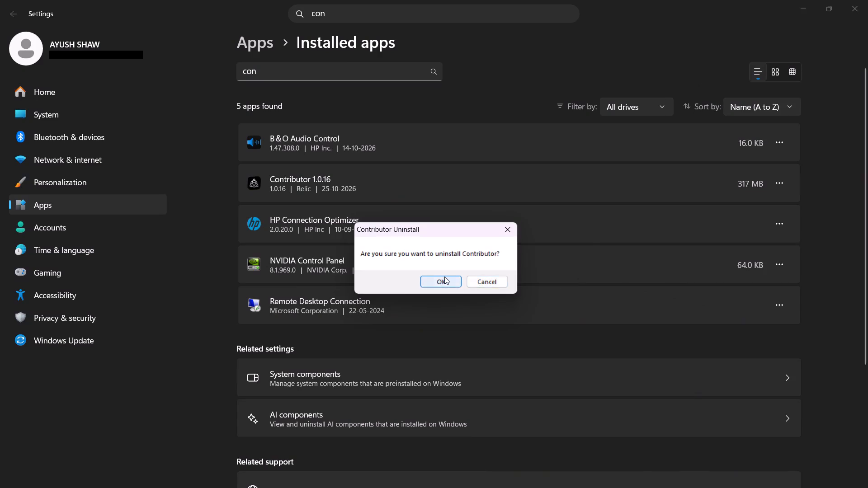
left_click(444, 277)
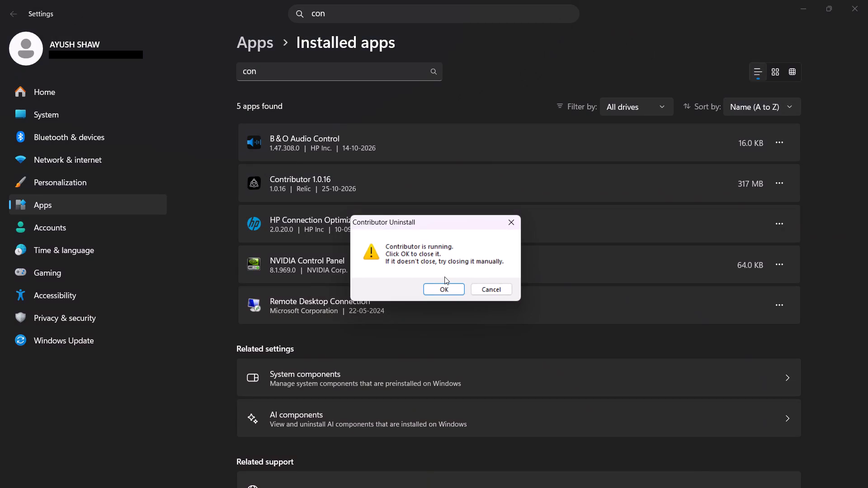
left_click(449, 289)
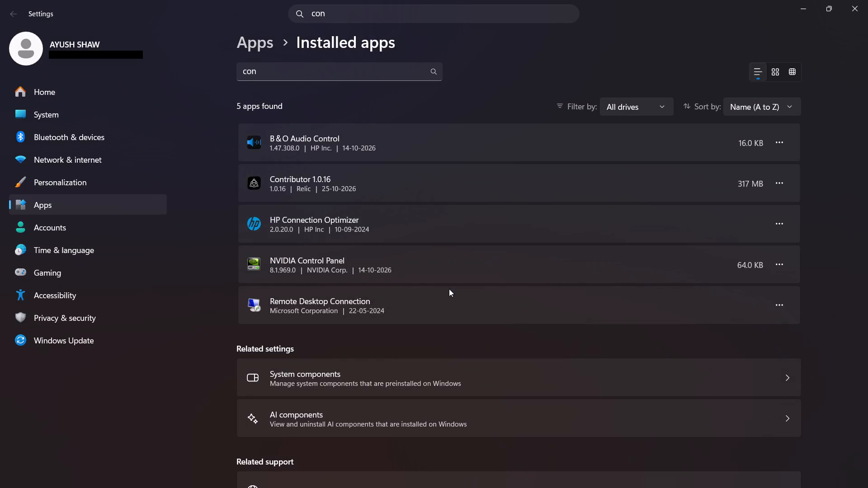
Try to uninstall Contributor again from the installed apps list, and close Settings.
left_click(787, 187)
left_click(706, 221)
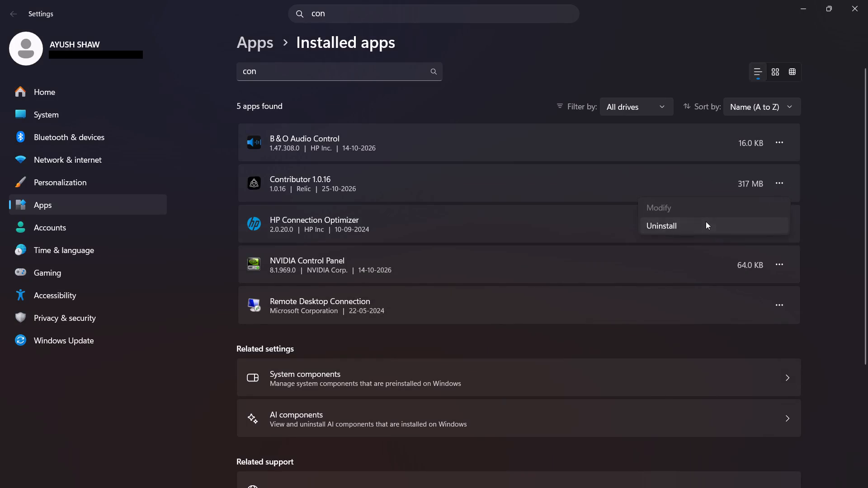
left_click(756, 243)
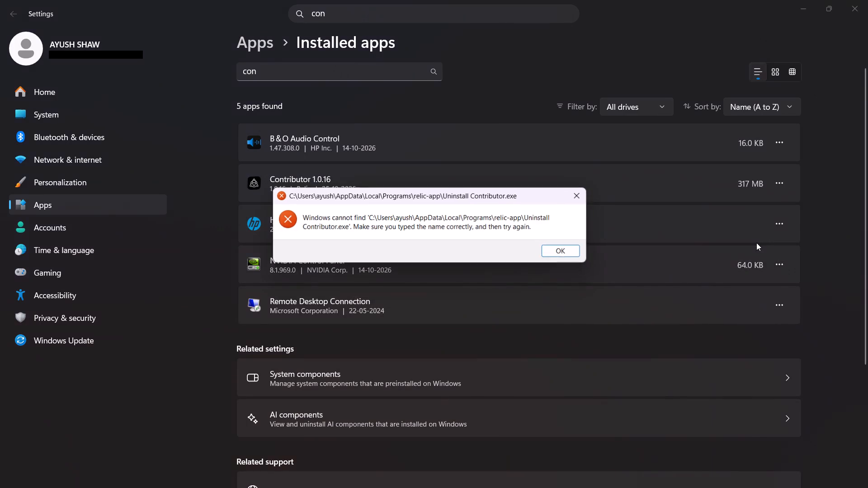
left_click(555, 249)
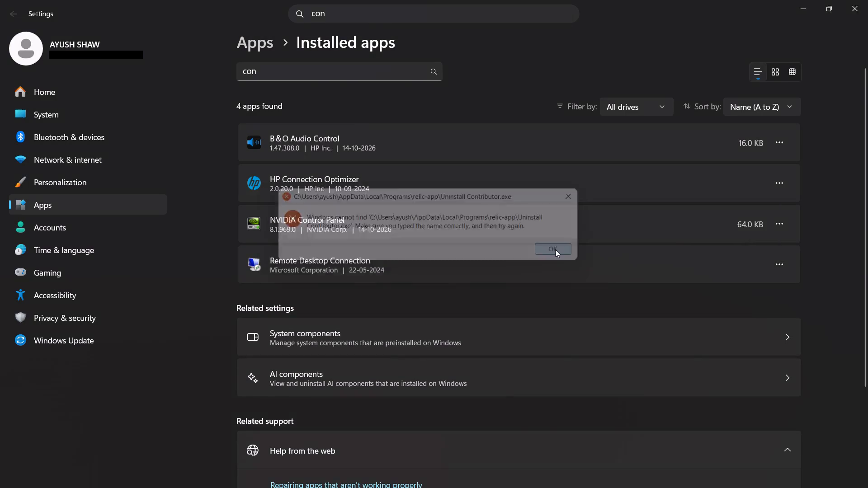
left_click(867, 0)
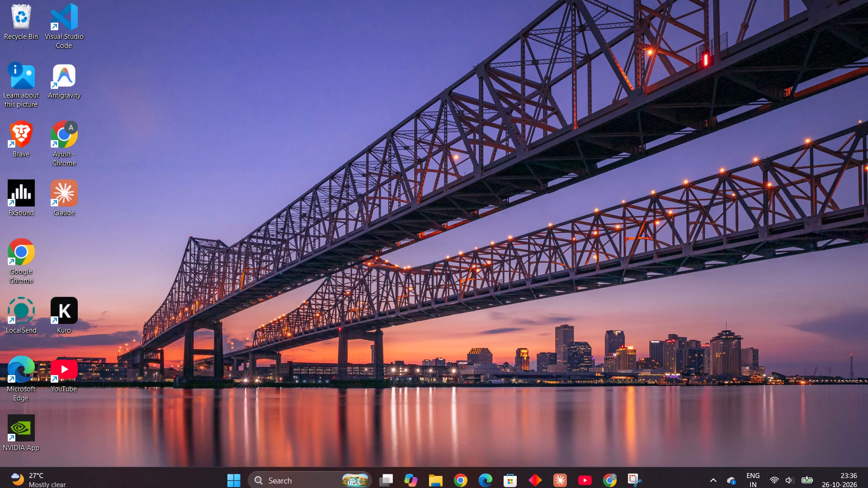
Switch back to Chrome and look over the Printrove catalog alongside Merch Factory's list of new products to add.
left_click(615, 470)
scroll(583, 146, "up", 5)
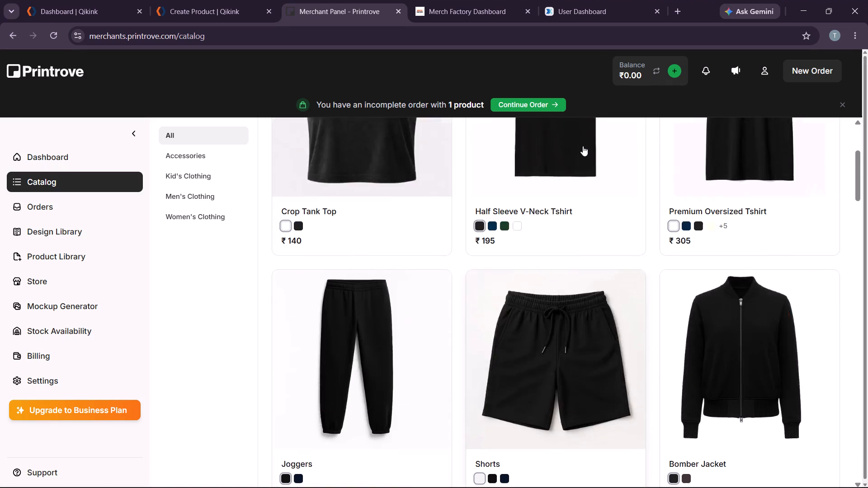
scroll(583, 146, "down", 3)
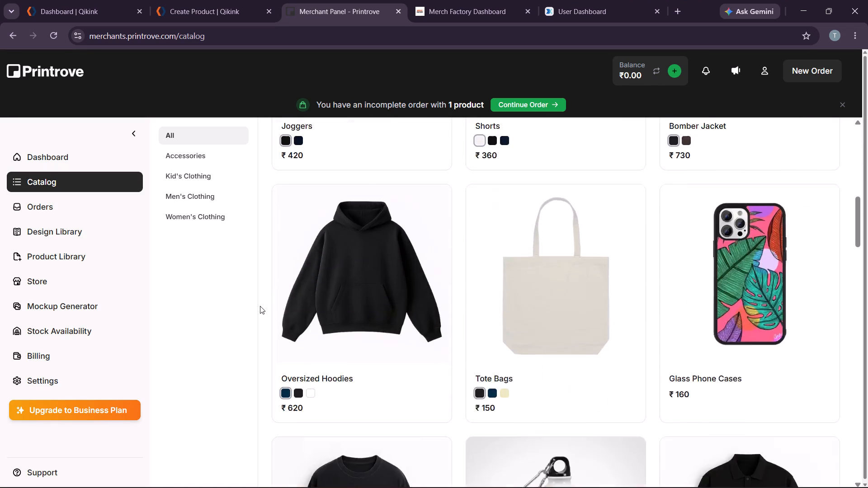
scroll(425, 274, "up", 2)
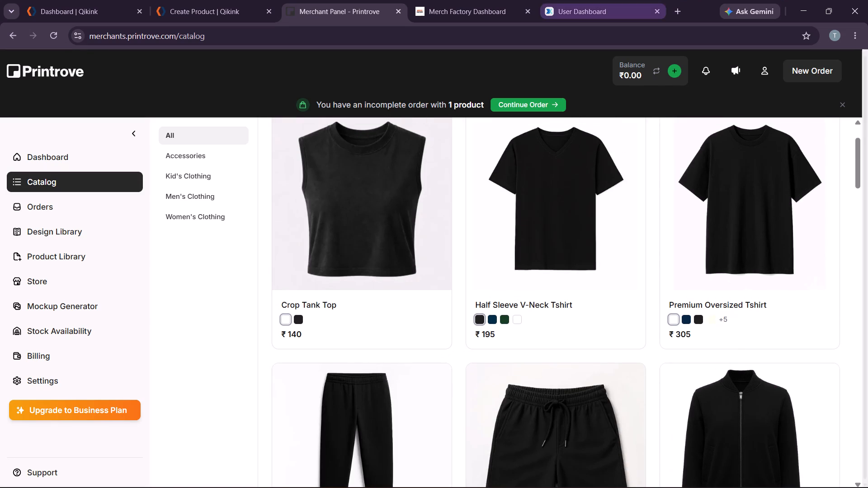
left_click(472, 7)
left_click(583, 6)
left_click(472, 0)
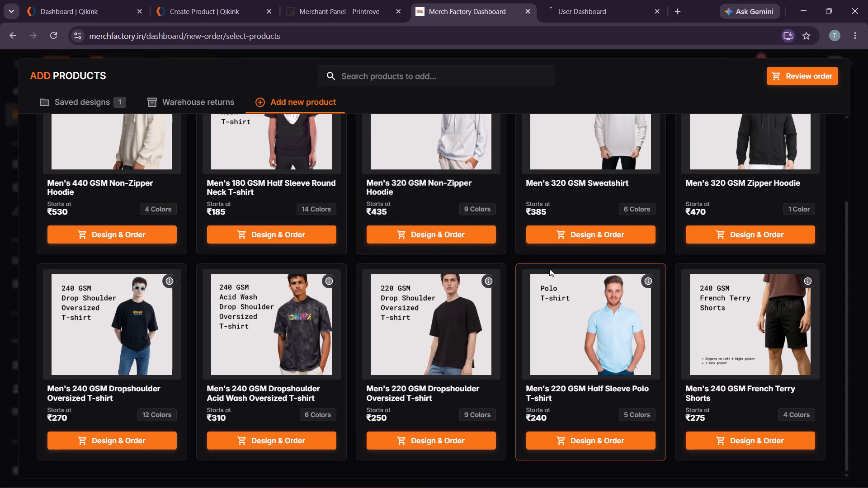
left_click(385, 0)
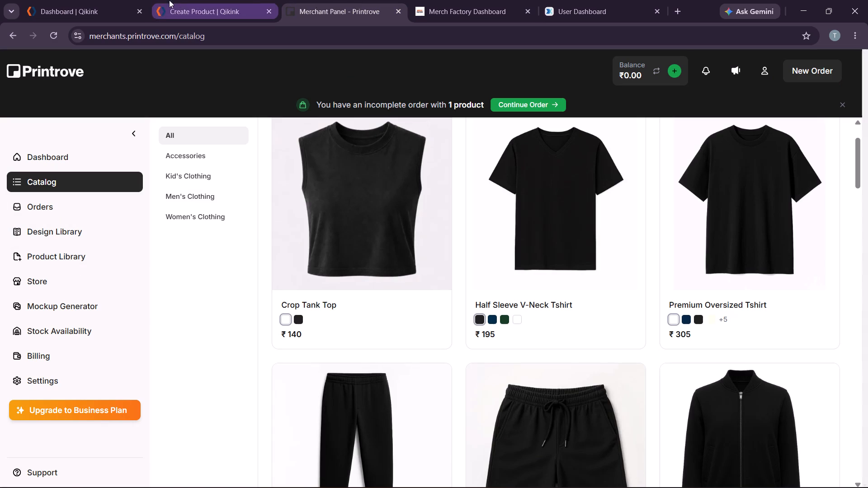
Examine the full All Products list in the Printrove catalog from beginning to end and return to its start.
scroll(438, 310, "down", 6)
scroll(623, 354, "down", 4)
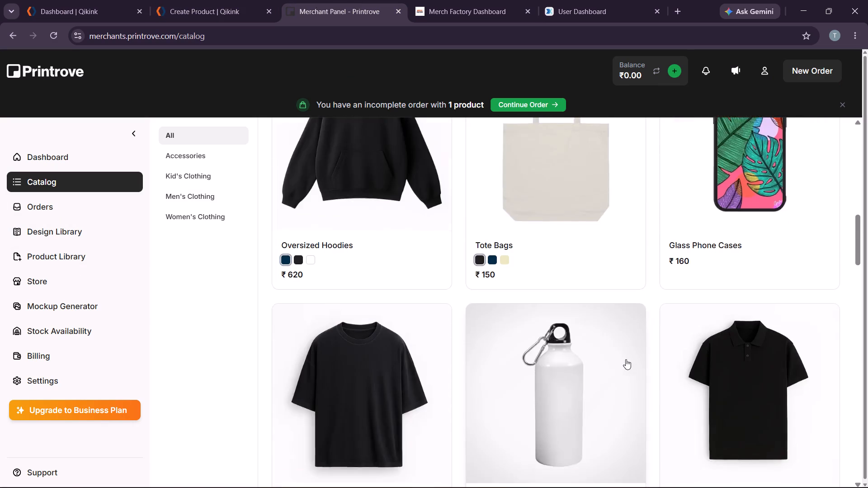
scroll(626, 359, "down", 15)
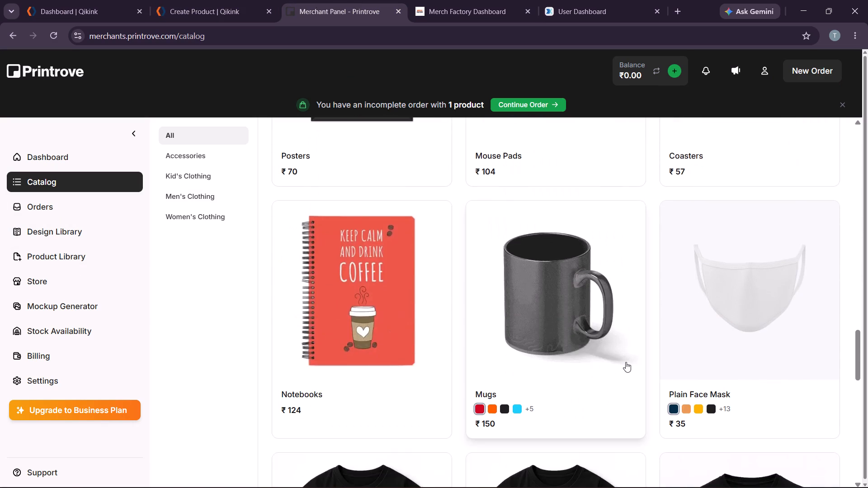
scroll(626, 361, "up", 1)
scroll(626, 361, "down", 14)
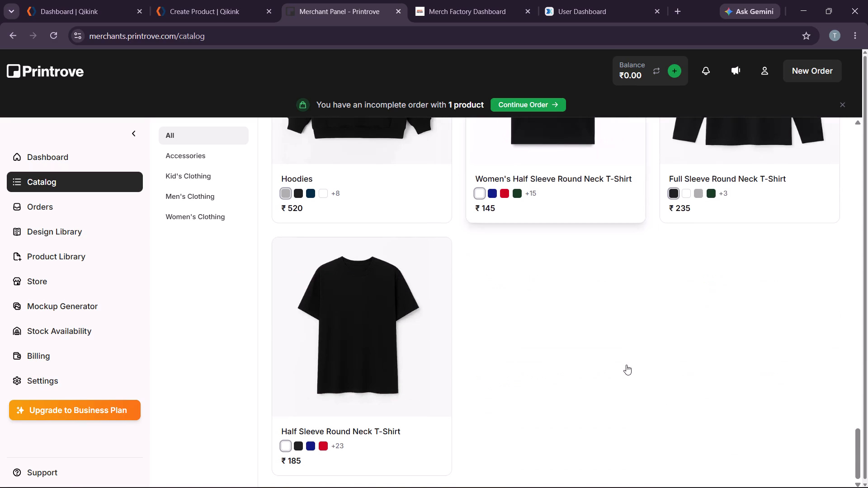
scroll(626, 364, "down", 1)
scroll(626, 364, "up", 10)
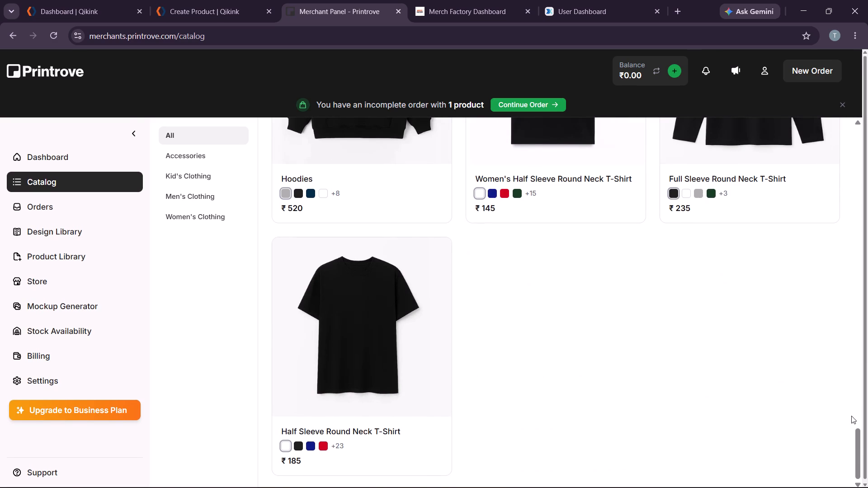
left_click_drag(860, 440, 854, 177)
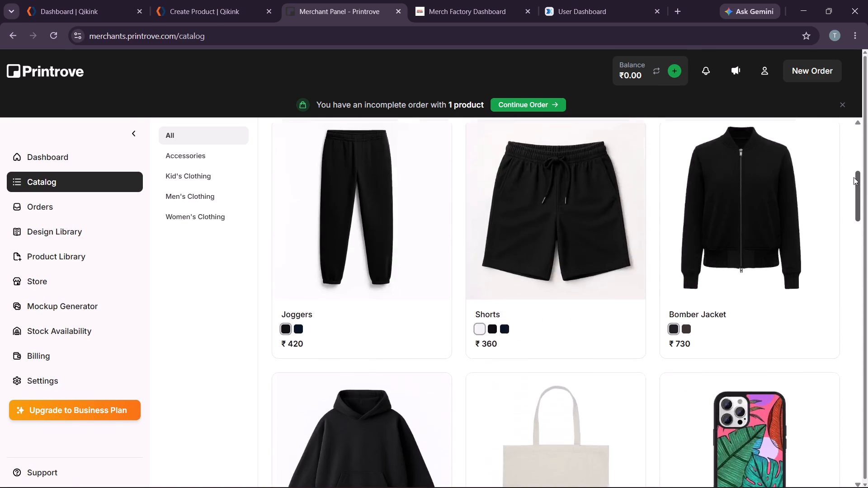
left_click_drag(854, 177, 850, 117)
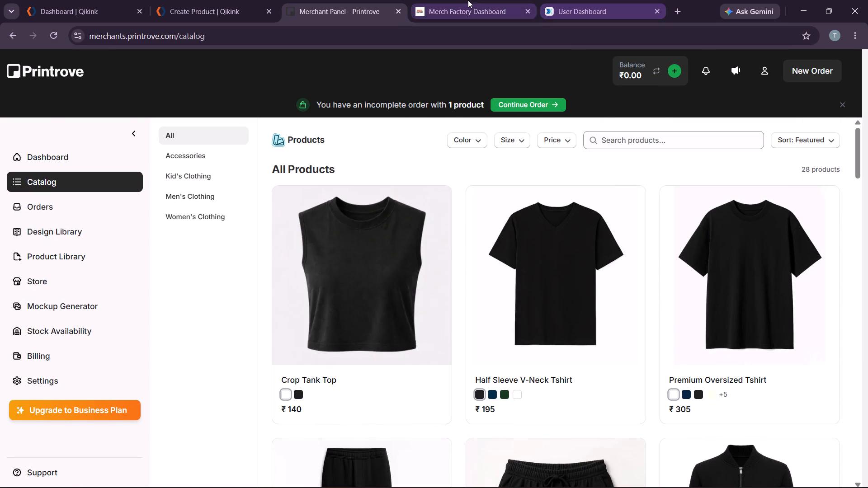
Open the Men's Clothing category of the Printrove catalog and examine its products.
left_click(468, 0)
left_click(351, 0)
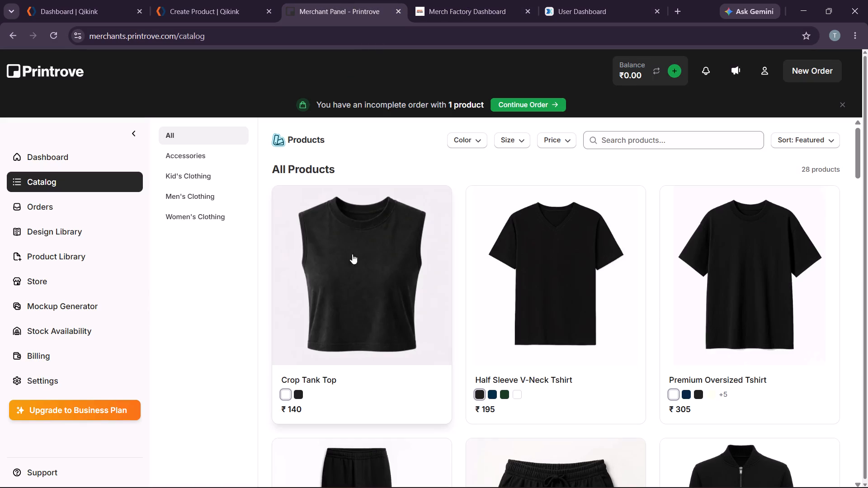
left_click(195, 188)
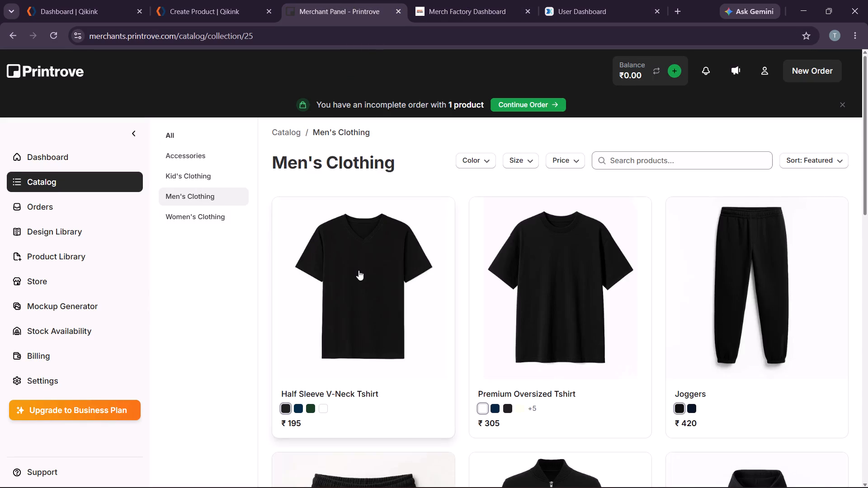
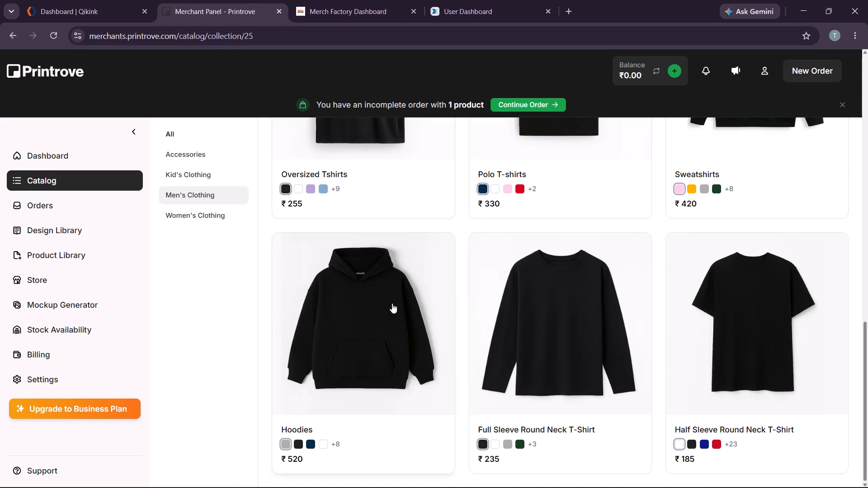
scroll(397, 298, "down", 1)
scroll(434, 296, "up", 8)
scroll(437, 294, "down", 8)
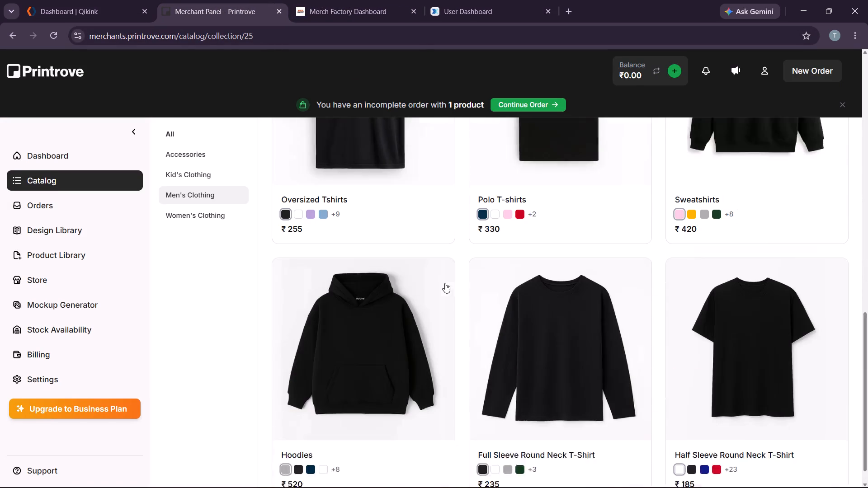
scroll(526, 274, "up", 7)
scroll(617, 268, "down", 1)
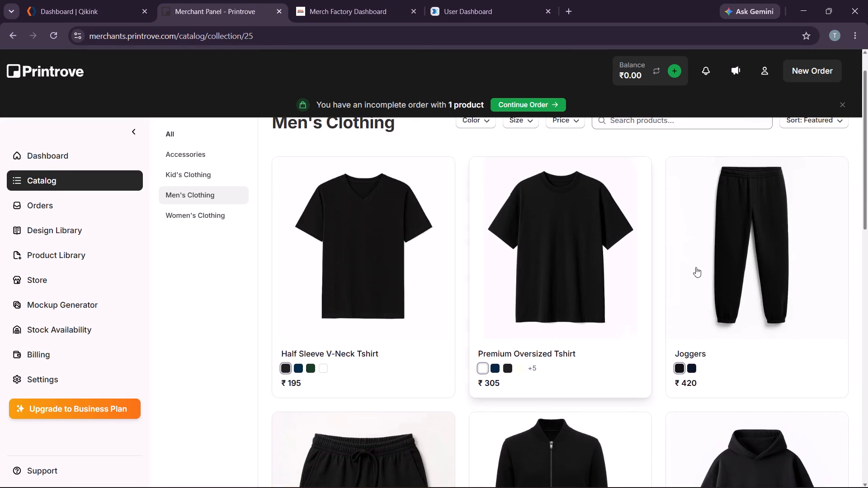
scroll(696, 267, "down", 1)
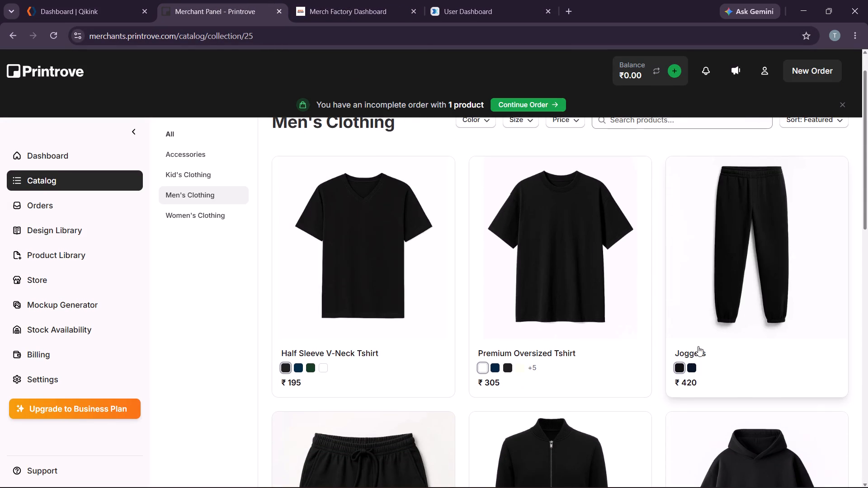
scroll(712, 314, "down", 8)
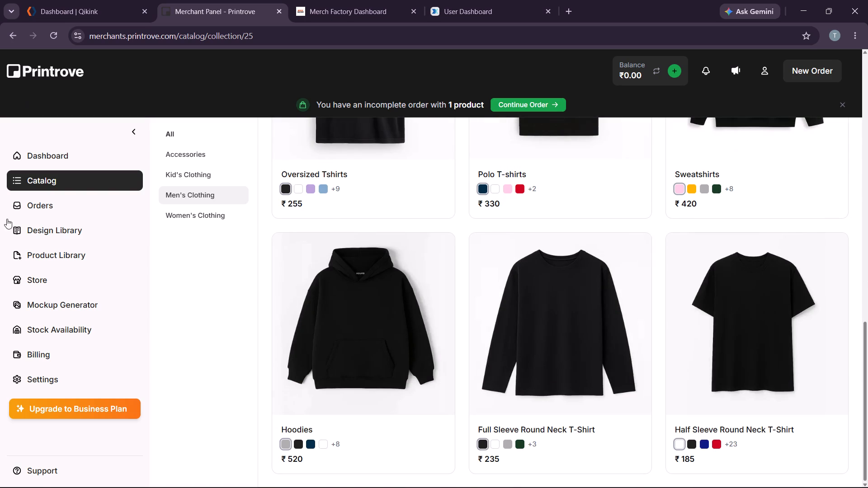
Open Printrove's Product Library and review all the saved oversized T-shirt products.
left_click(49, 253)
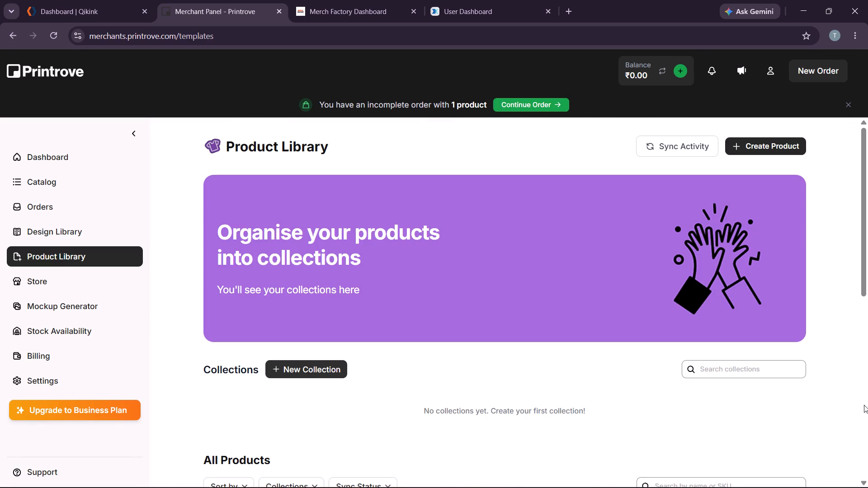
scroll(525, 323, "down", 4)
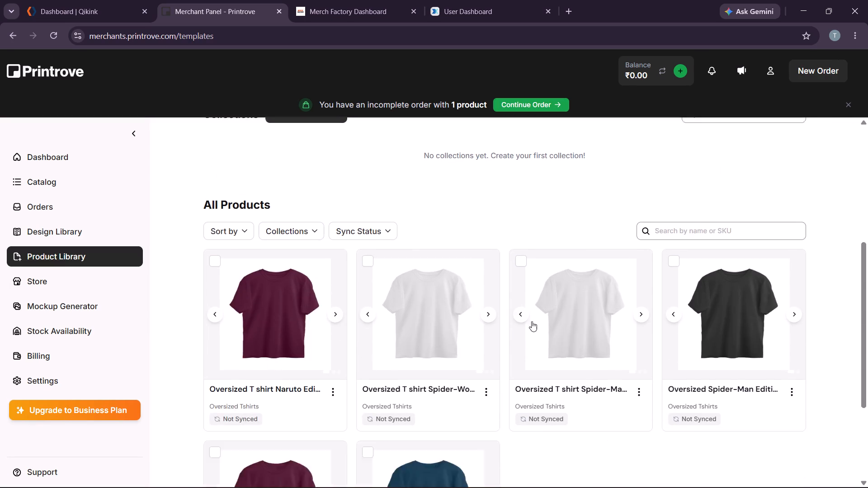
scroll(532, 321, "down", 2)
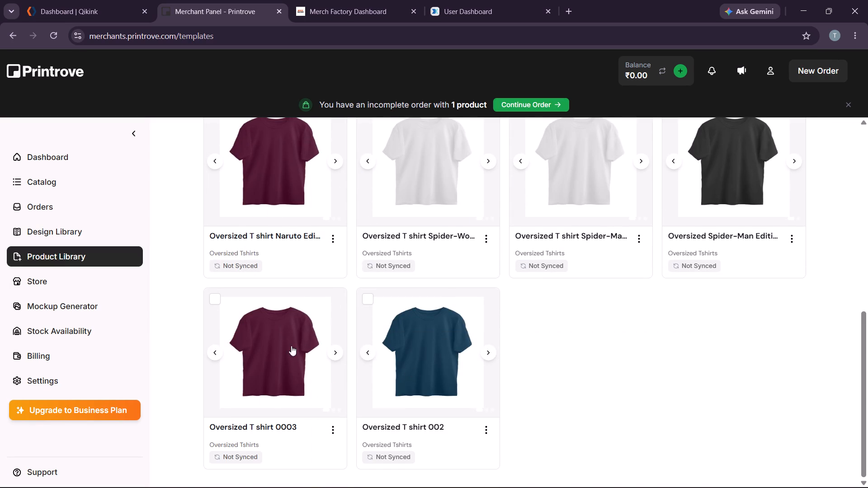
scroll(468, 338, "down", 5)
scroll(665, 487, "down", 3)
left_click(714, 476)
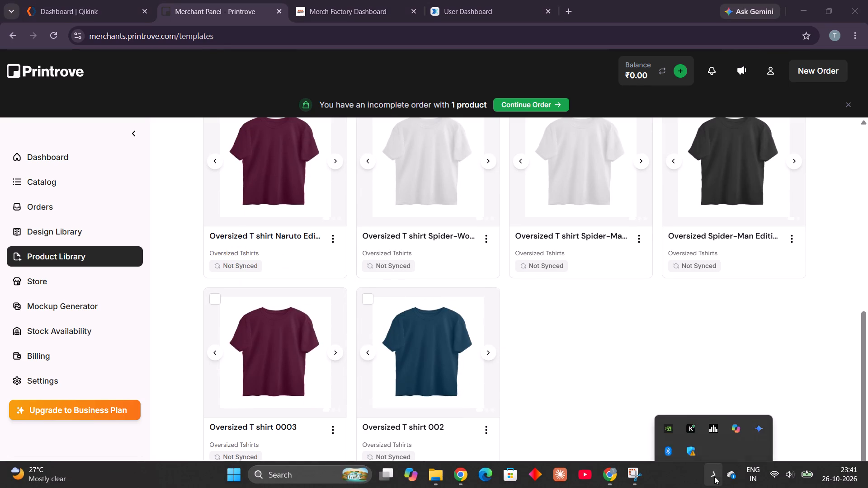
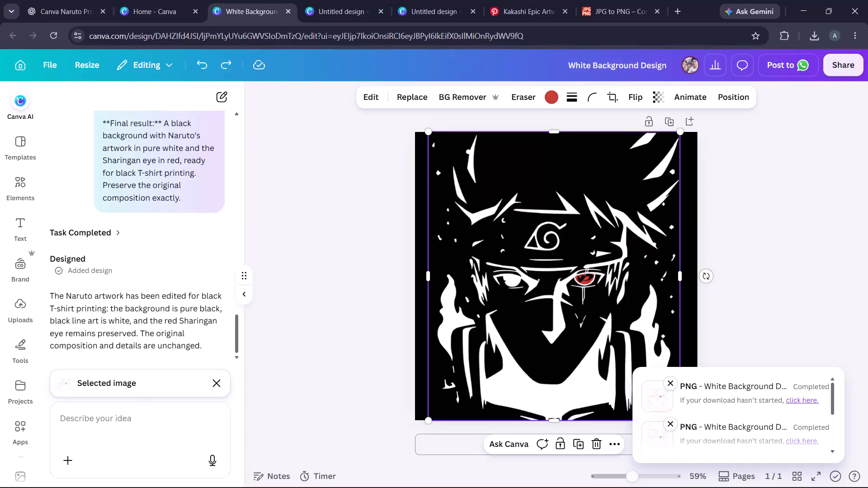
Switch to Pinterest and look through the pins related to the Kakashi artwork for another anime design.
left_click(561, 0)
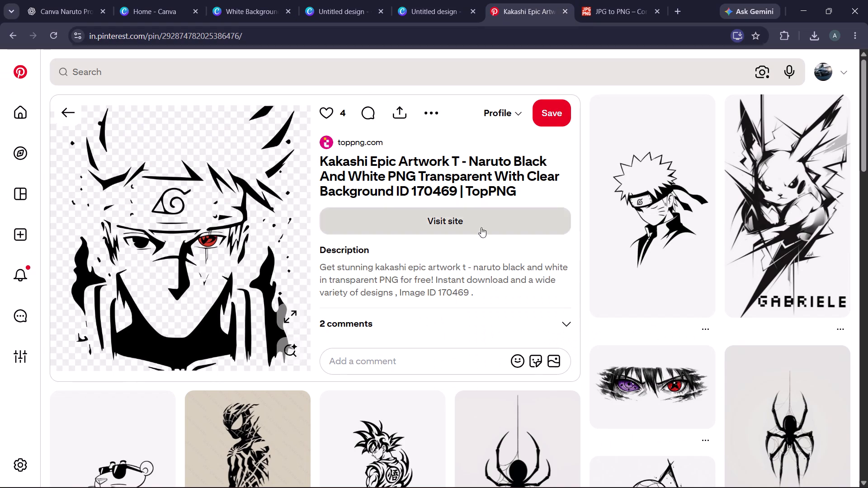
scroll(580, 226, "down", 3)
scroll(589, 275, "down", 1)
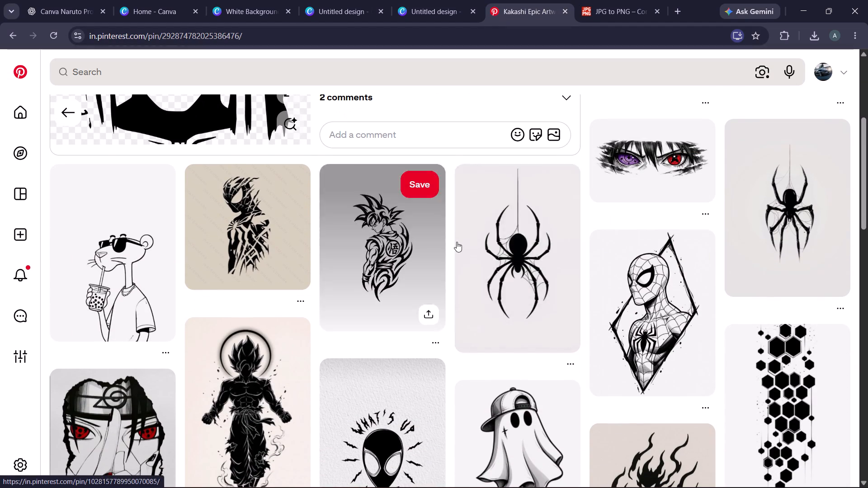
scroll(429, 256, "down", 2)
scroll(511, 232, "down", 1)
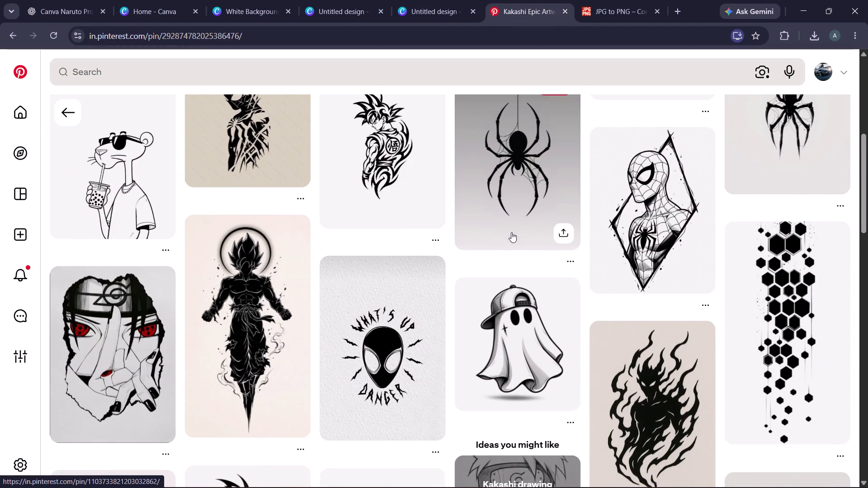
scroll(511, 232, "down", 6)
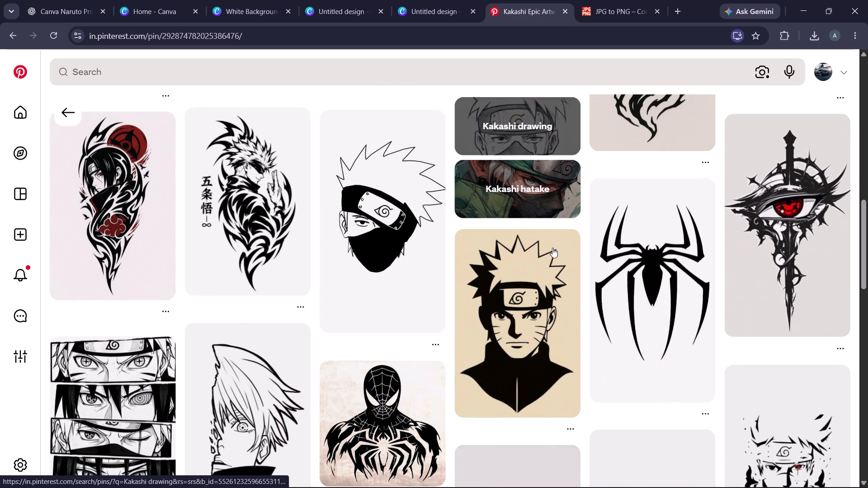
scroll(552, 248, "up", 1)
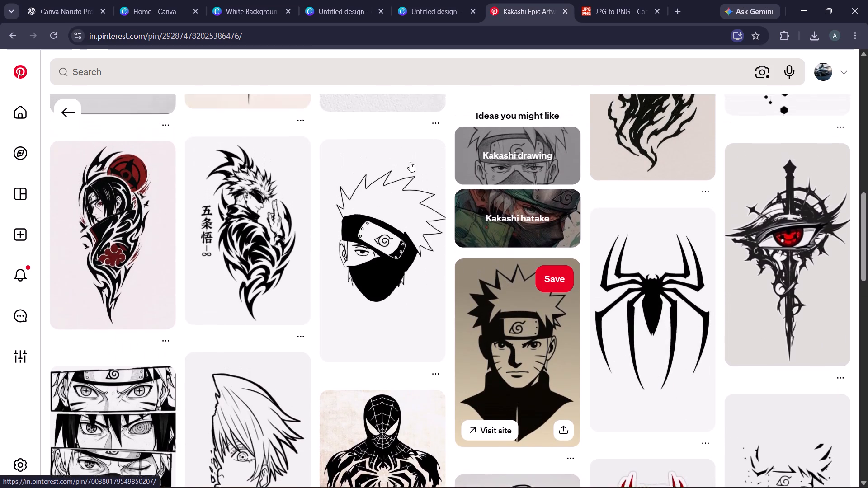
scroll(410, 162, "up", 1)
scroll(669, 256, "down", 4)
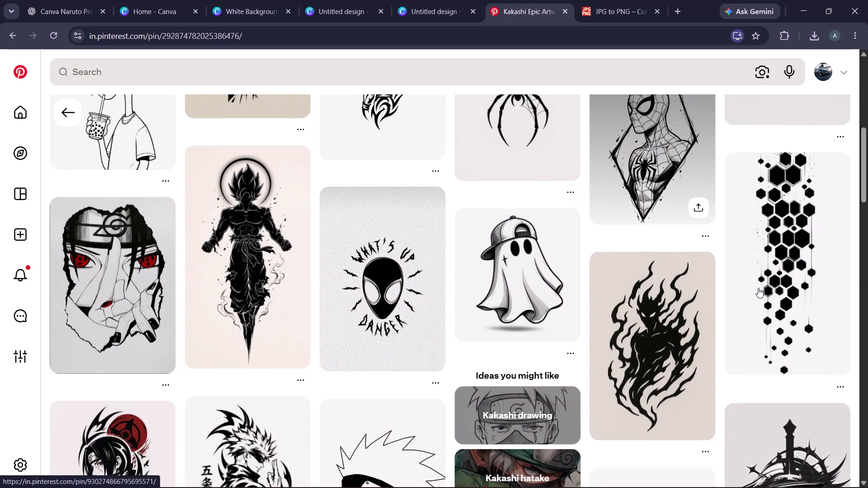
scroll(758, 288, "down", 1)
scroll(721, 302, "down", 3)
scroll(719, 302, "left", 1)
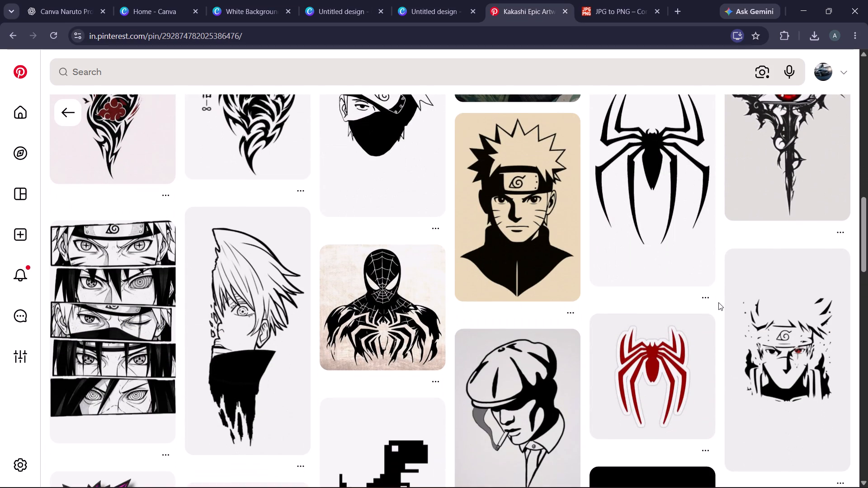
scroll(718, 302, "left", 2)
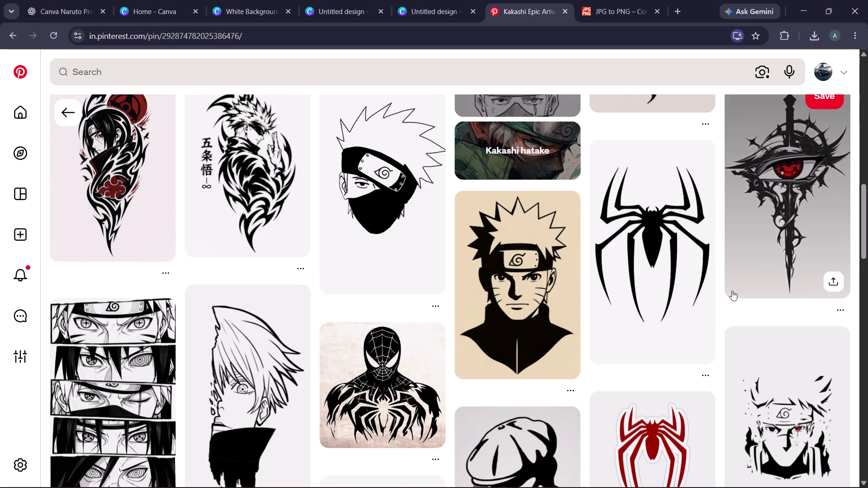
scroll(173, 358, "down", 3)
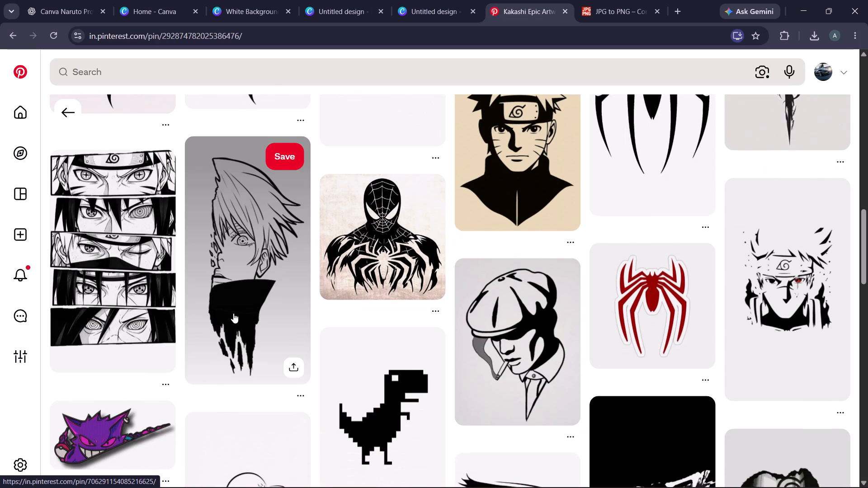
Open the pin of the half-face anime line art with the black collar and start saving its image.
left_click(238, 280)
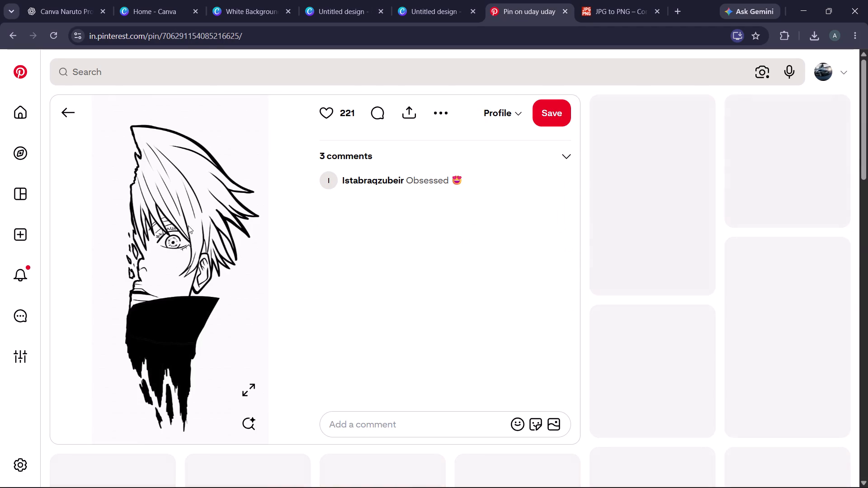
right_click(183, 249)
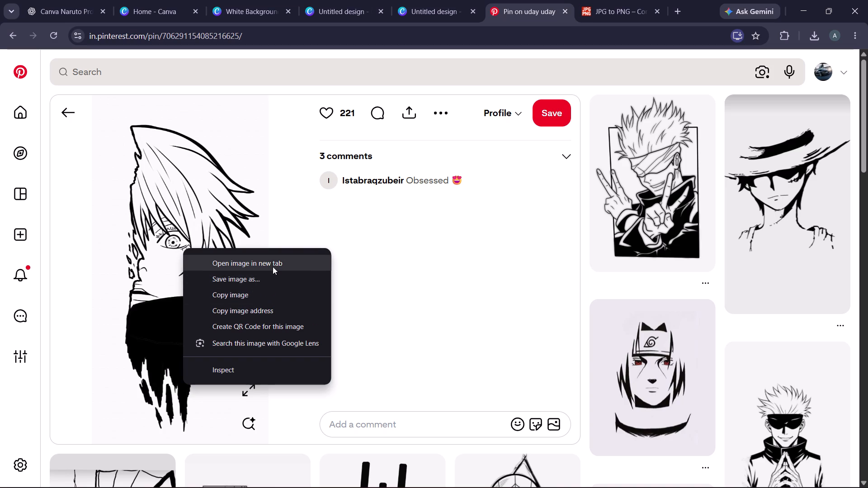
left_click(268, 282)
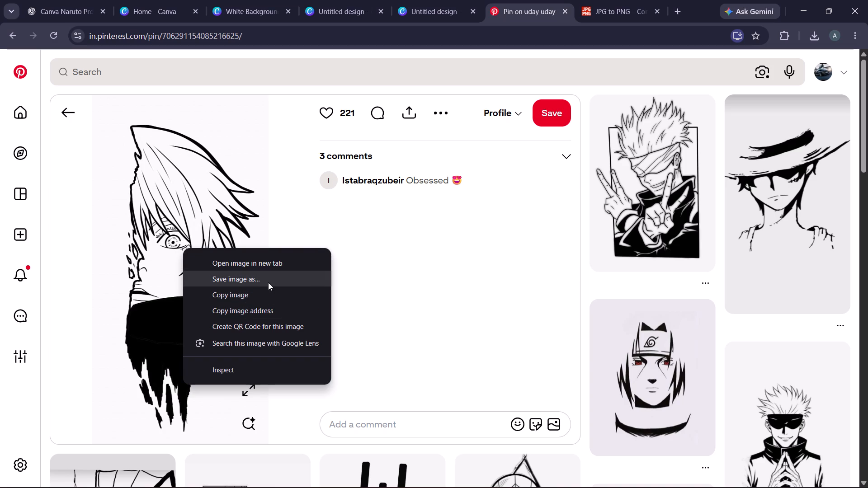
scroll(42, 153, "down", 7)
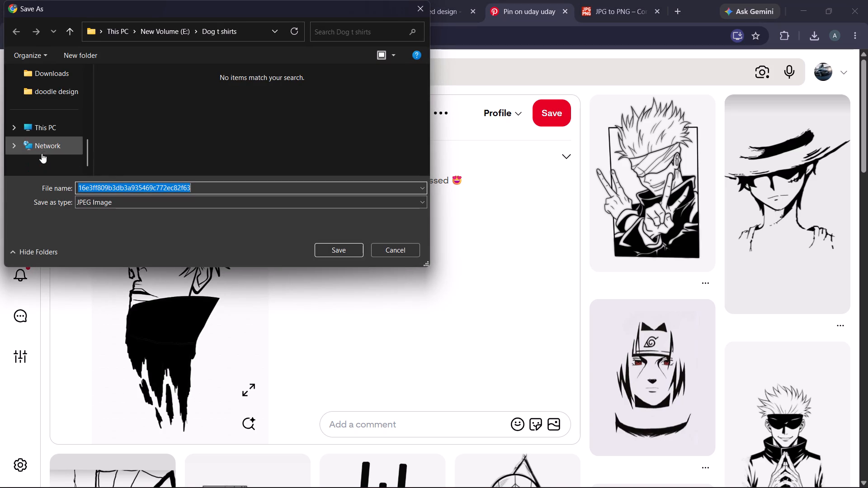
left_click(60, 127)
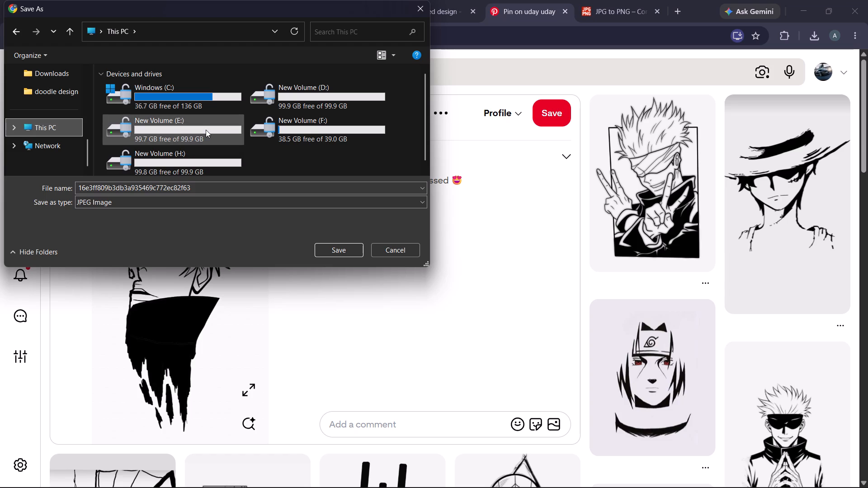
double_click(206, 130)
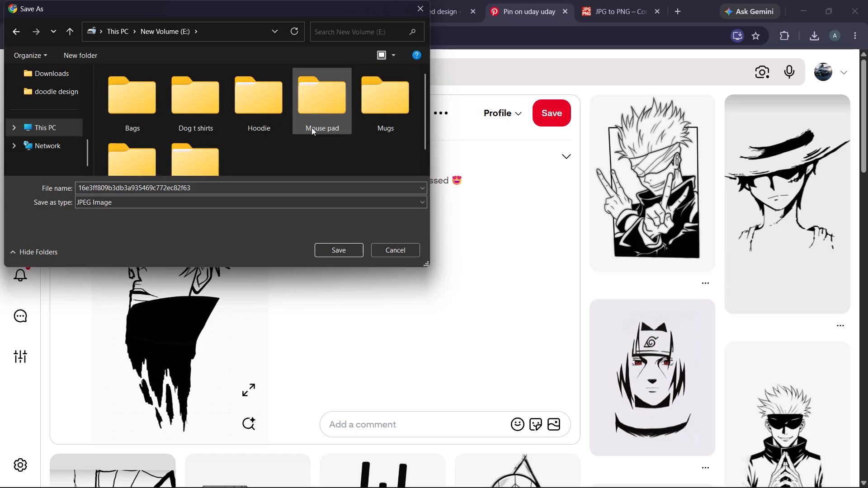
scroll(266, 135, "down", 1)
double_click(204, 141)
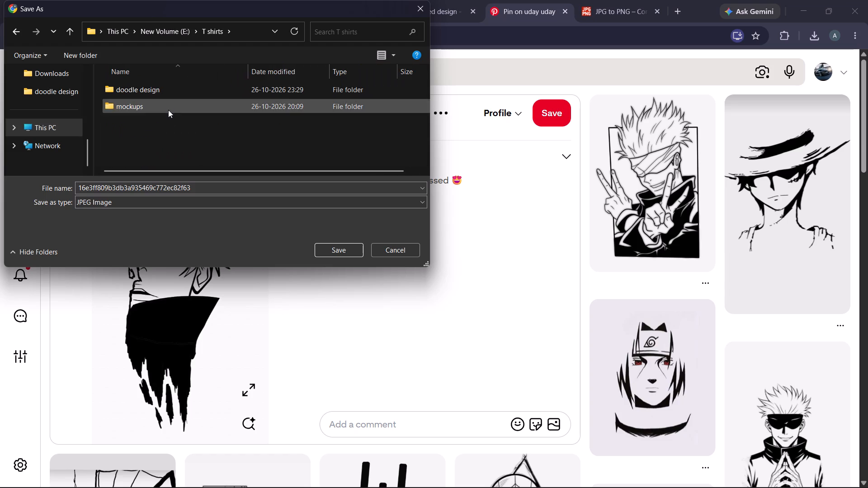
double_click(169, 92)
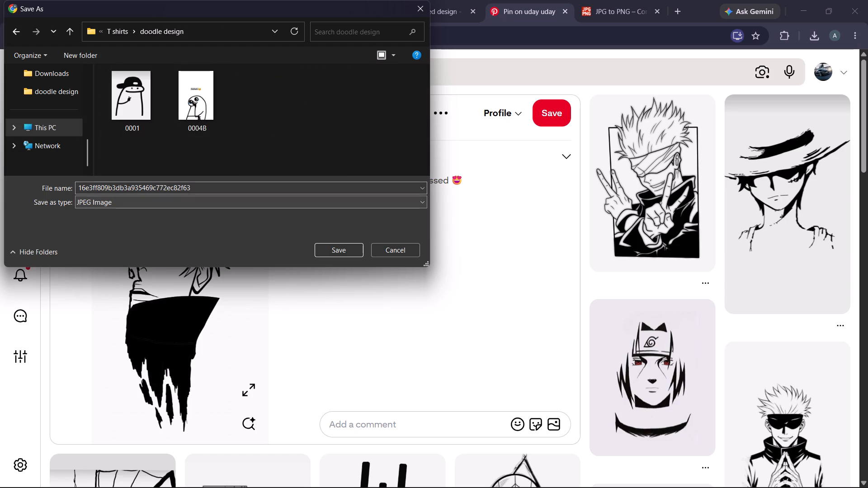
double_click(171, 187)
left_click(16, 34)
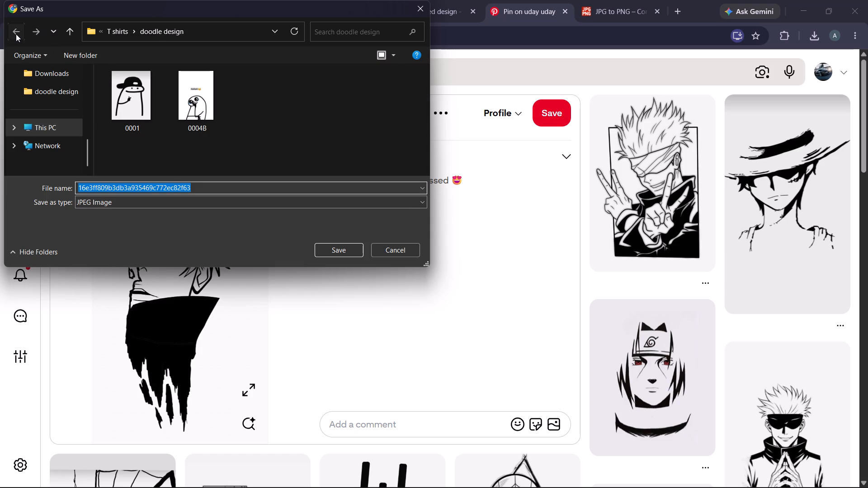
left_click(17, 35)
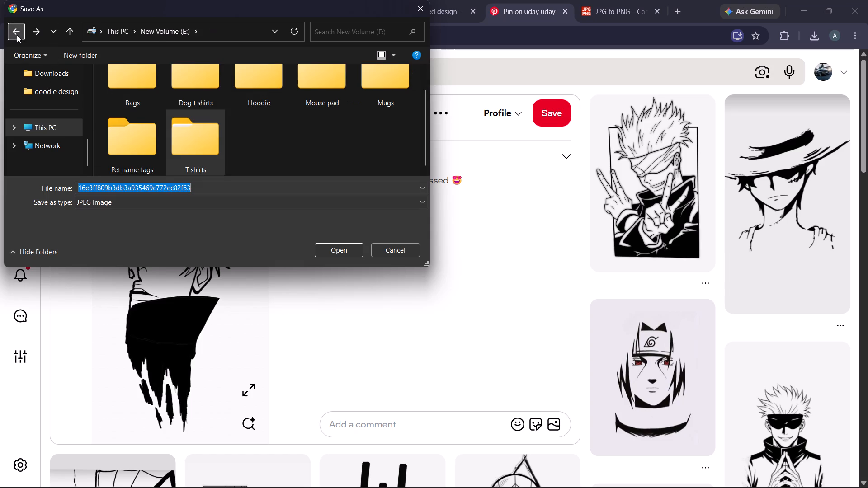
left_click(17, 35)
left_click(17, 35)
Save the pin's image as gojo on the New Volume (F:) drive.
scroll(56, 142, "down", 1)
double_click(56, 125)
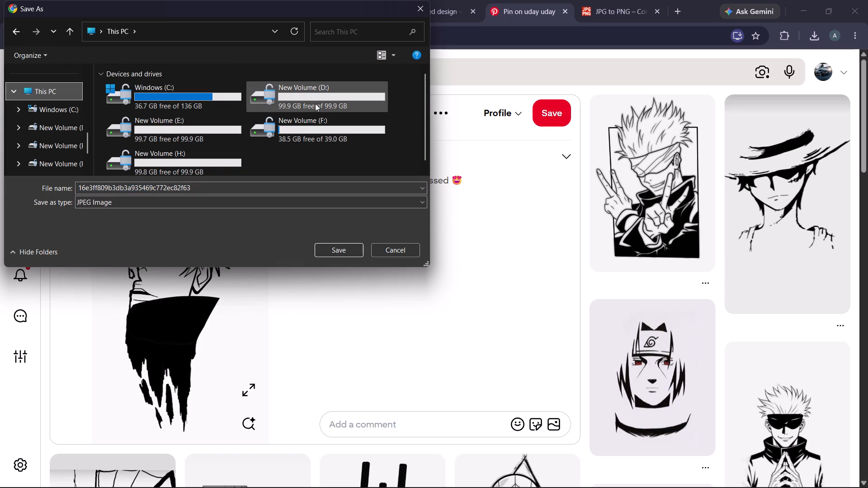
scroll(257, 145, "down", 1)
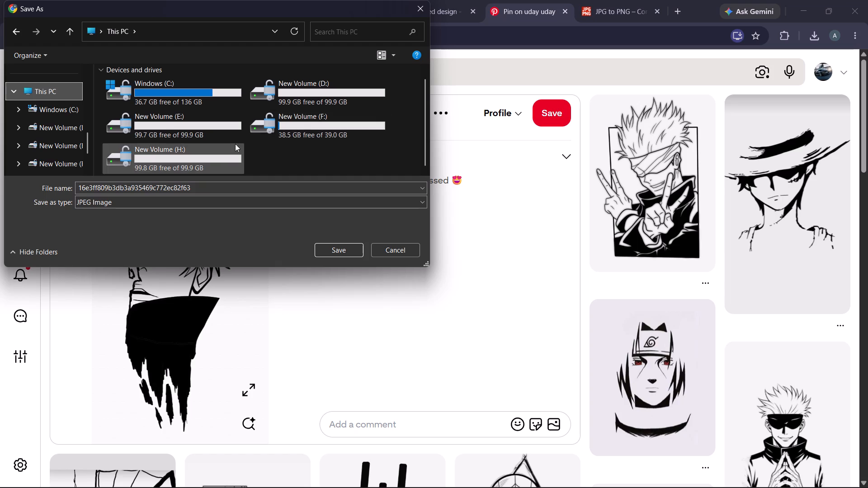
double_click(300, 123)
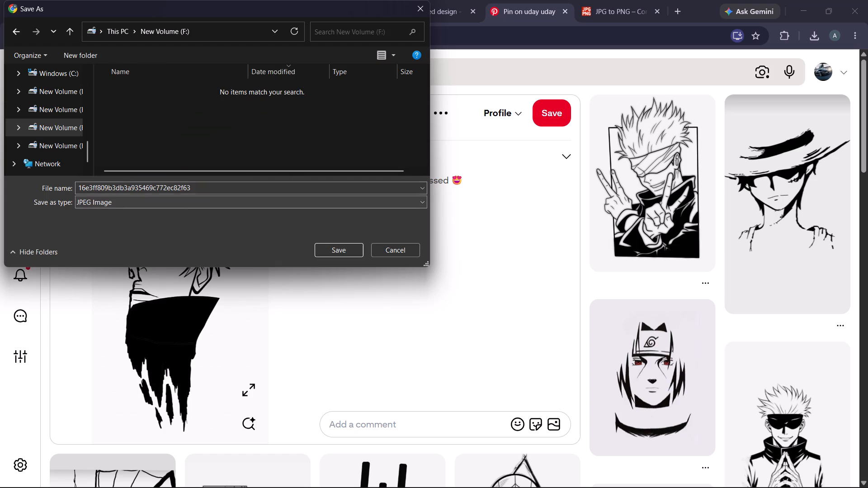
double_click(173, 186)
type("gojo")
key("Return")
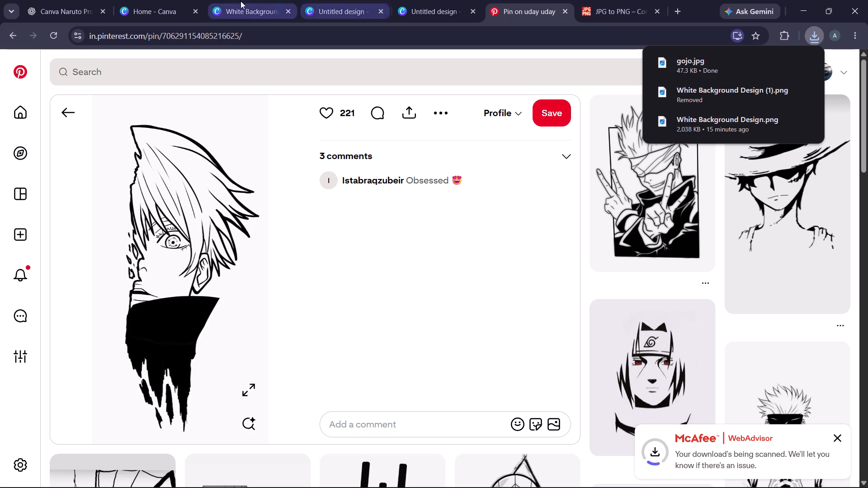
Switch to the Canva home page and close the White Background Design and two untitled design tabs.
left_click(156, 1)
left_click(289, 11)
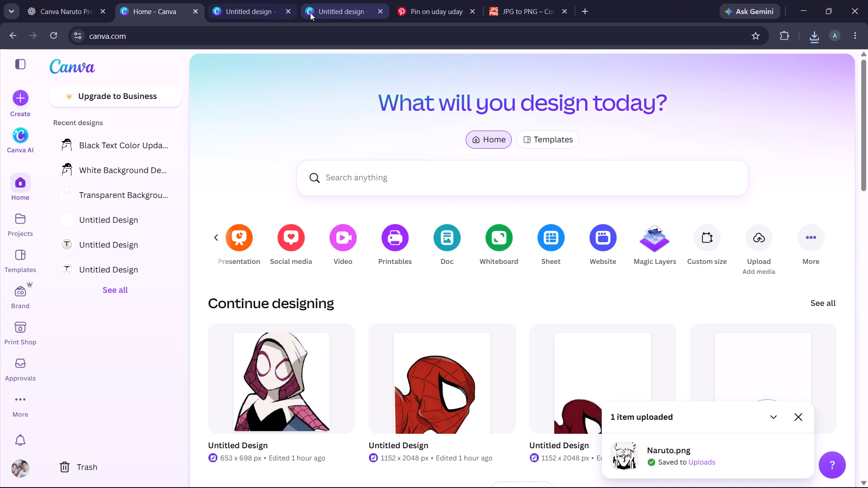
left_click(288, 9)
left_click(288, 9)
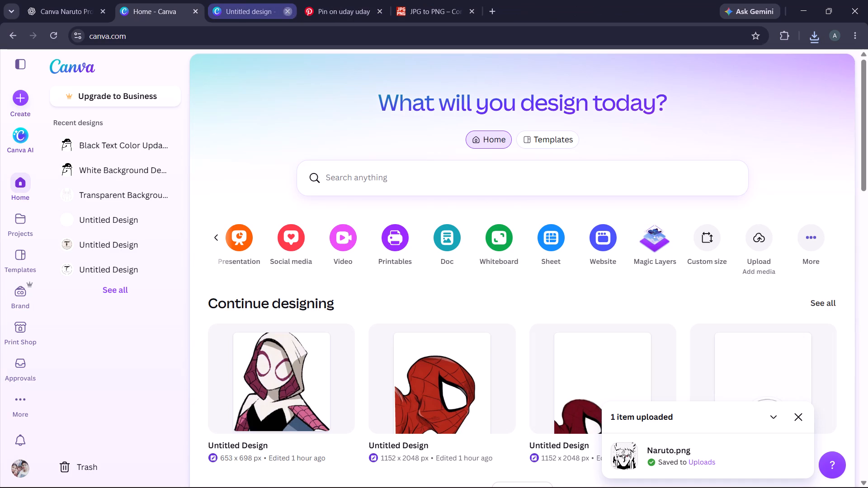
Upload gojo.jpg from the New Volume (F:) drive to Canva.
left_click(760, 237)
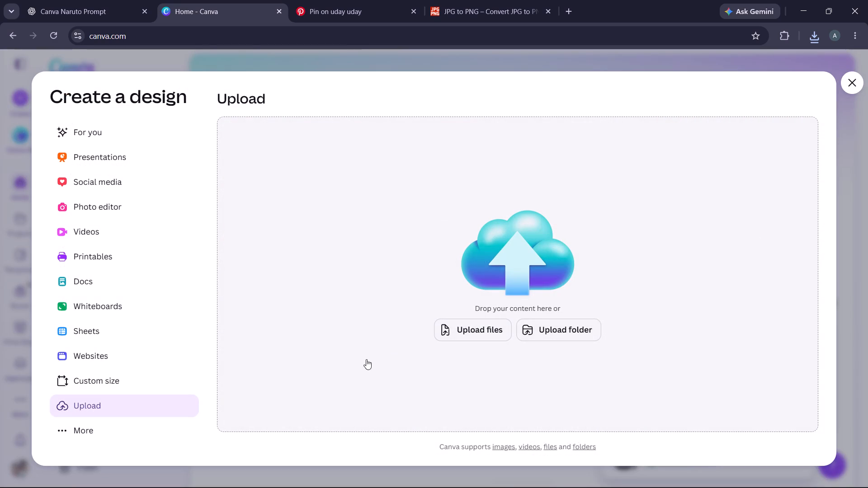
left_click(450, 334)
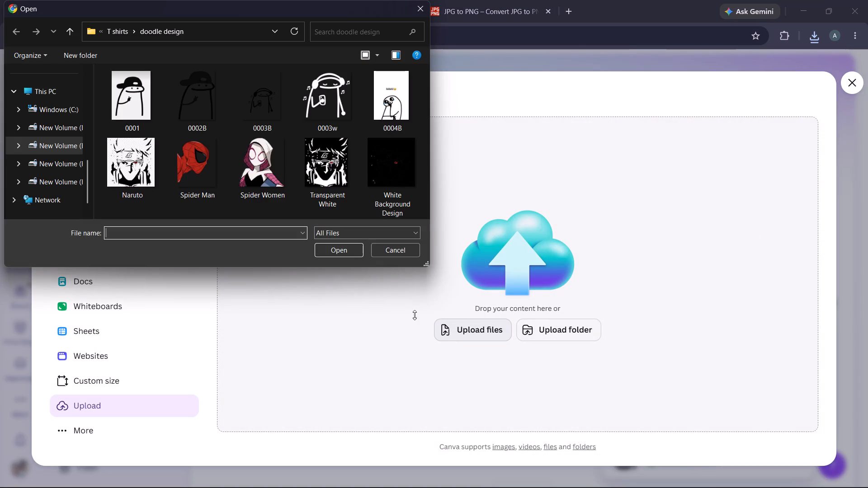
scroll(80, 146, "down", 3)
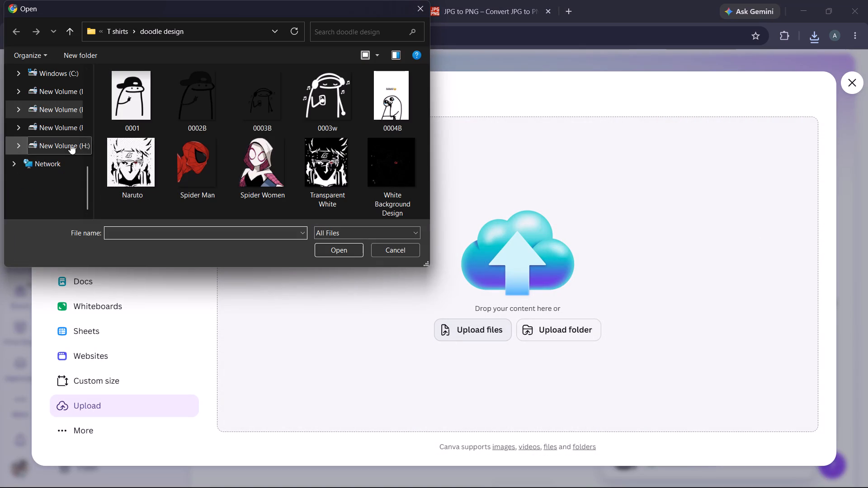
left_click(67, 139)
left_click(67, 128)
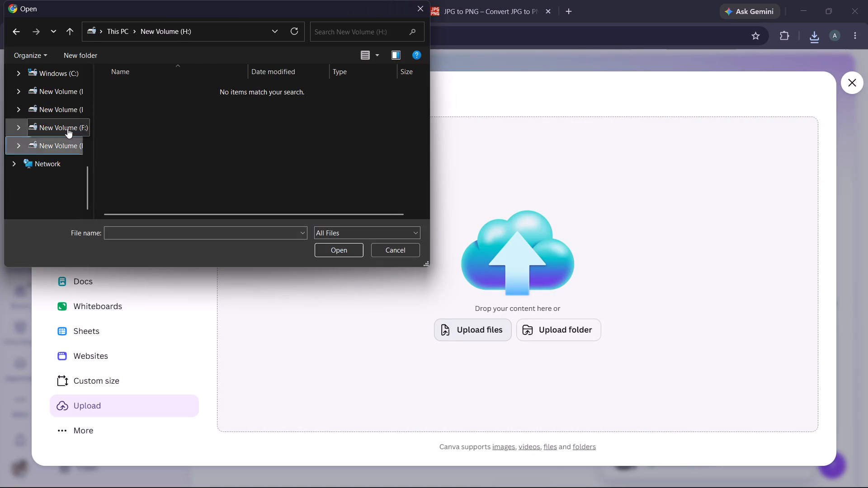
left_click(150, 107)
left_click(343, 249)
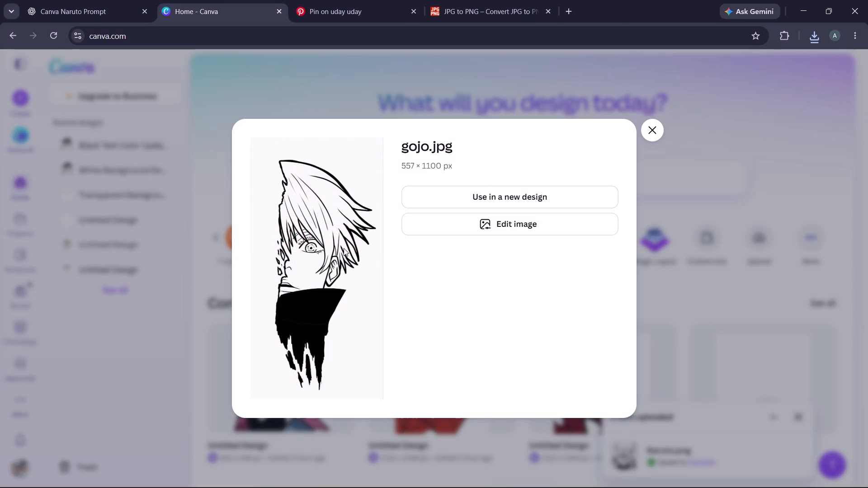
Open the gojo image for editing and create a new design from it.
left_click(537, 249)
left_click(529, 221)
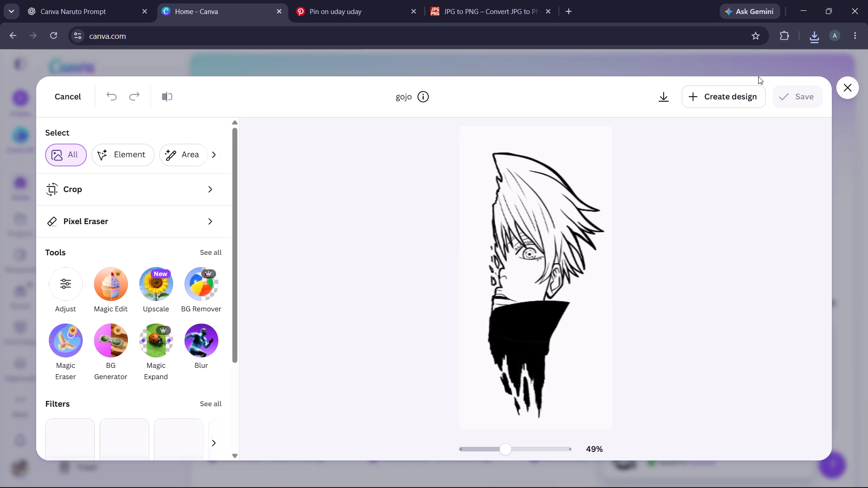
left_click(714, 98)
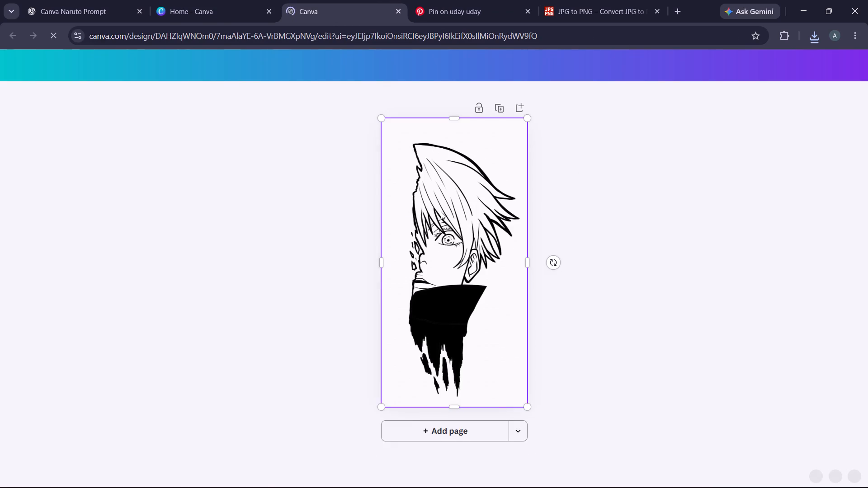
Crop the empty strip off the gojo image's upper edge, just above the hair.
left_click(624, 174)
left_click(502, 171)
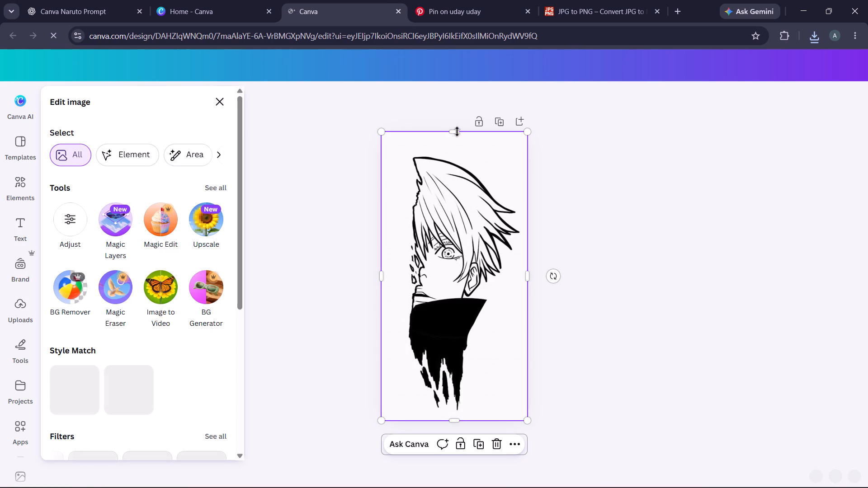
left_click_drag(456, 132, 456, 134)
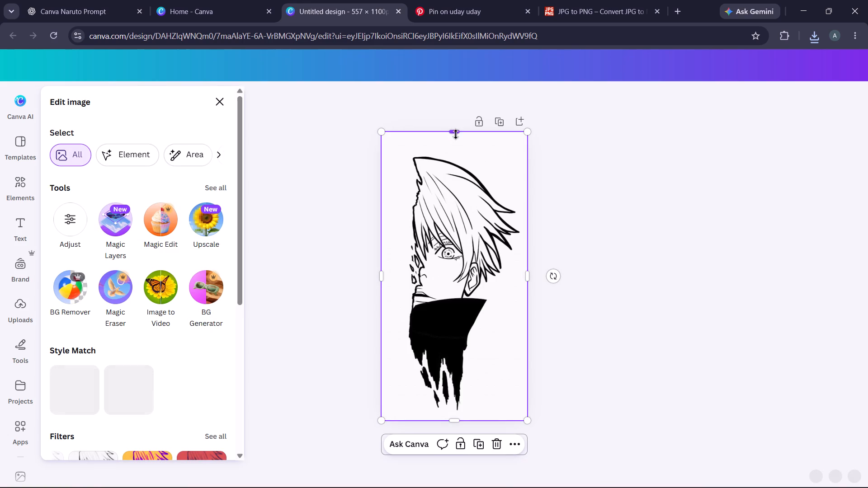
left_click_drag(456, 134, 456, 151)
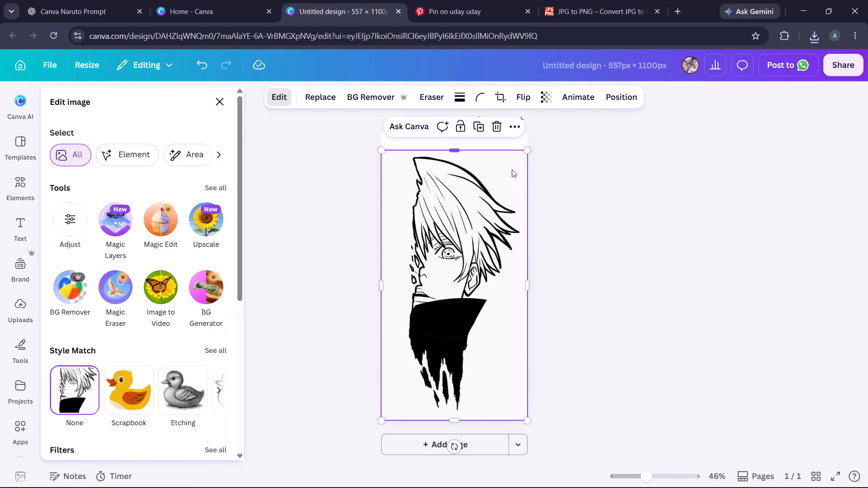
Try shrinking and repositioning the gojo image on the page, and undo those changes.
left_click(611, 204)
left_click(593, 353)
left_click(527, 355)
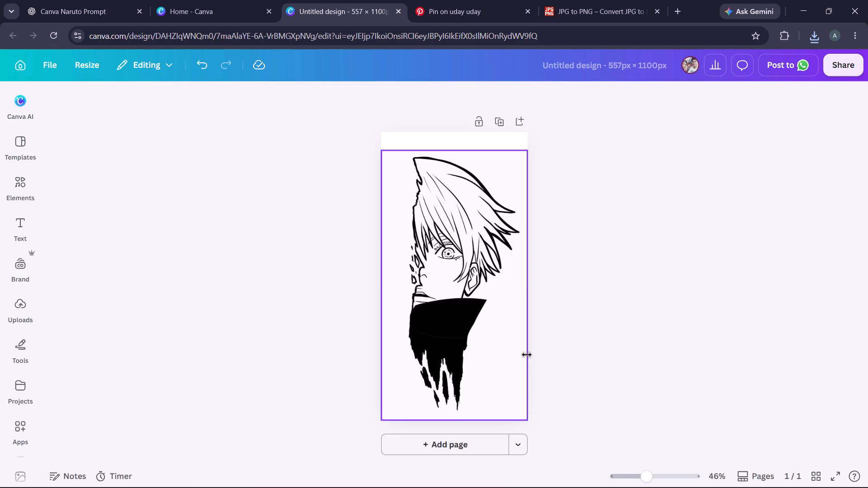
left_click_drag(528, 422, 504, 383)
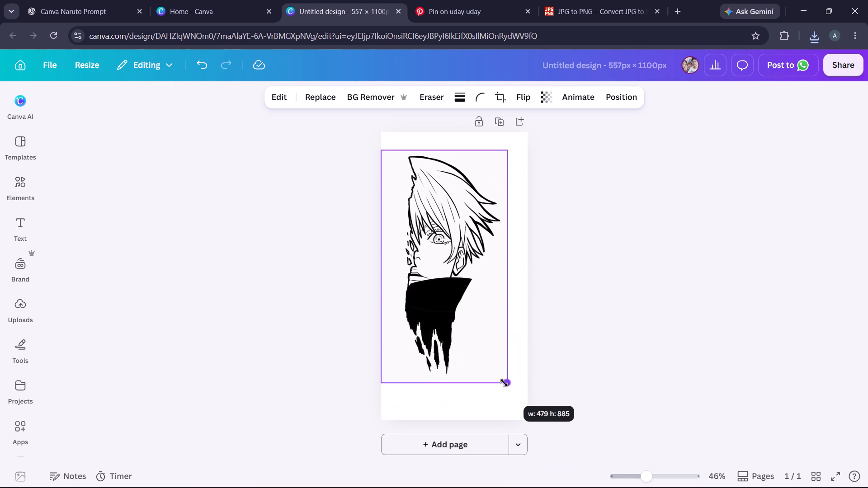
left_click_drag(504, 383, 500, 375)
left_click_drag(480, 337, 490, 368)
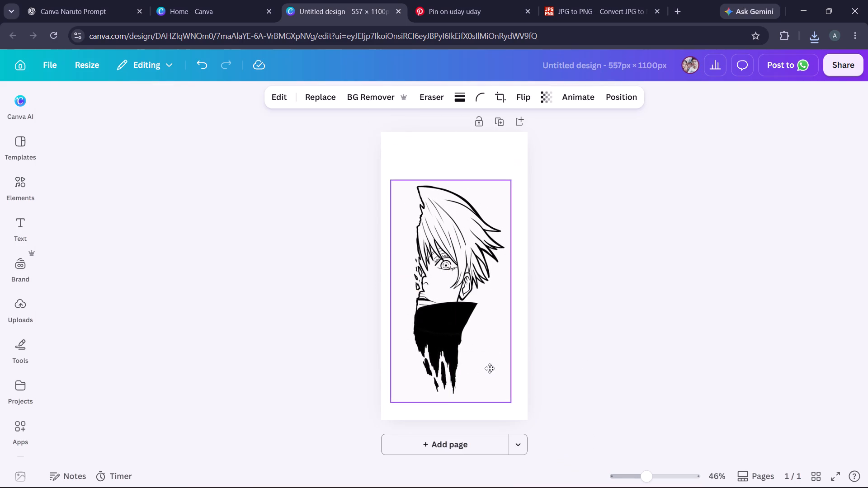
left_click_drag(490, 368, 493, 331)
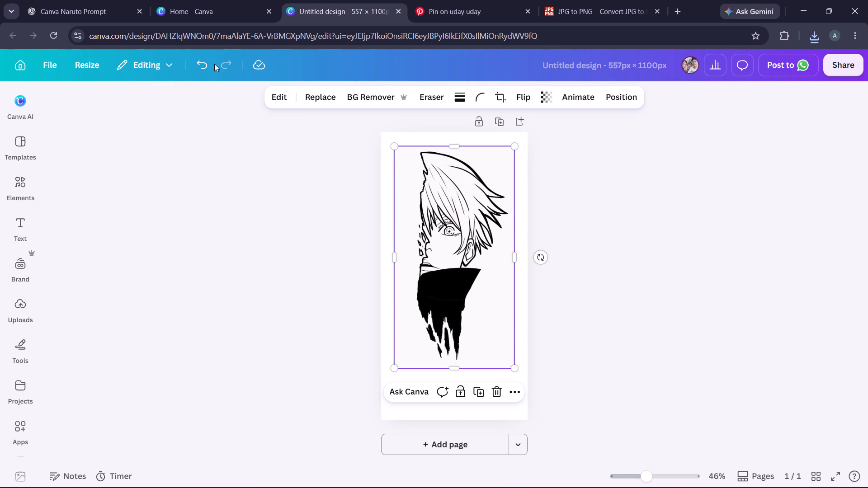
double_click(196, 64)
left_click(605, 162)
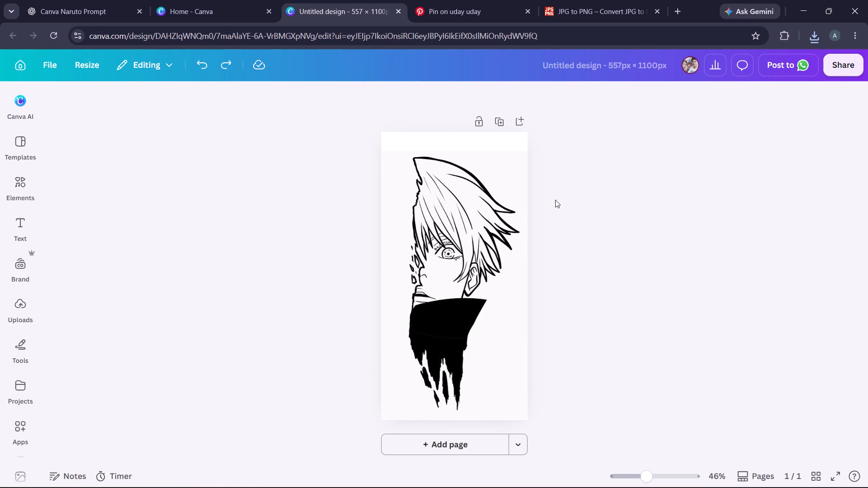
Remove the background from the gojo image.
left_click(493, 179)
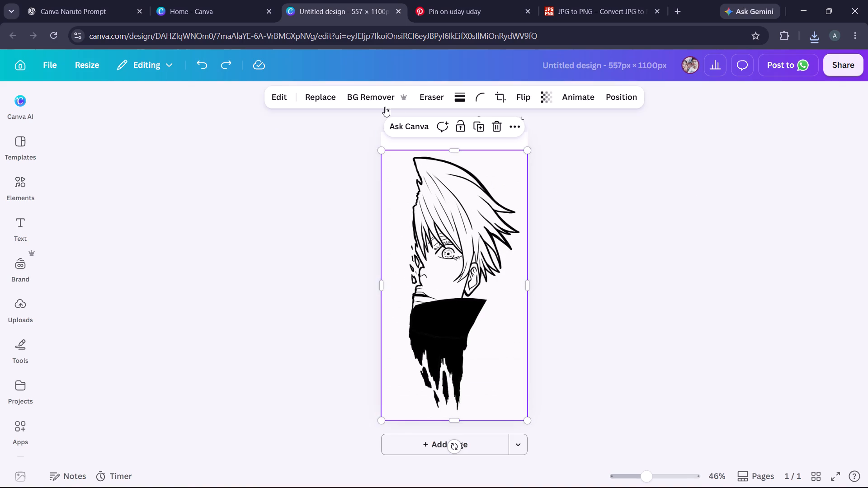
left_click(380, 98)
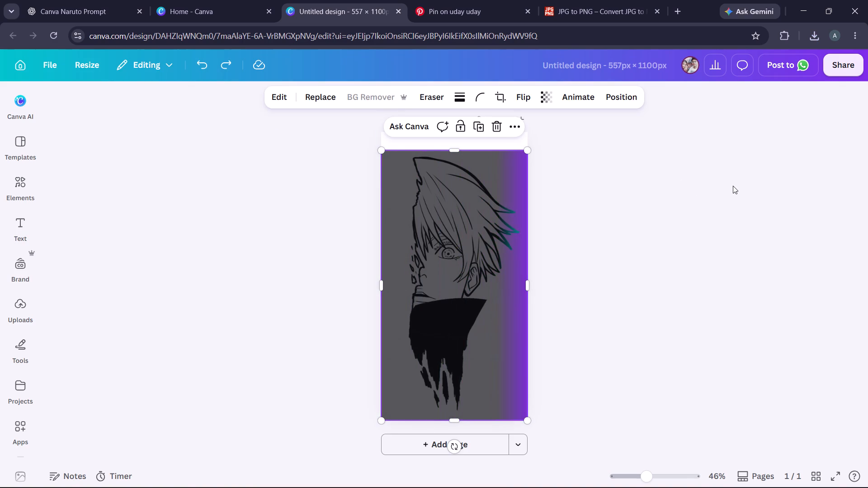
Download only the gojo image as a high-quality PNG with transparent background at size 2.75 (1,532 × 2,830 px).
right_click(505, 184)
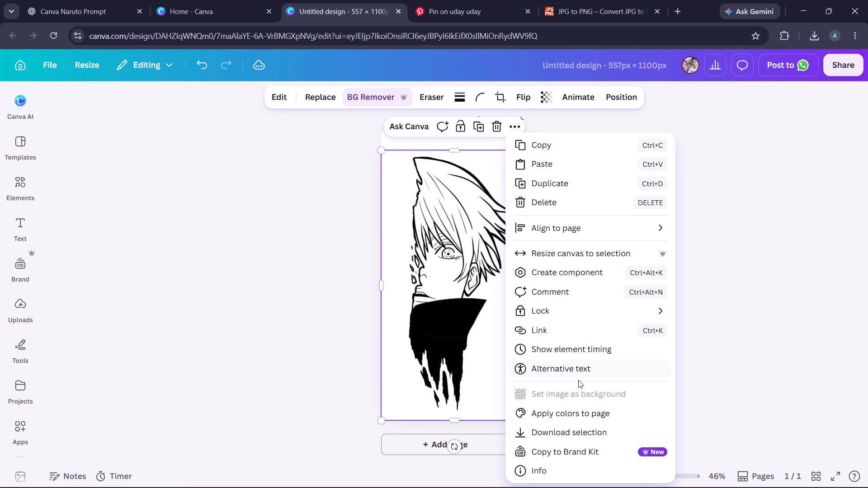
left_click(574, 432)
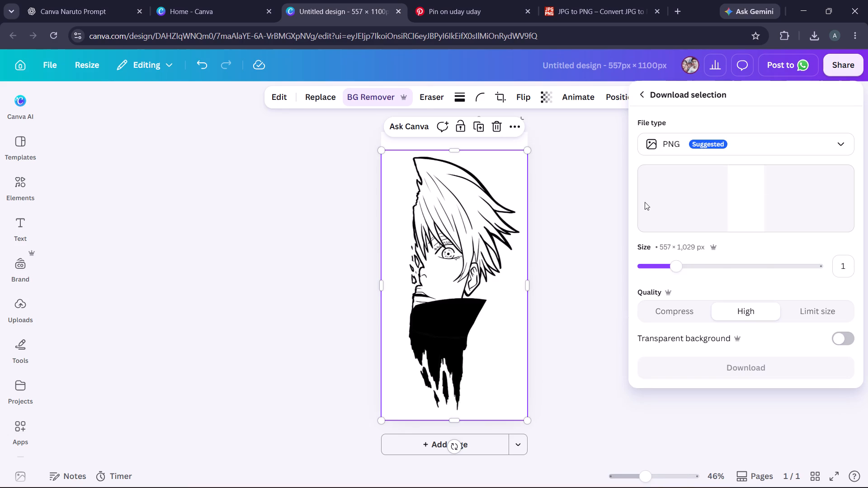
left_click(846, 335)
left_click_drag(675, 270, 778, 282)
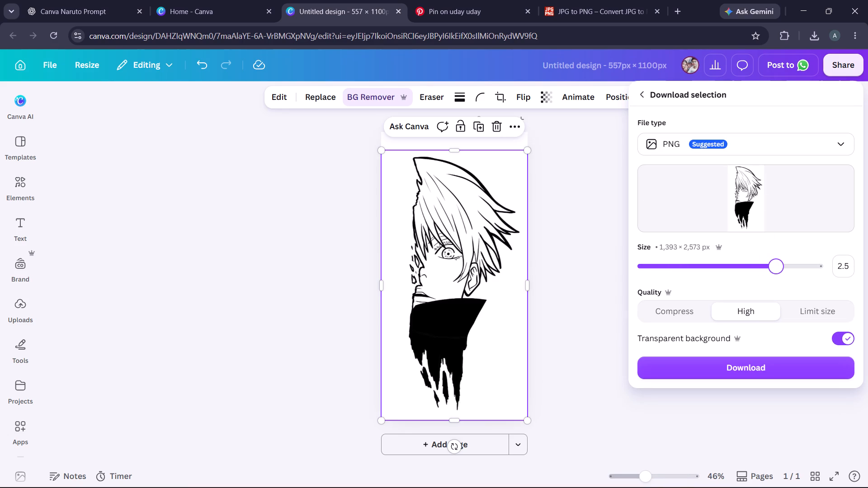
left_click_drag(778, 282, 795, 306)
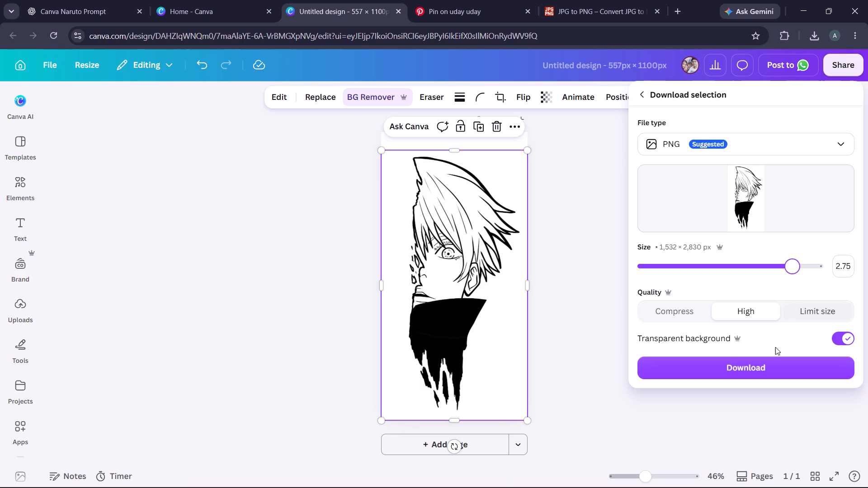
left_click(769, 361)
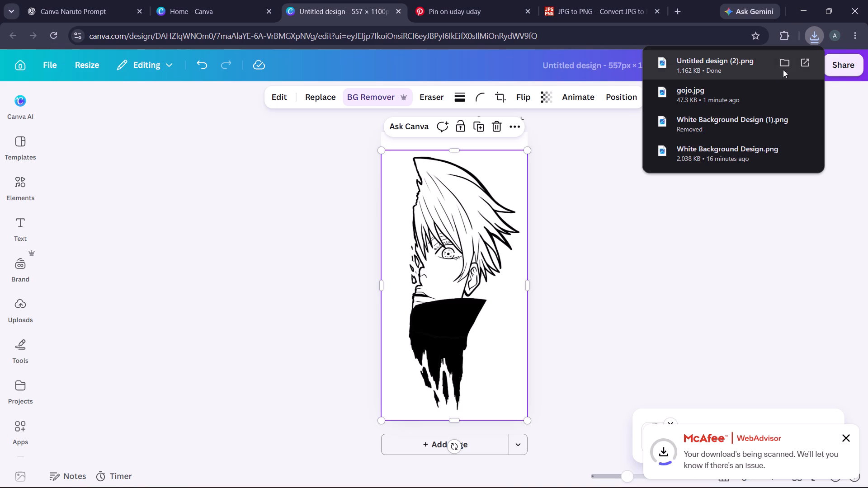
Show the downloaded Untitled design (2) PNG in its Downloads folder and rename it as gojo B.
left_click(786, 63)
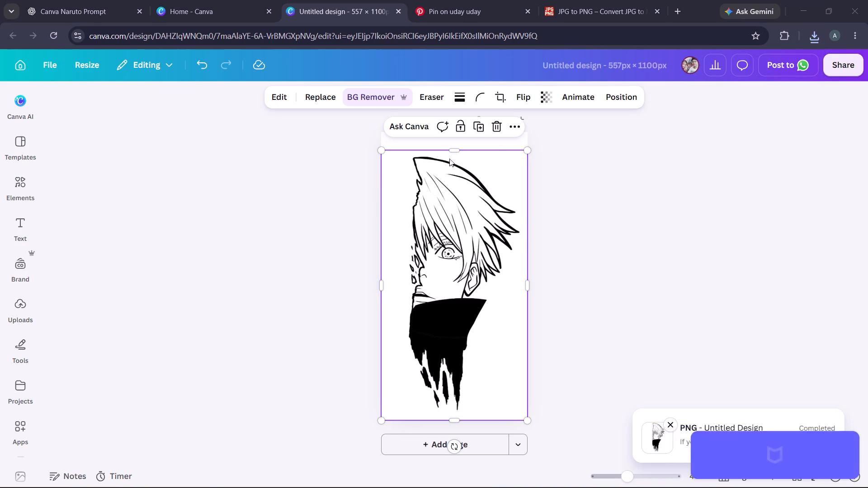
right_click(192, 121)
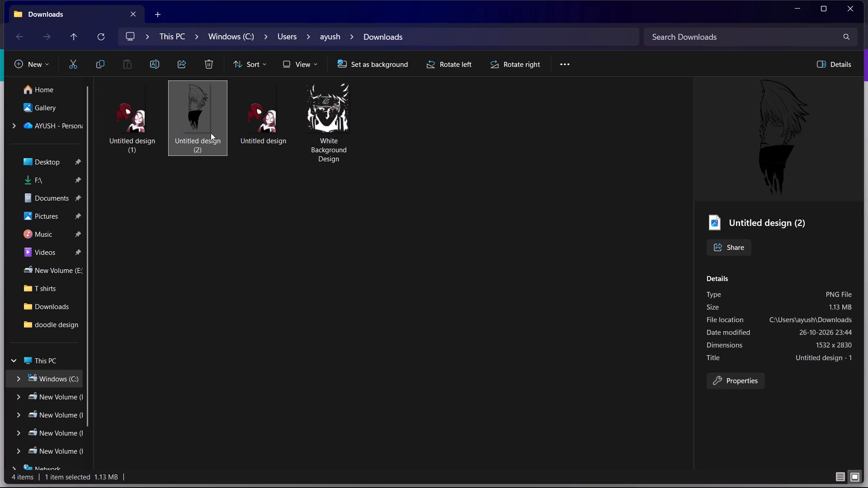
left_click(281, 33)
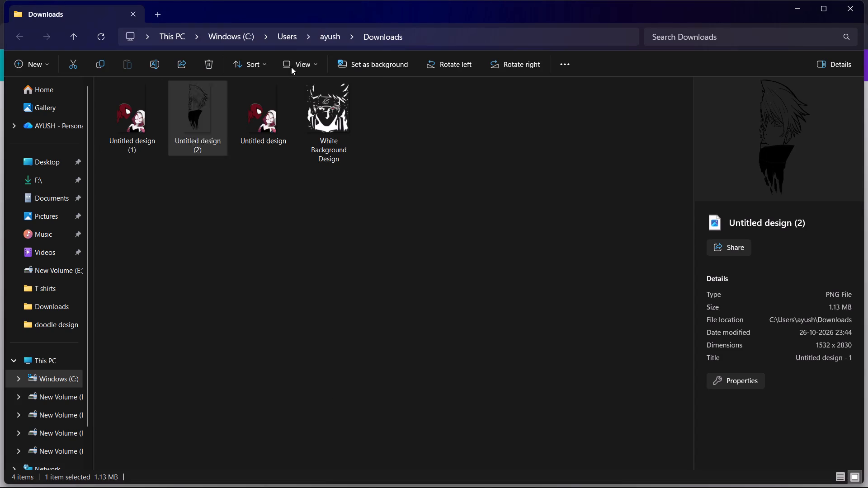
type("goj")
key("o")
key("space")
key("shift+b")
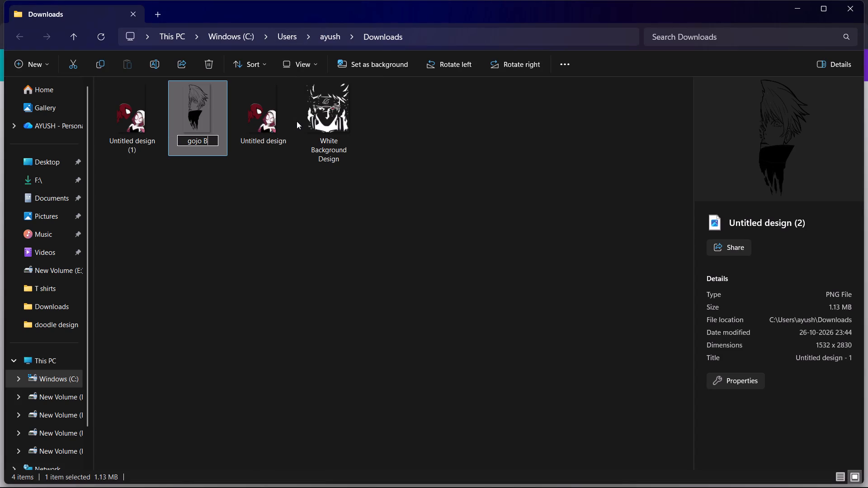
key("Return")
left_click(299, 236)
Move the gojo B file from Downloads to the doodle design folder inside T shirts on New Volume (E:), and close File Explorer.
right_click(204, 119)
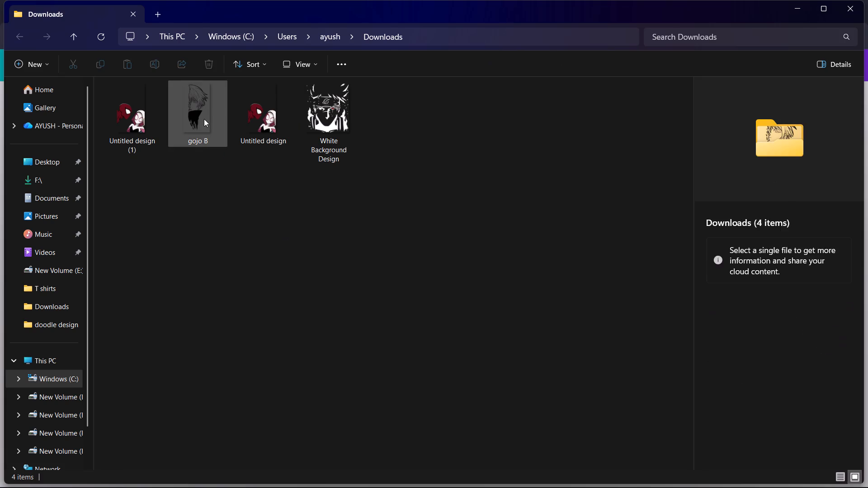
left_click(221, 37)
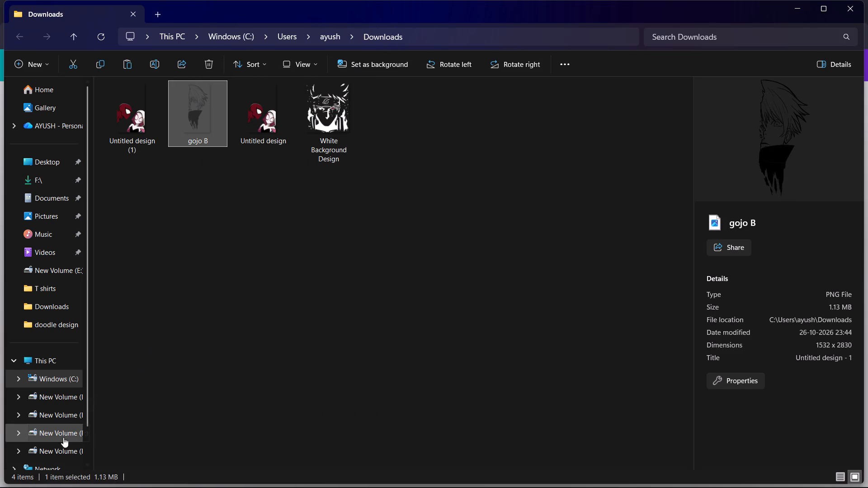
left_click(55, 448)
left_click(54, 440)
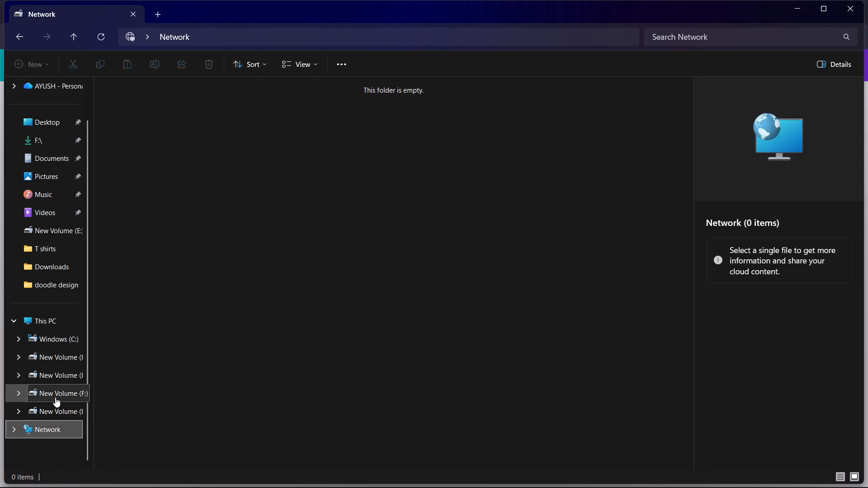
left_click(55, 396)
left_click(67, 380)
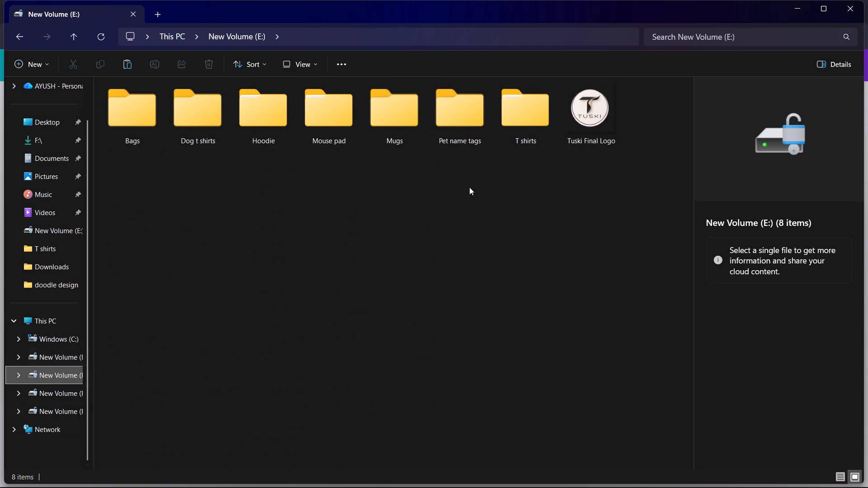
double_click(527, 105)
double_click(138, 110)
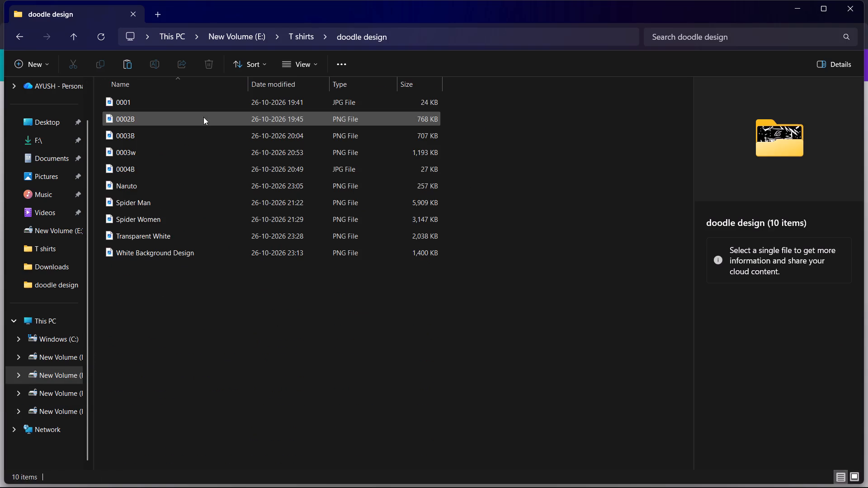
right_click(220, 349)
left_click(241, 361)
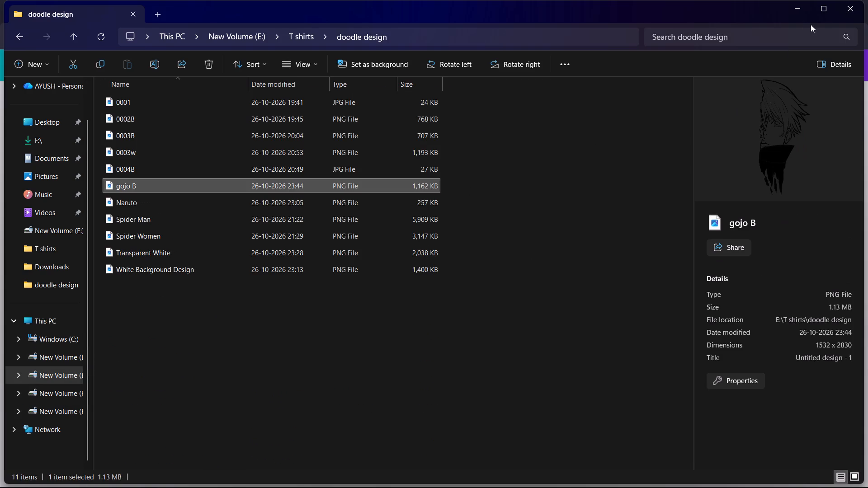
left_click(835, 11)
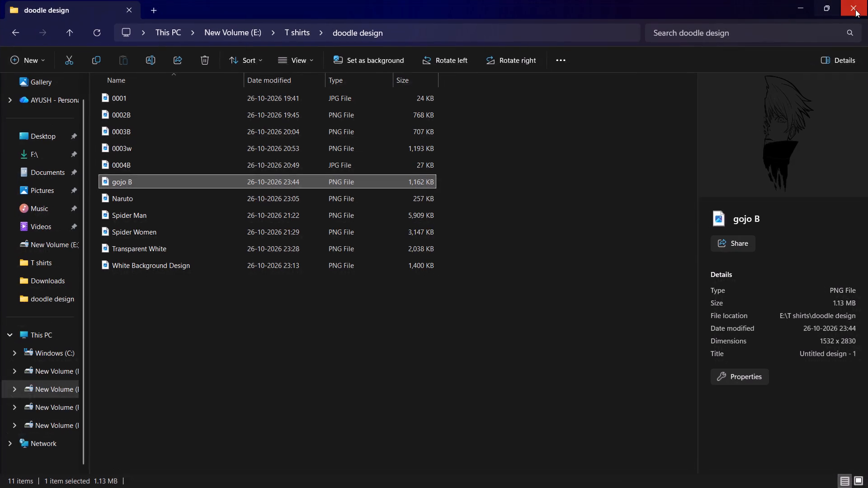
left_click(855, 9)
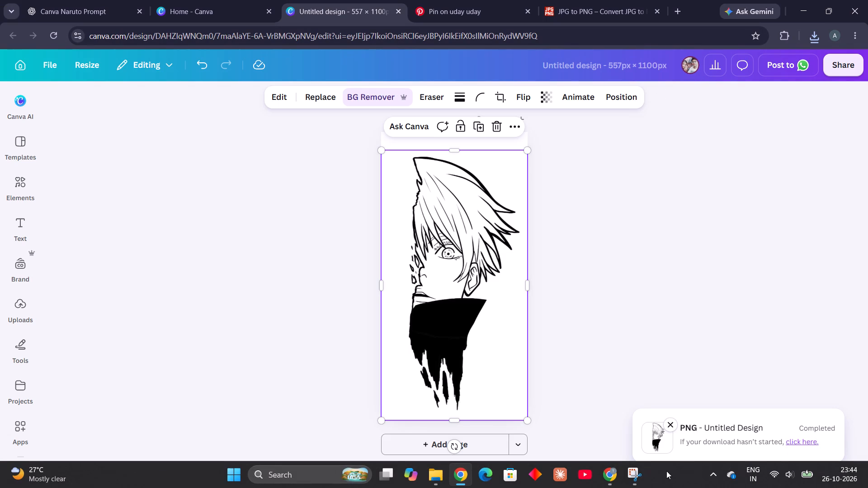
Switch to Printrove and start a product template for Oversized Tshirts from the Men's Clothing catalog.
left_click(616, 472)
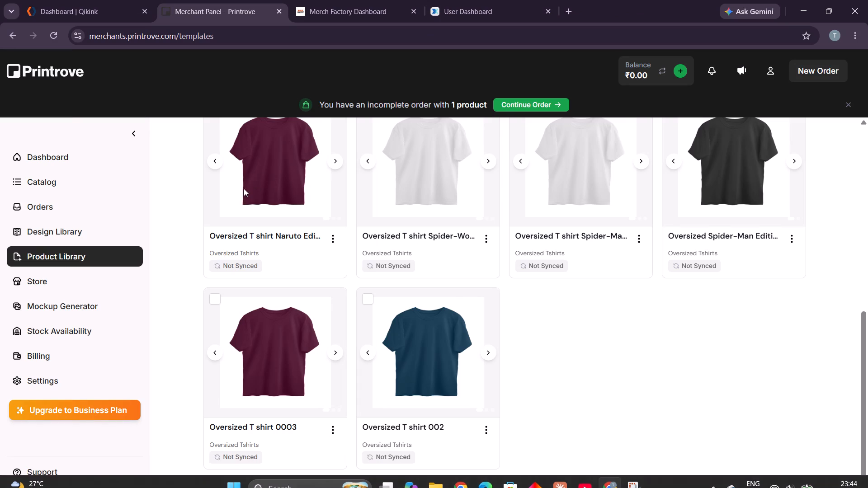
left_click(90, 179)
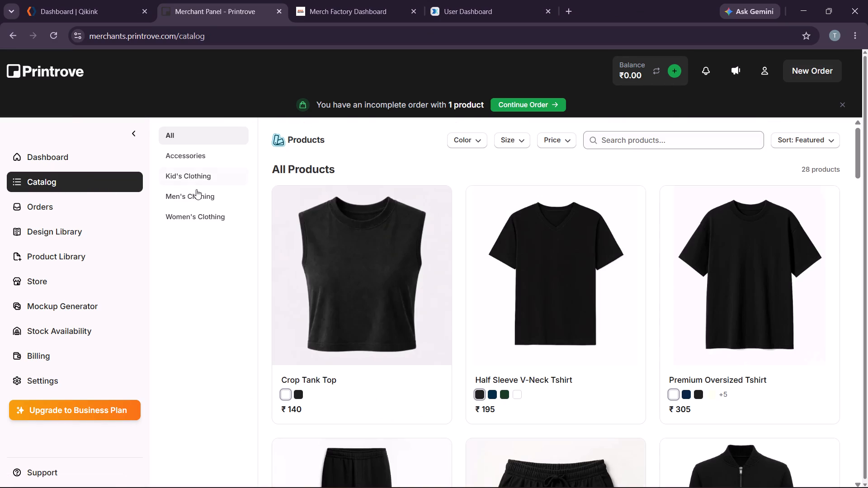
left_click(196, 193)
scroll(370, 250, "down", 7)
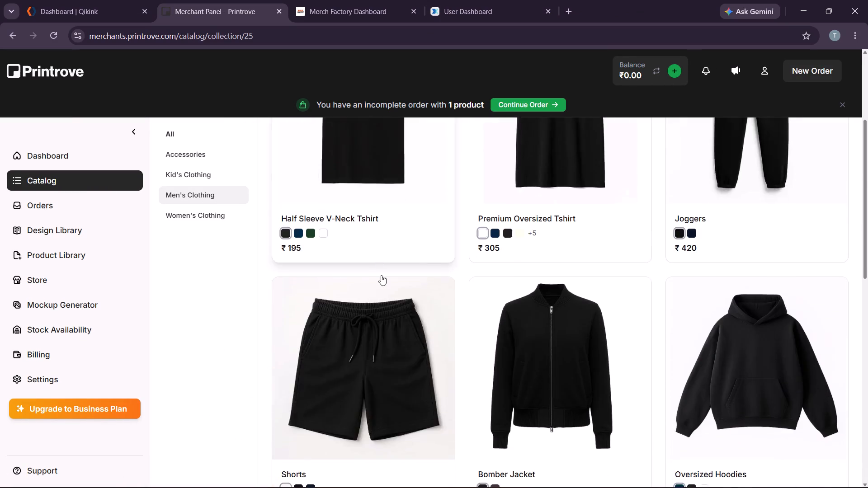
scroll(381, 275, "down", 3)
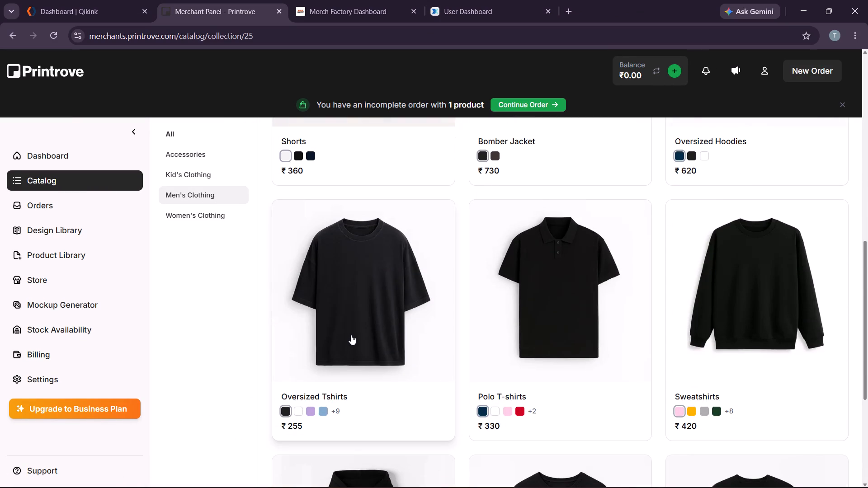
left_click(356, 328)
scroll(505, 310, "down", 2)
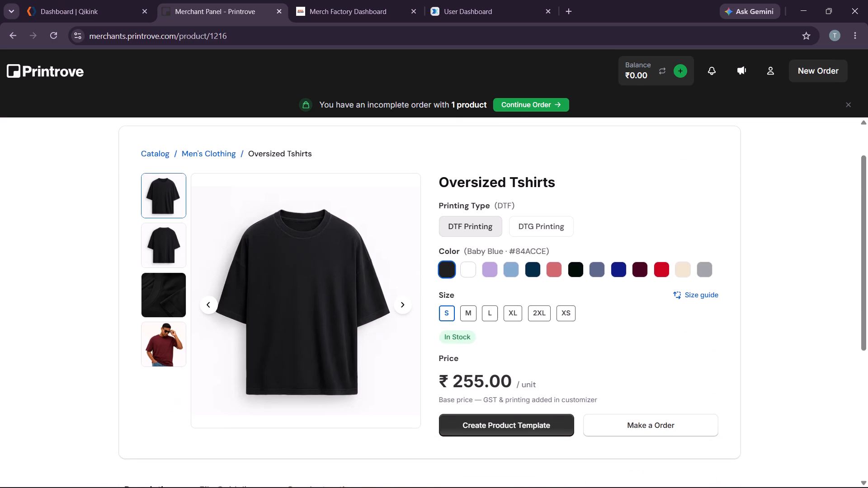
left_click(526, 363)
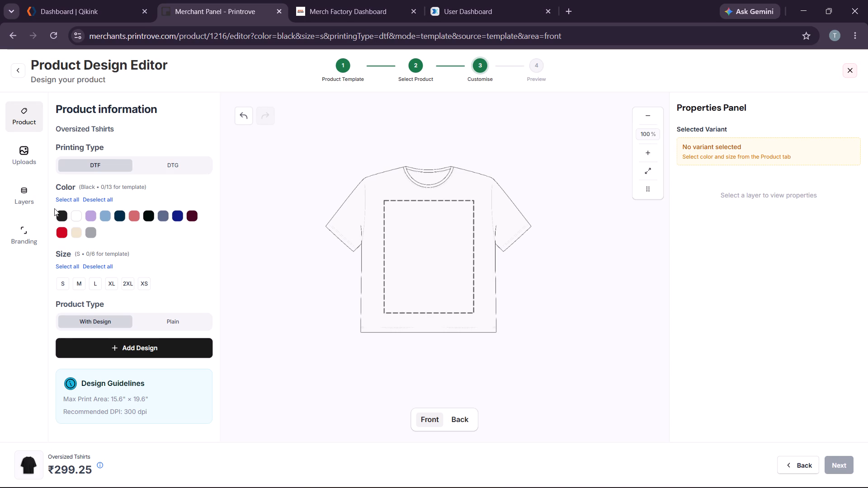
Select all colors and all sizes for the Oversized Tshirts template.
left_click(71, 197)
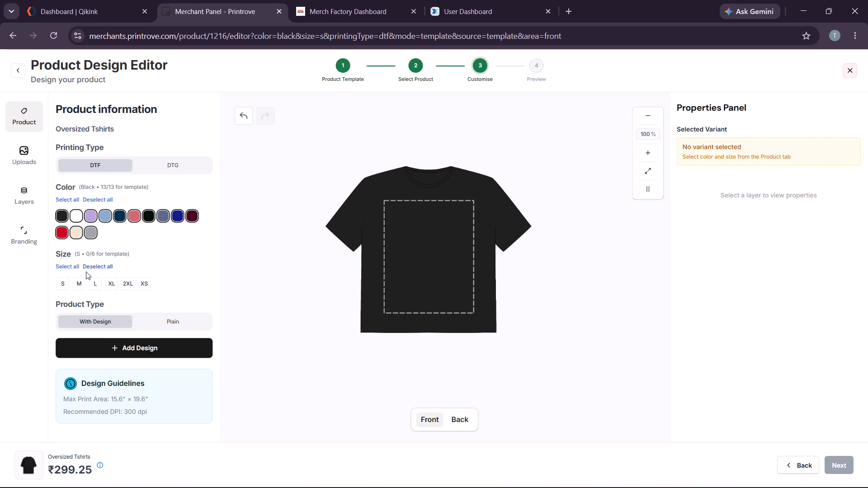
left_click(71, 267)
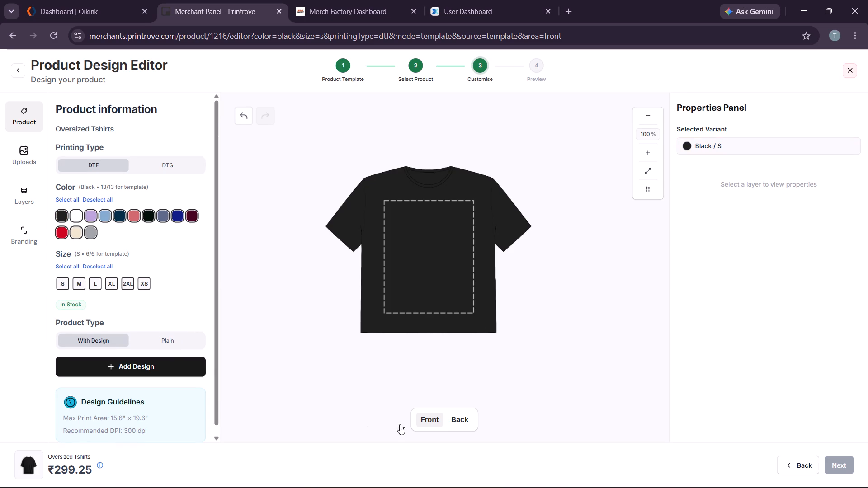
Show the T-shirt's back side and upload the gojo B PNG from the doodle design folder.
left_click(466, 417)
left_click(26, 147)
left_click(137, 156)
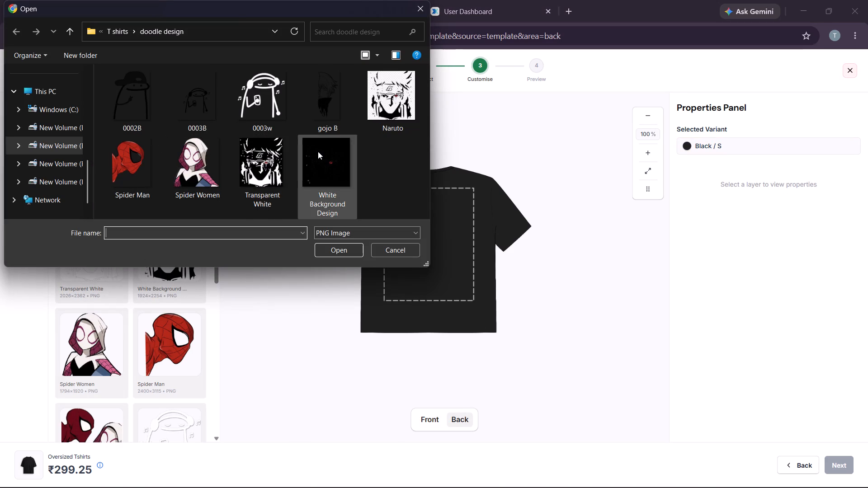
left_click(328, 111)
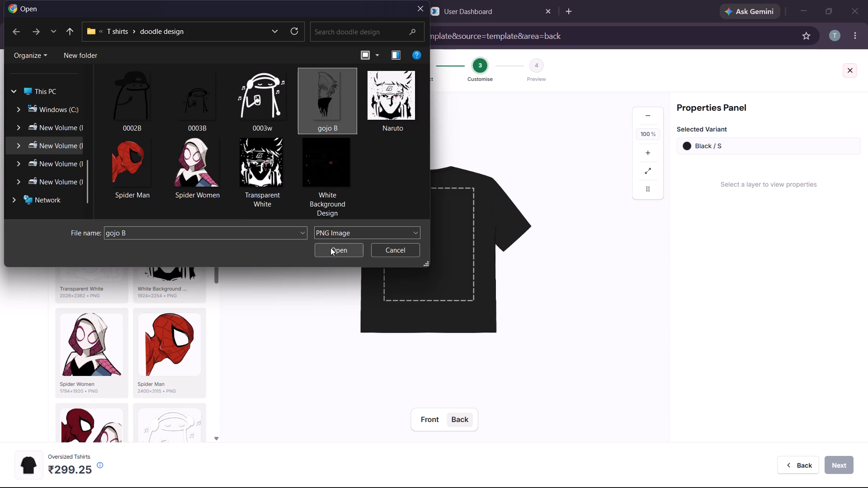
left_click(330, 248)
Display the White variant and place the uploaded gojo B design on the back print area.
left_click(37, 123)
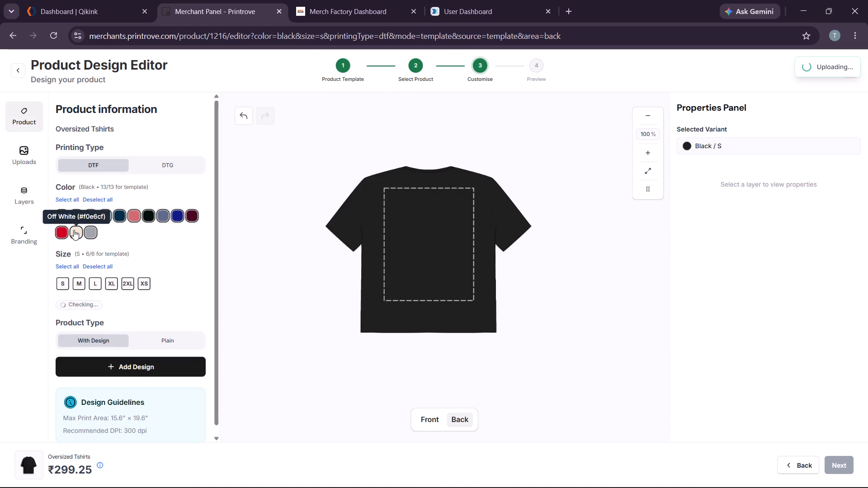
left_click(77, 216)
left_click(77, 216)
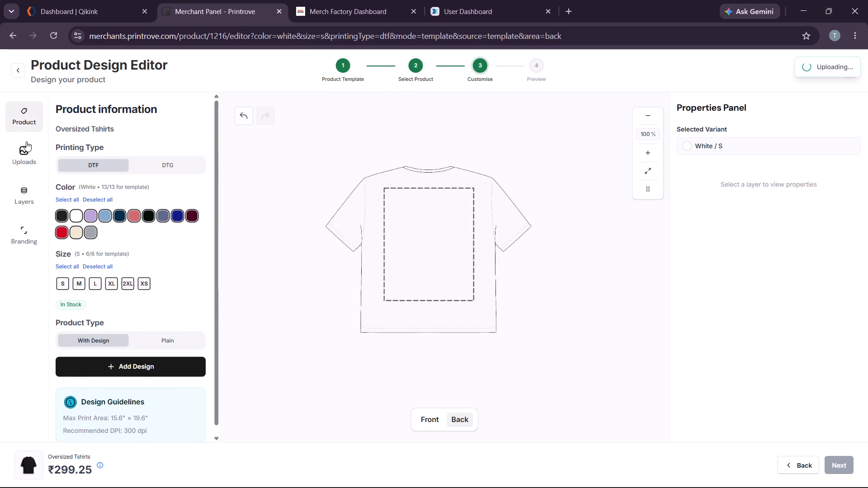
left_click(28, 149)
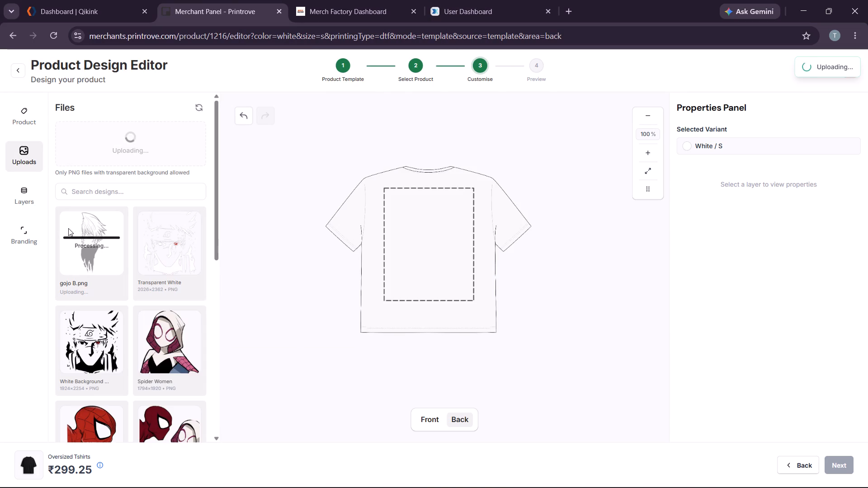
left_click(89, 255)
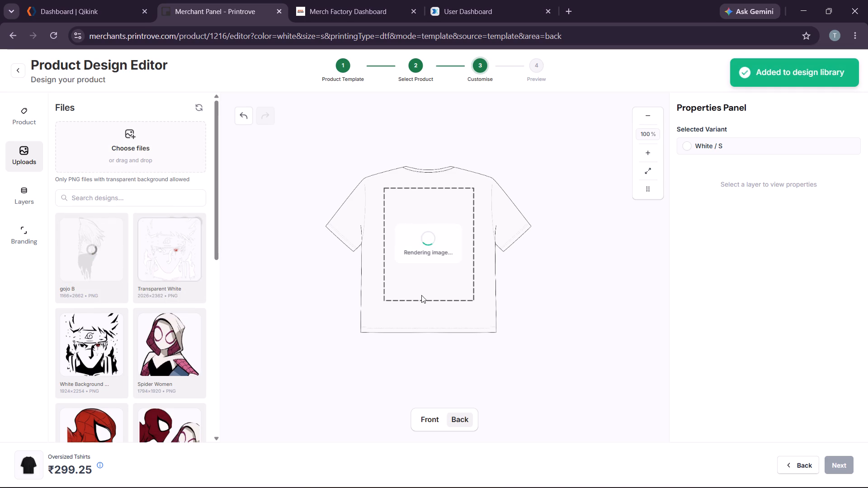
left_click(582, 274)
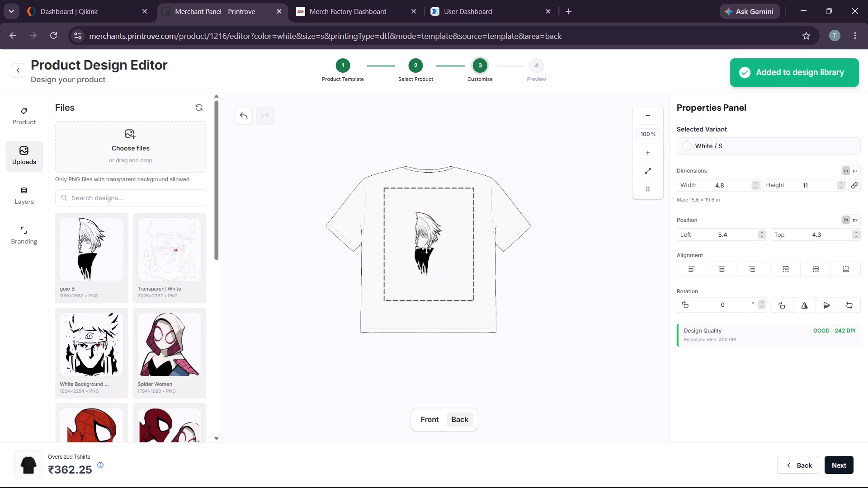
Enlarge the gojo B design to about 8.6 × 19.6 in, filling the print area's height.
left_click(425, 248)
left_click_drag(441, 277, 478, 334)
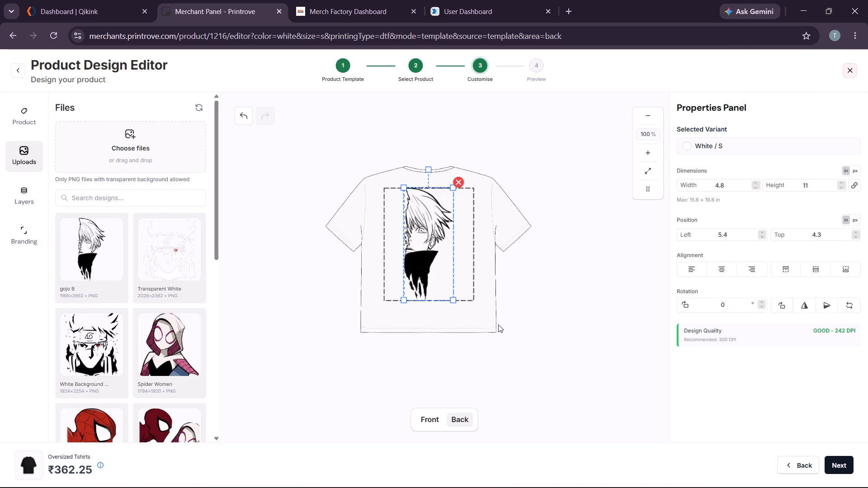
left_click(543, 305)
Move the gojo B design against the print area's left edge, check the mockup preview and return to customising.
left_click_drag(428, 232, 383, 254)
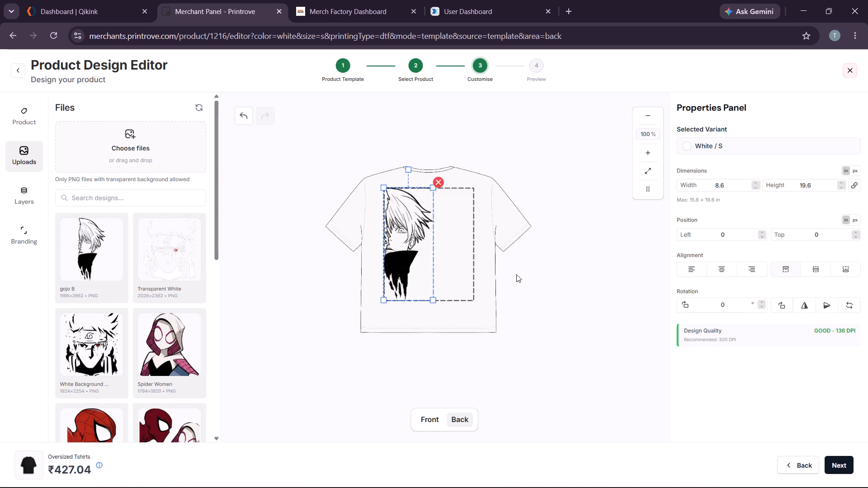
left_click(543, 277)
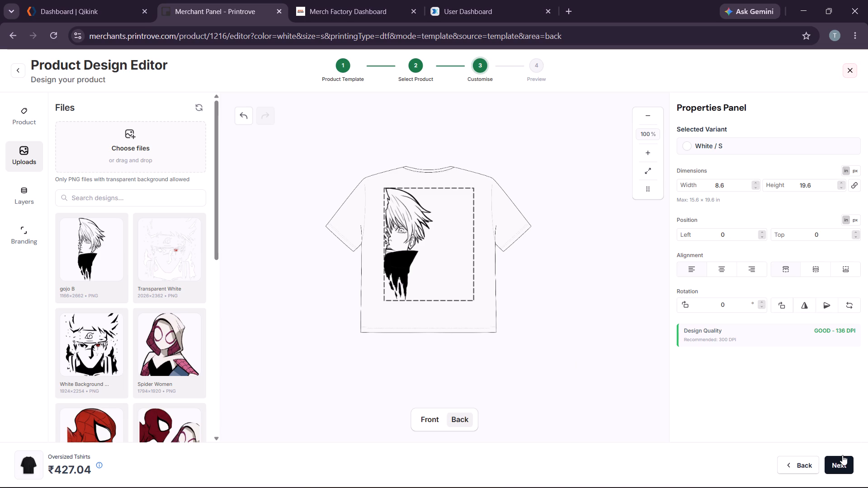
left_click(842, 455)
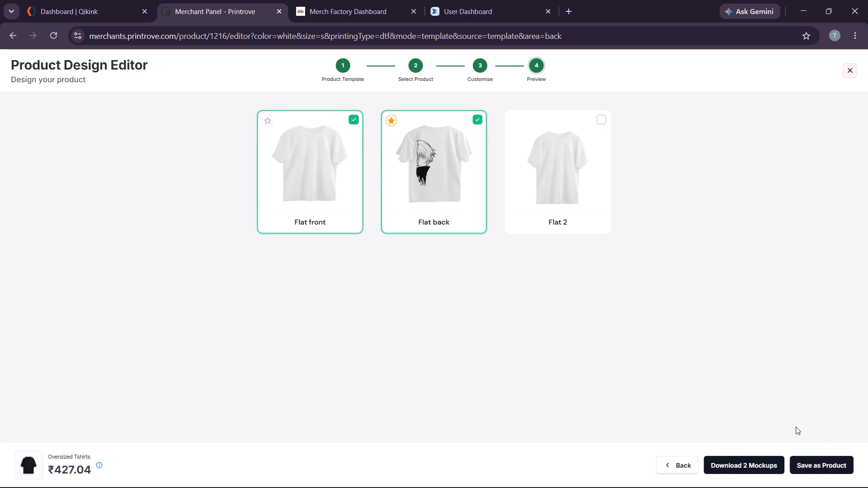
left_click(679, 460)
Reposition the gojo B design near the middle of the print area, about 4.2 in from its left edge, checking the mockups between adjustments.
left_click_drag(398, 243, 419, 257)
left_click(547, 304)
left_click(848, 473)
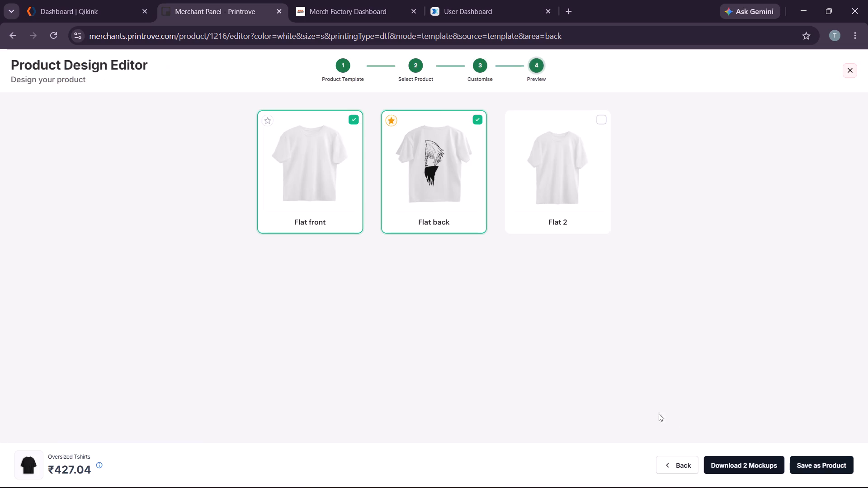
left_click(679, 465)
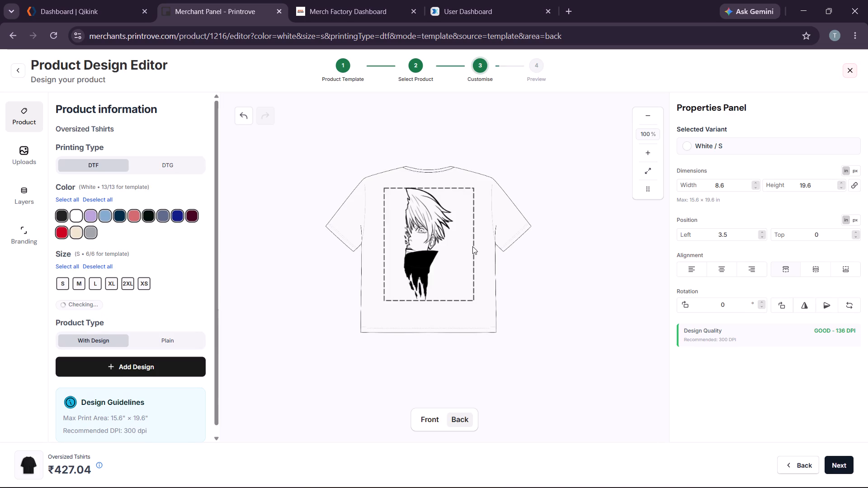
left_click_drag(437, 242, 441, 243)
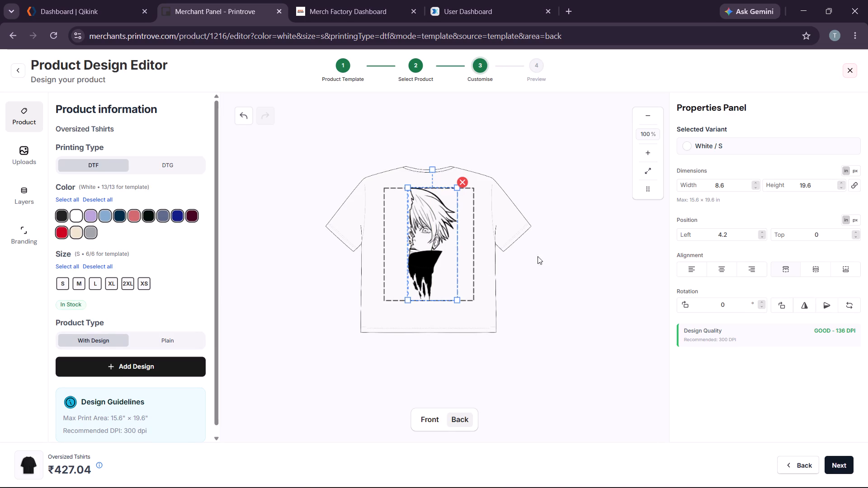
left_click(547, 257)
left_click(841, 466)
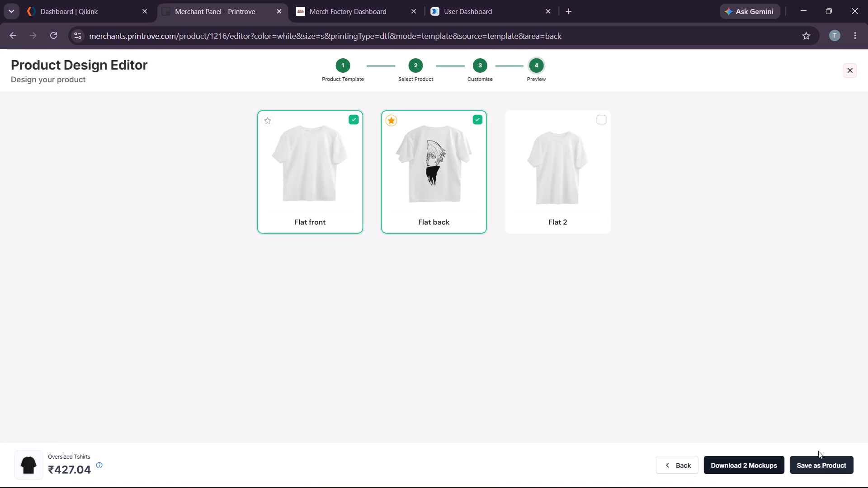
left_click(684, 467)
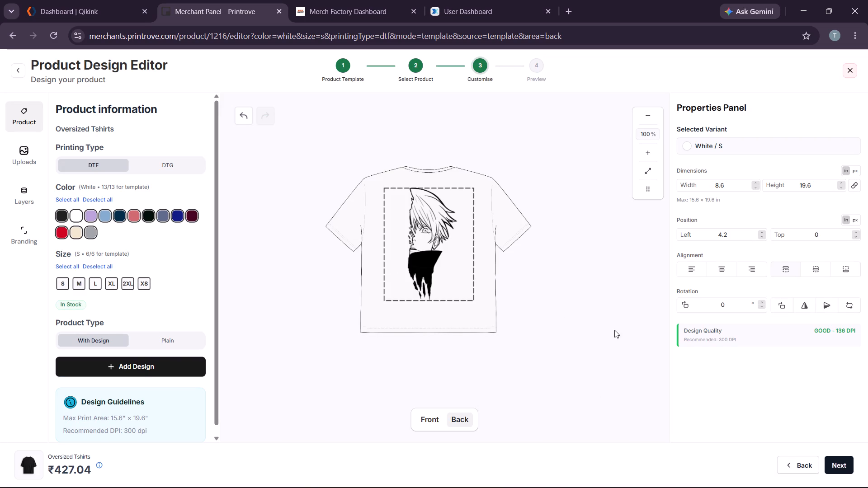
left_click(563, 273)
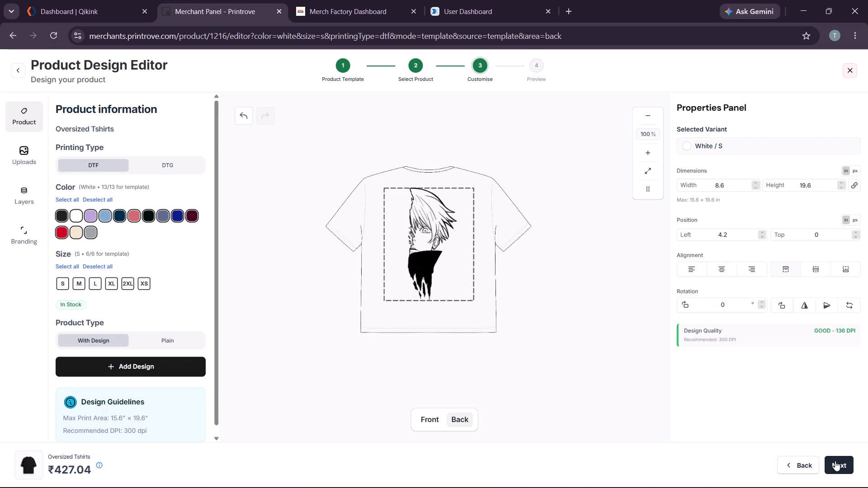
Go to the mockup preview and add the Flat 2 mockup to the selection.
left_click(835, 461)
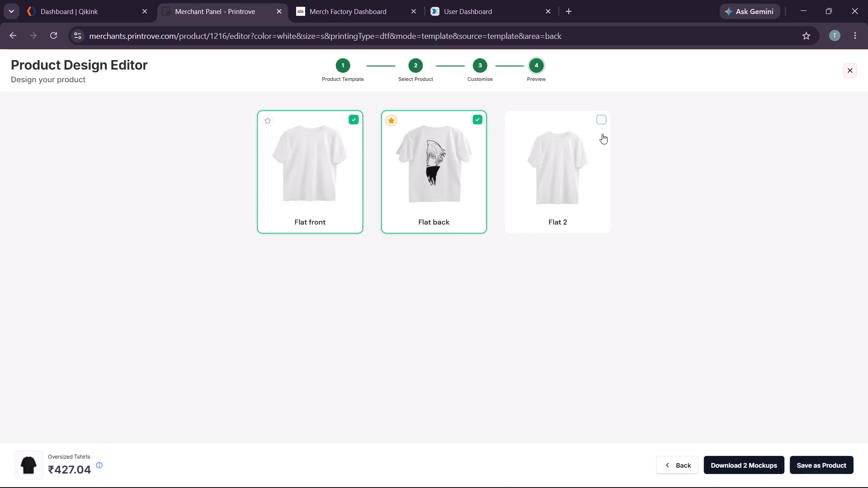
left_click(595, 122)
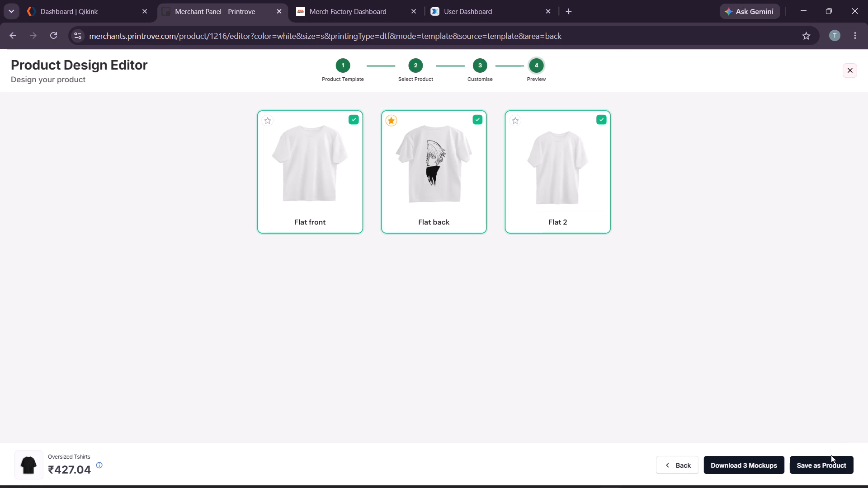
Start saving the design as a product and name it Oversized T Anime edition Gojo.
left_click(825, 460)
scroll(475, 291, "up", 2)
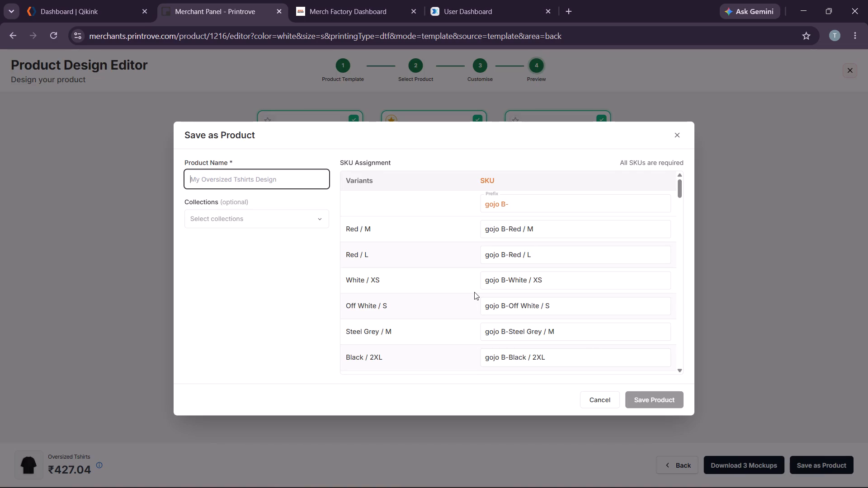
scroll(474, 292, "up", 1)
left_click(263, 177)
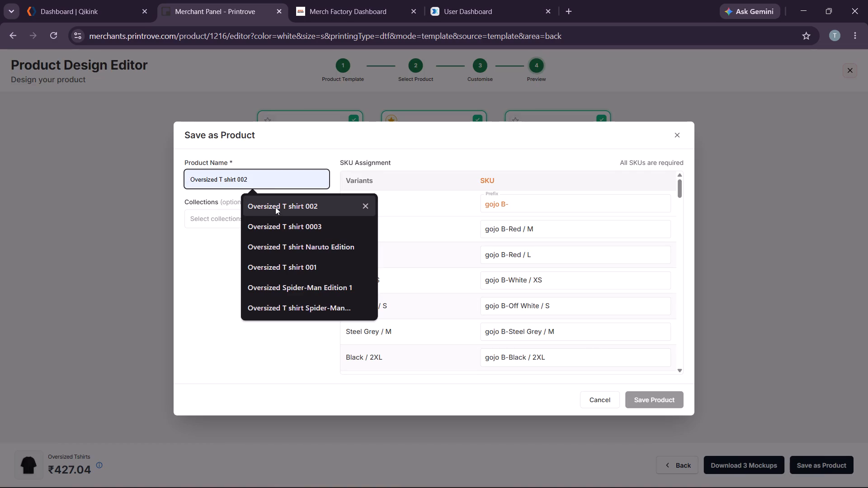
left_click(275, 207)
double_click(250, 178)
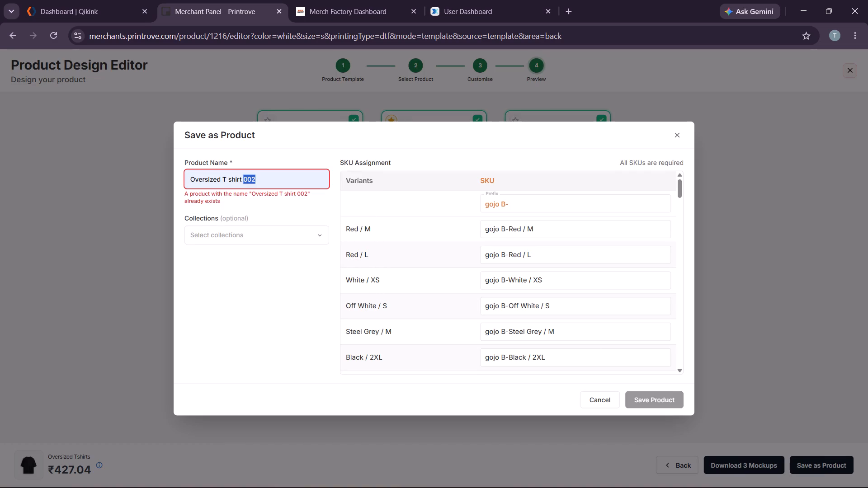
left_click_drag(230, 178, 265, 181)
type("Anime edition")
key("space")
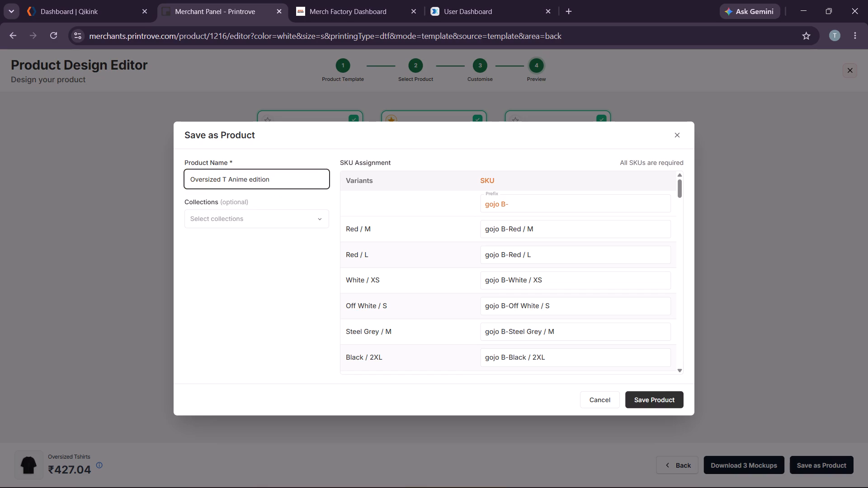
type("Gojo")
Replace the SKU prefix with Anime edition Gojo, copied from the product name.
scroll(421, 230, "up", 3)
scroll(548, 275, "up", 5)
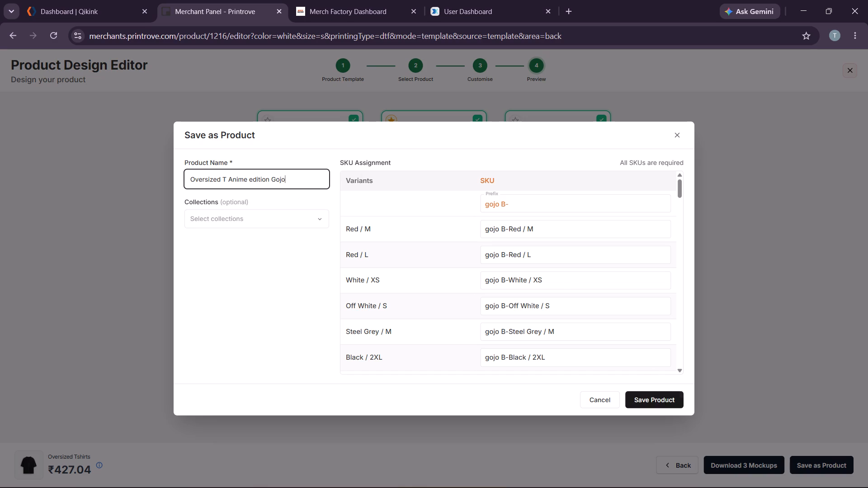
scroll(543, 213, "up", 7)
left_click(505, 206)
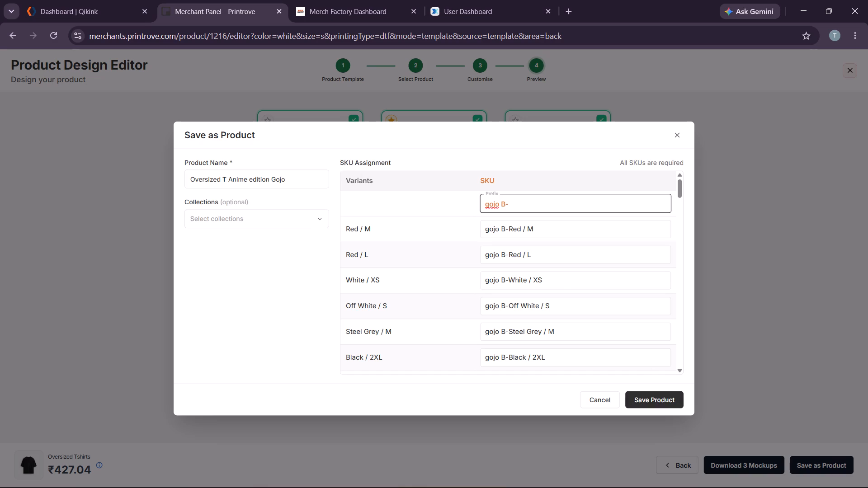
left_click_drag(485, 203, 528, 211)
left_click(244, 131)
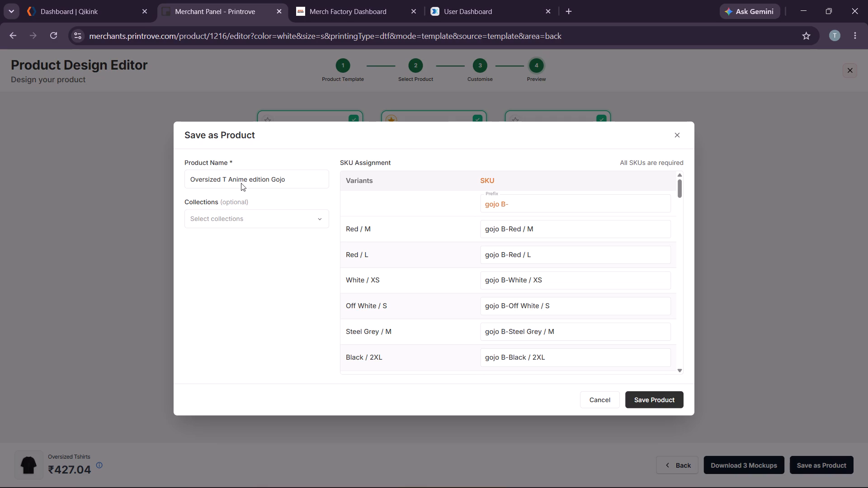
left_click_drag(228, 181, 293, 188)
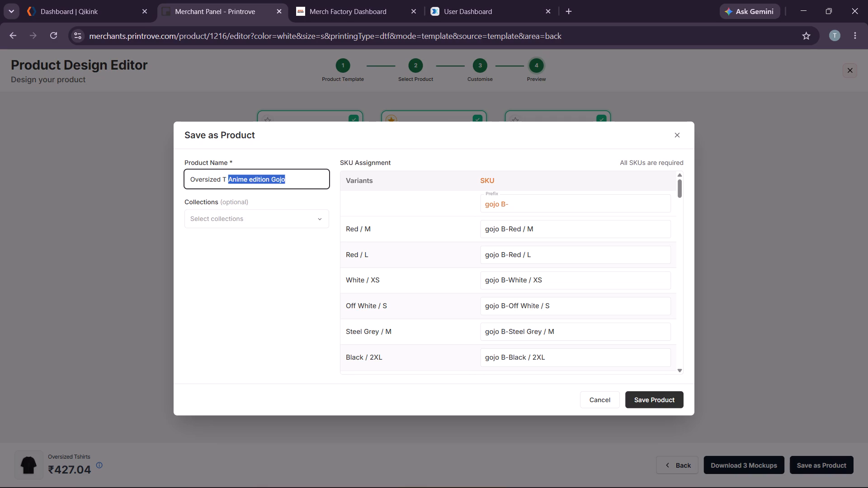
right_click(292, 185)
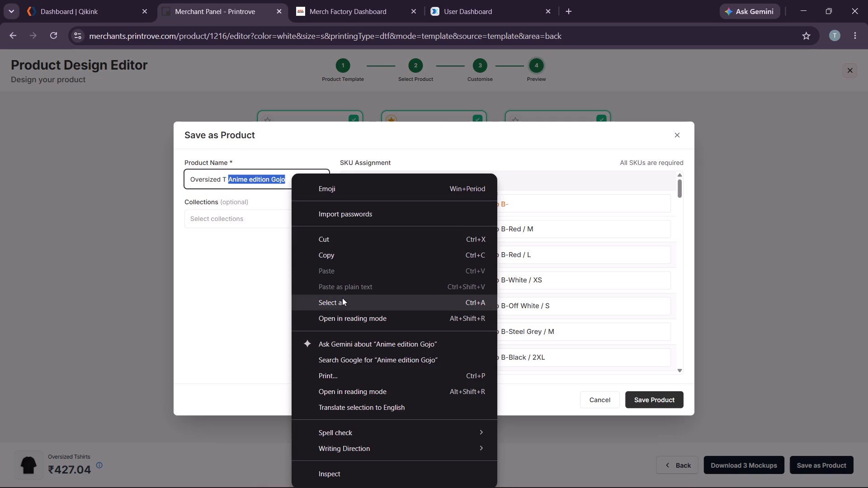
left_click(342, 259)
triple_click(525, 201)
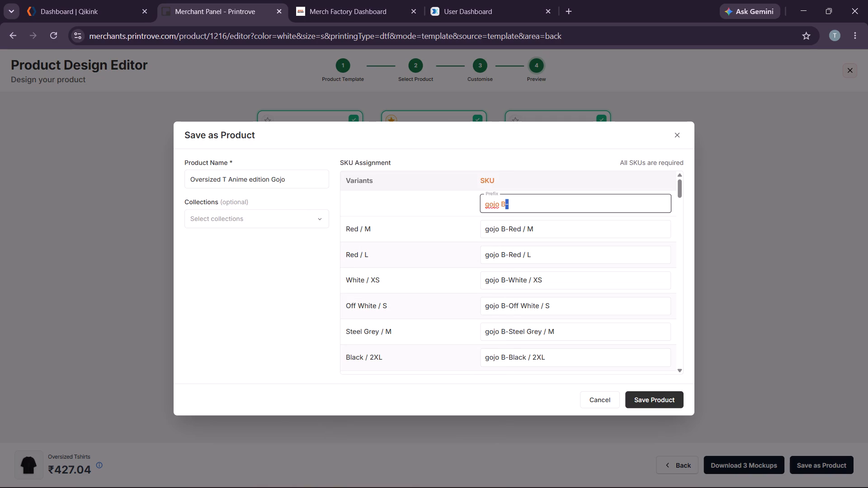
key("BackSpace")
right_click(519, 200)
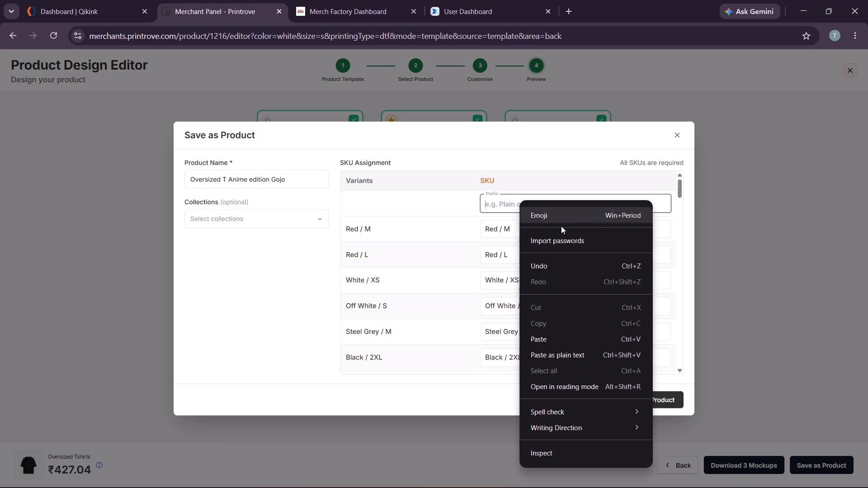
left_click(549, 339)
Hyphenate the product name so that it reads Oversized T-Anime edition Gojo.
left_click(227, 178)
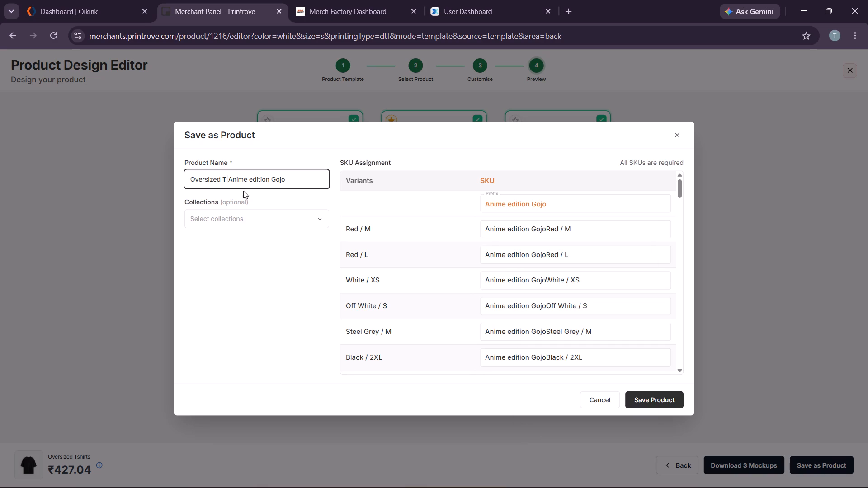
key("BackSpace")
key("minus")
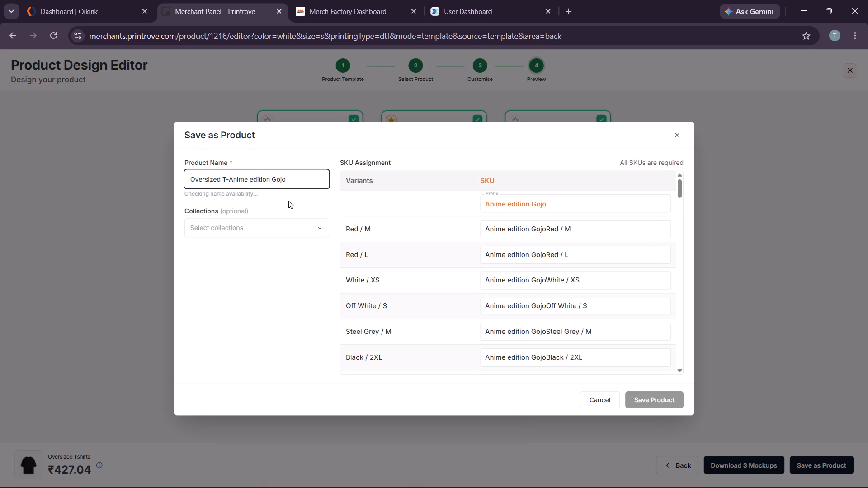
Change the product name to Oversized T- shirt Anime edition Gojo and save the product.
type("Ssho")
key("BackSpace")
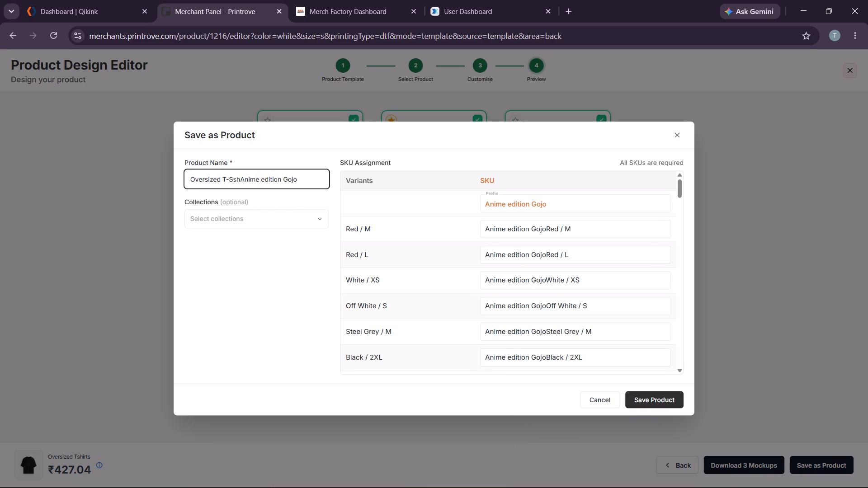
type("ir")
key("t")
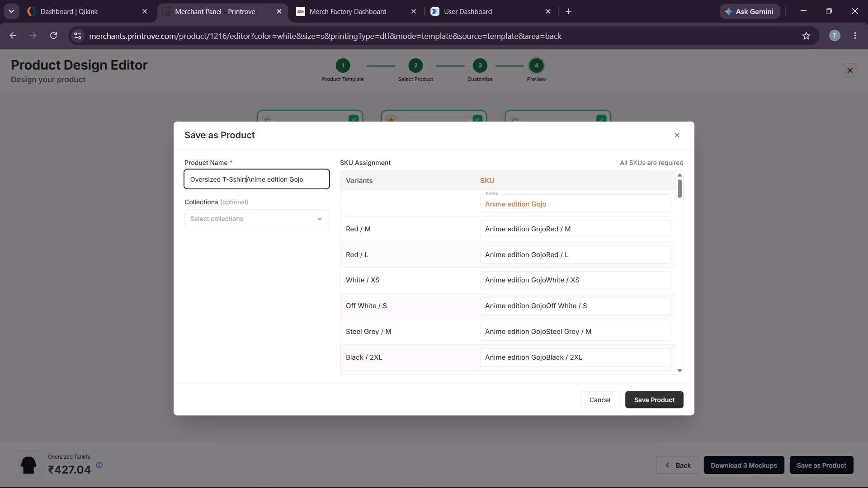
left_click(233, 182)
key("BackSpace")
key("space")
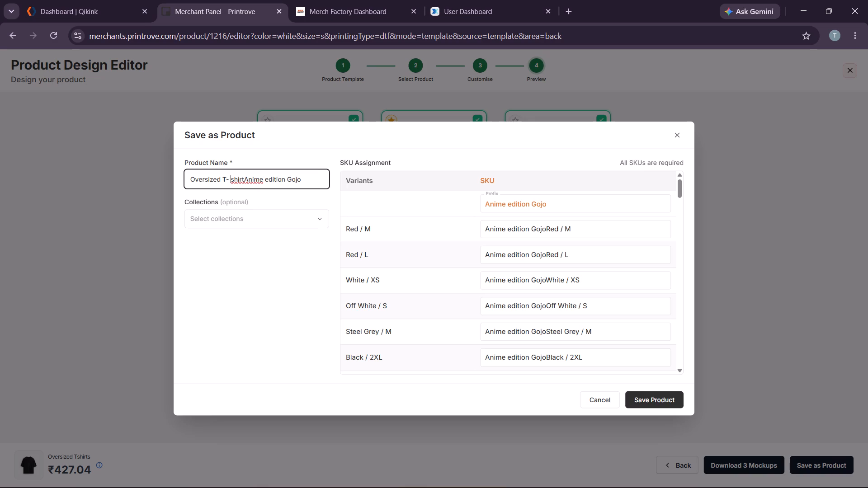
left_click(244, 180)
key("space")
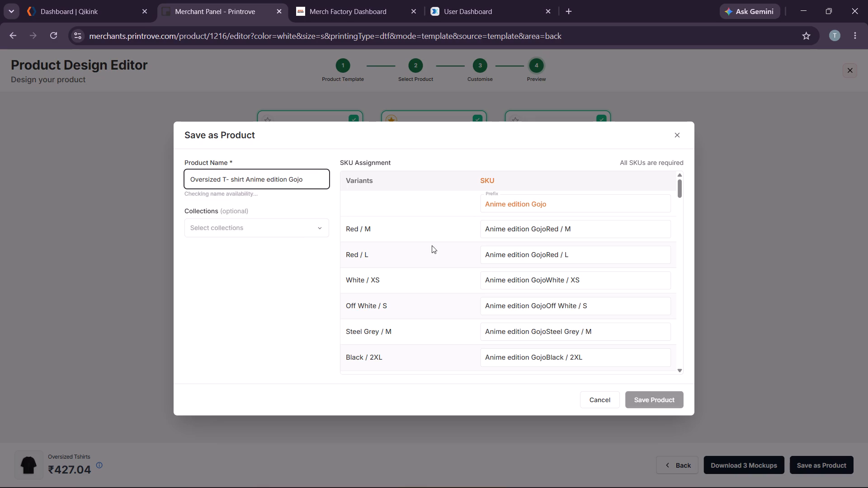
left_click(661, 398)
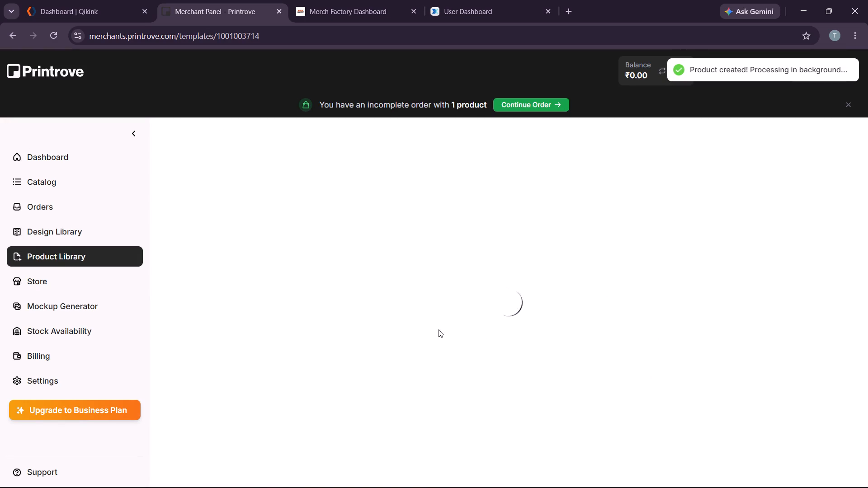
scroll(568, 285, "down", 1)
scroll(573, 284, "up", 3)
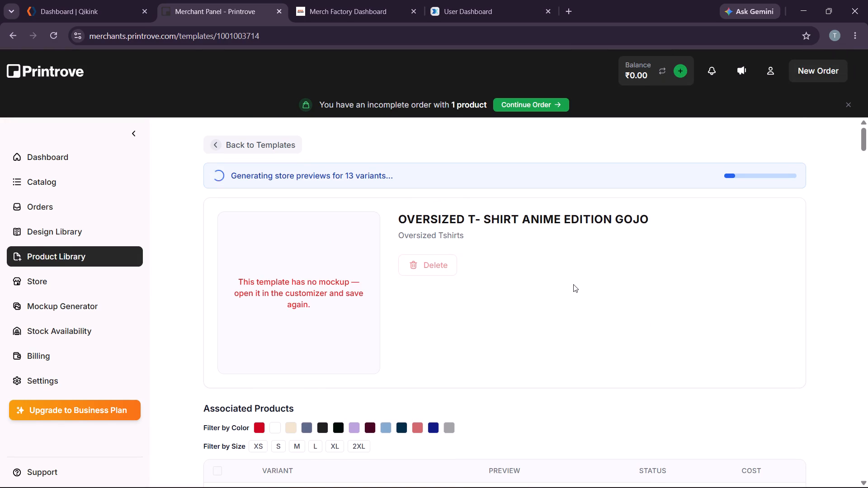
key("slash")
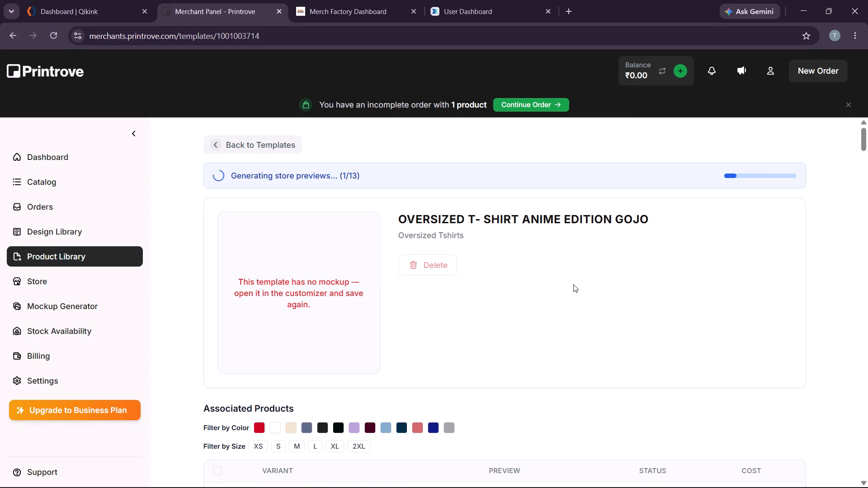
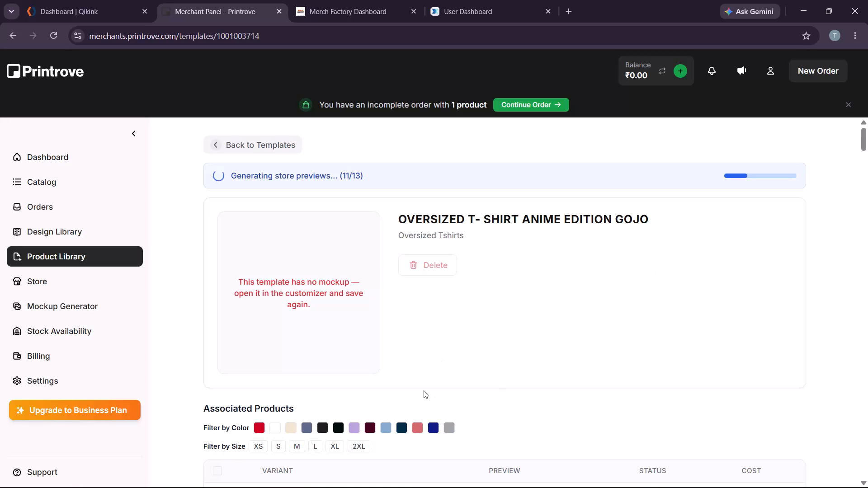
Review the OVERSIZED T- SHIRT ANIME EDITION GOJO template page, checking its mockup and associated product variants.
scroll(594, 354, "down", 4)
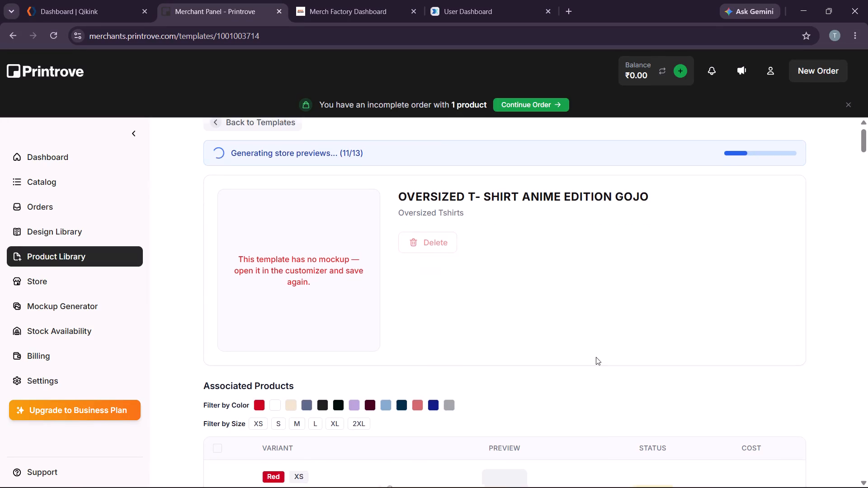
scroll(818, 303, "up", 7)
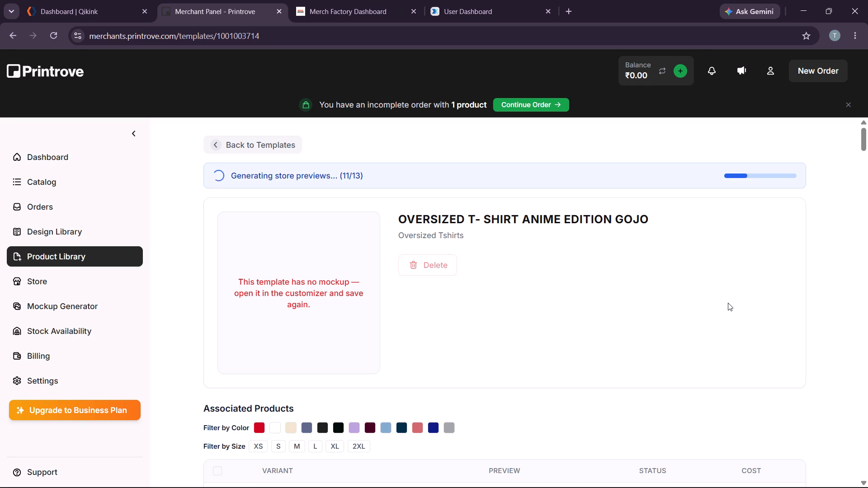
right_click(821, 269)
left_click(859, 255)
scroll(550, 245, "down", 14)
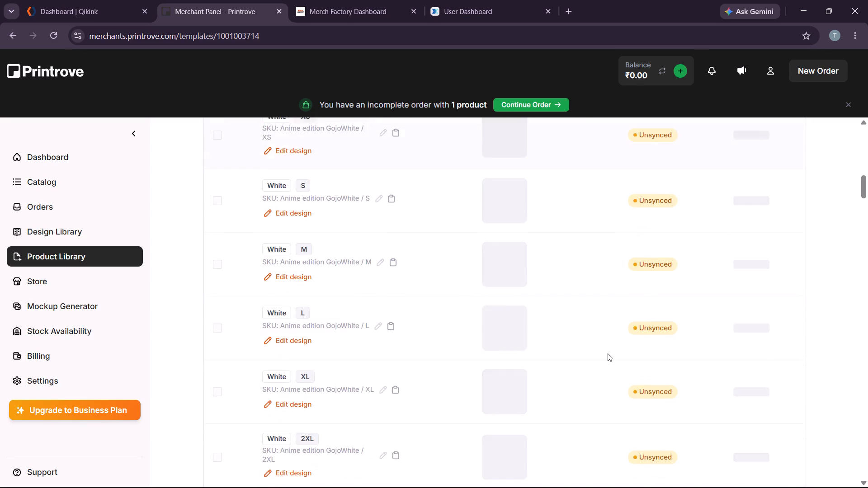
scroll(608, 353, "up", 18)
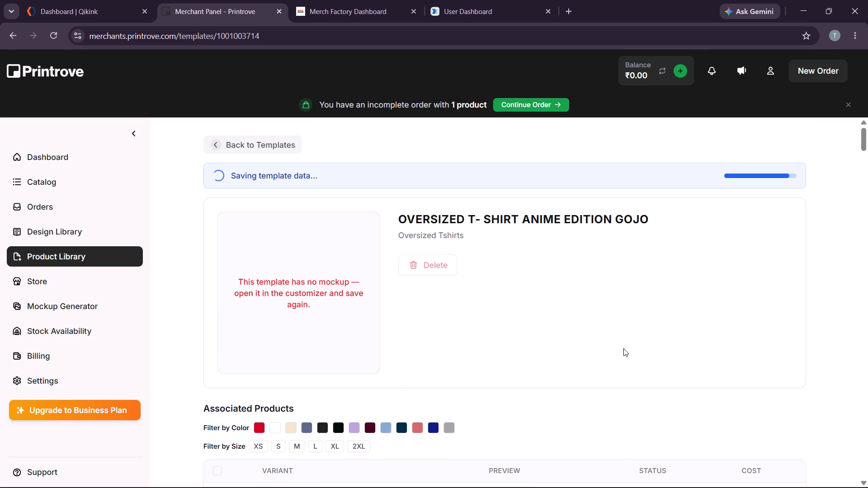
scroll(627, 345, "down", 2)
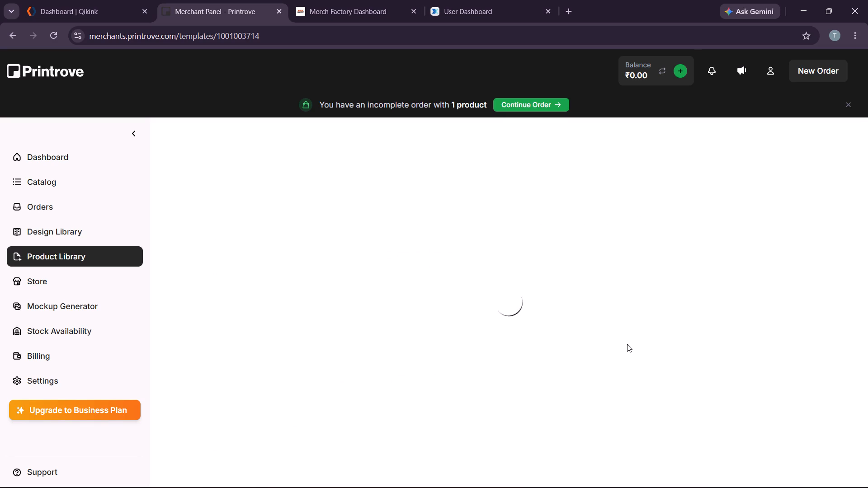
scroll(627, 344, "up", 2)
scroll(422, 285, "down", 3)
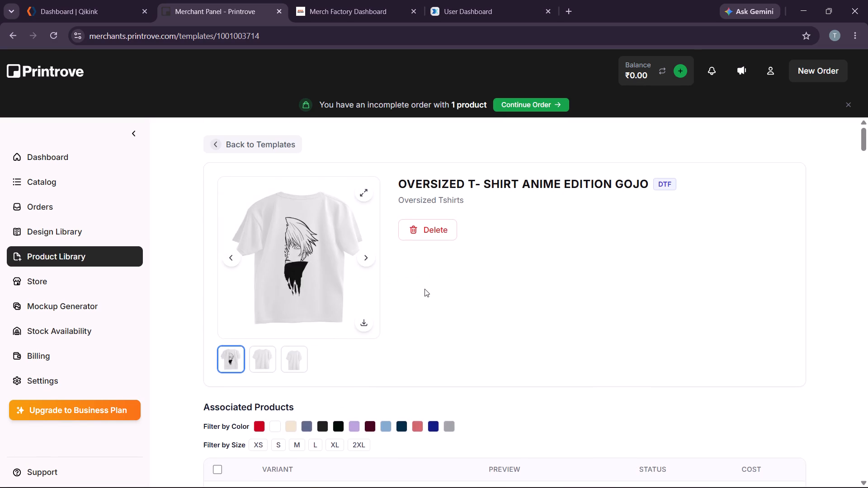
scroll(536, 282, "up", 2)
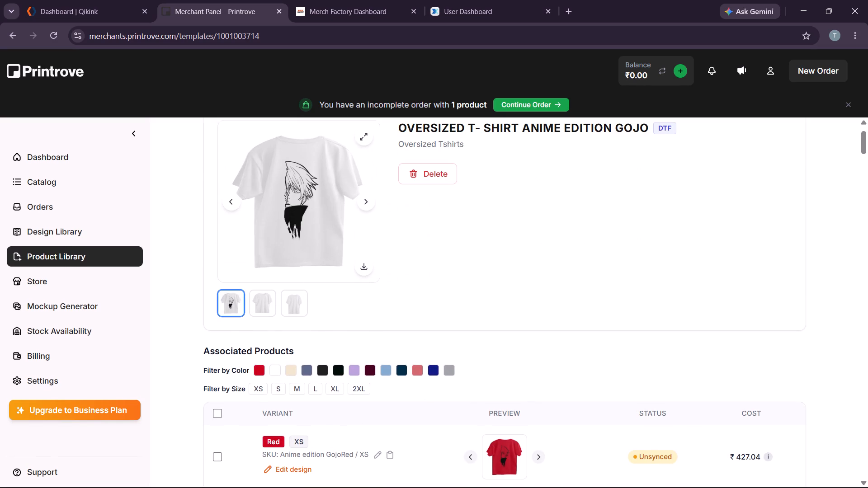
scroll(559, 276, "down", 1)
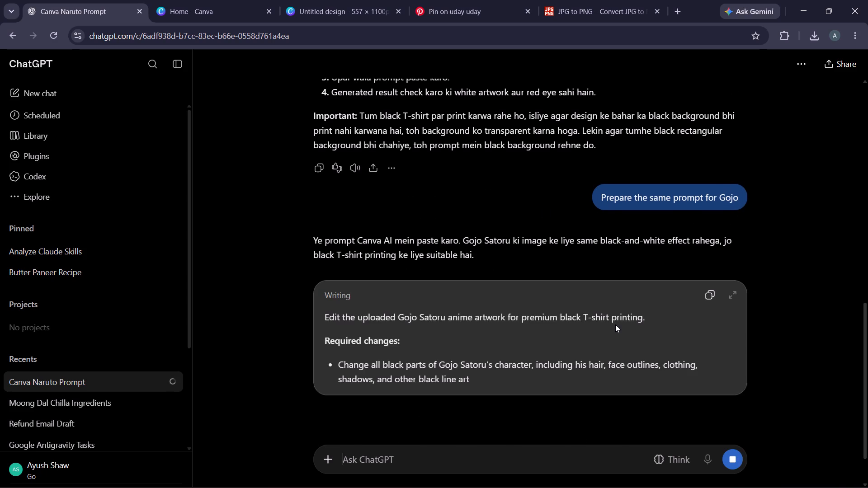
Copy the generated Gojo prompt and submit it to Canva AI with the Gojo artwork selected in the design.
scroll(616, 325, "down", 2)
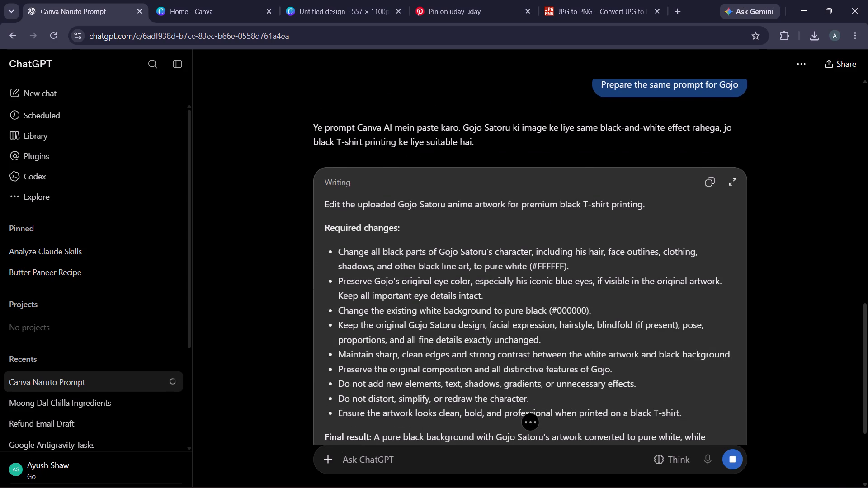
left_click(710, 181)
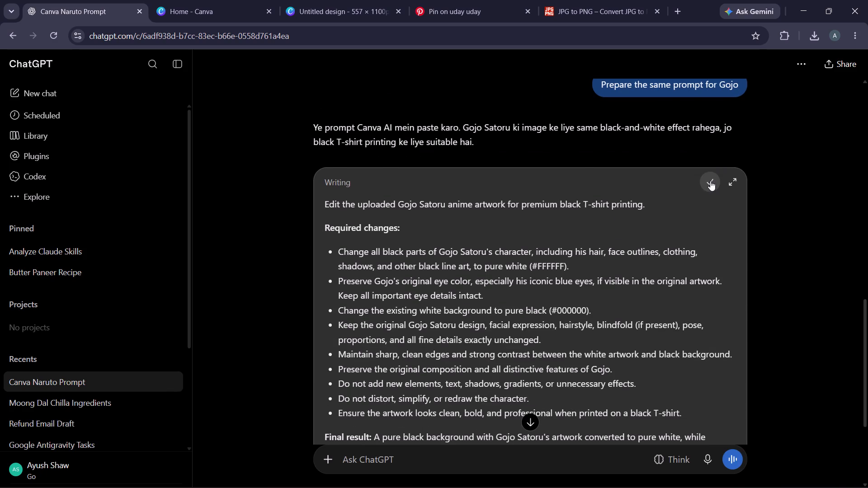
scroll(570, 287, "down", 2)
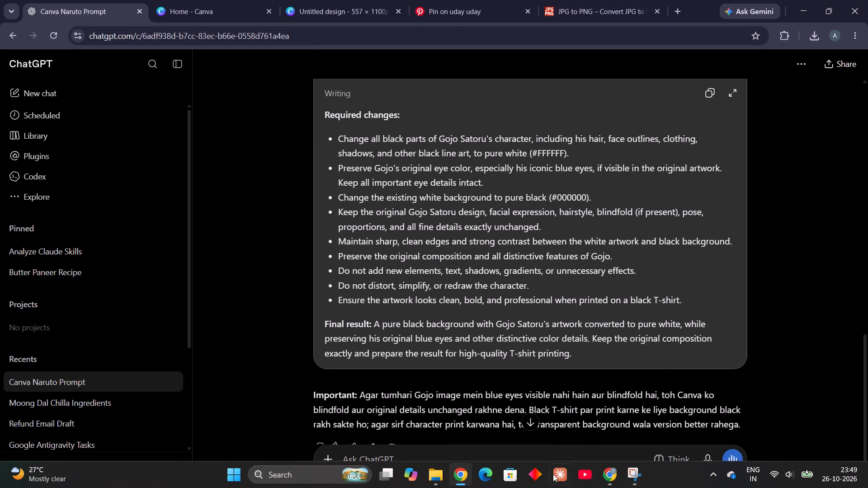
left_click(384, 0)
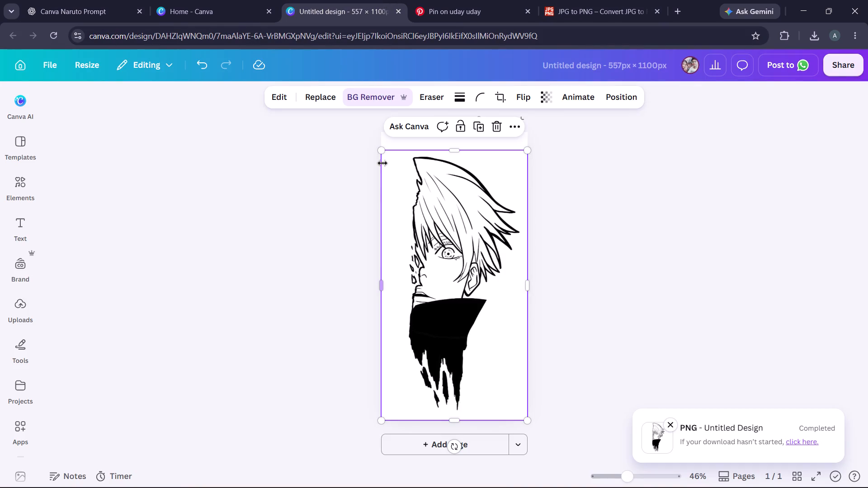
left_click(392, 168)
left_click(27, 108)
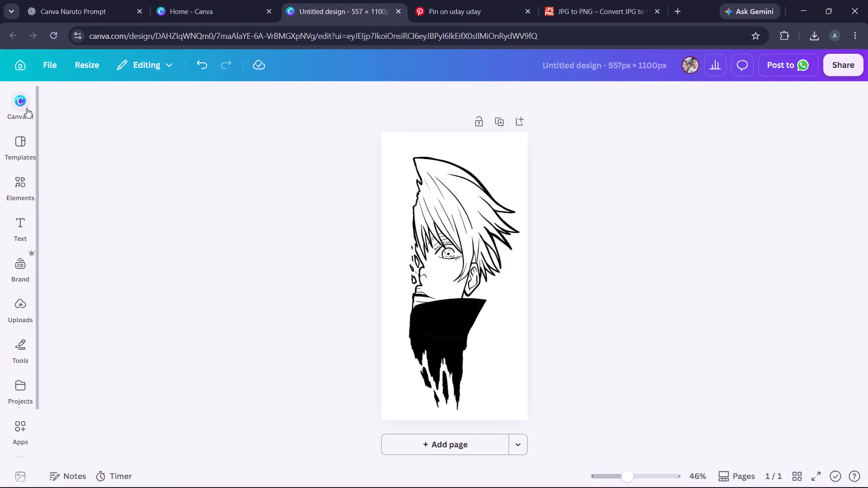
left_click(122, 422)
right_click(122, 422)
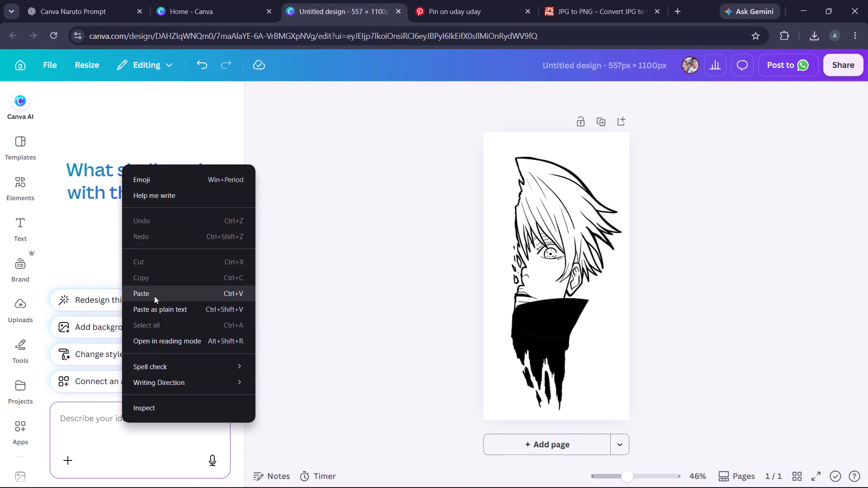
left_click(154, 298)
left_click(495, 168)
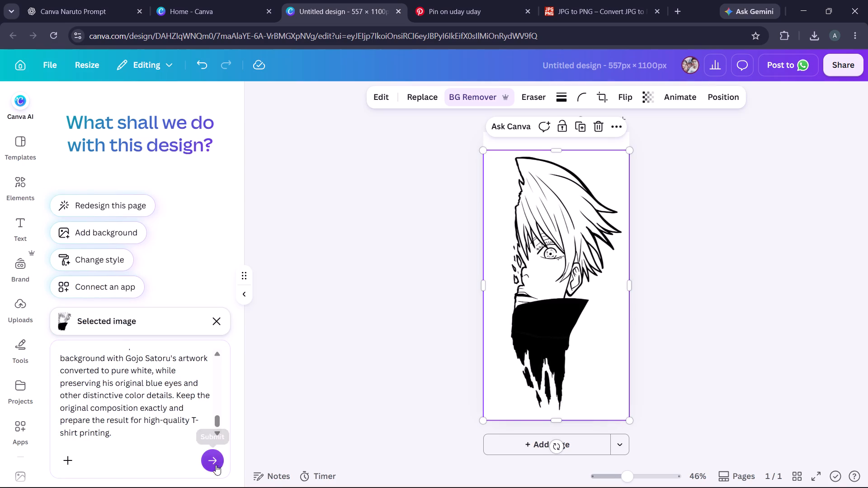
left_click(216, 465)
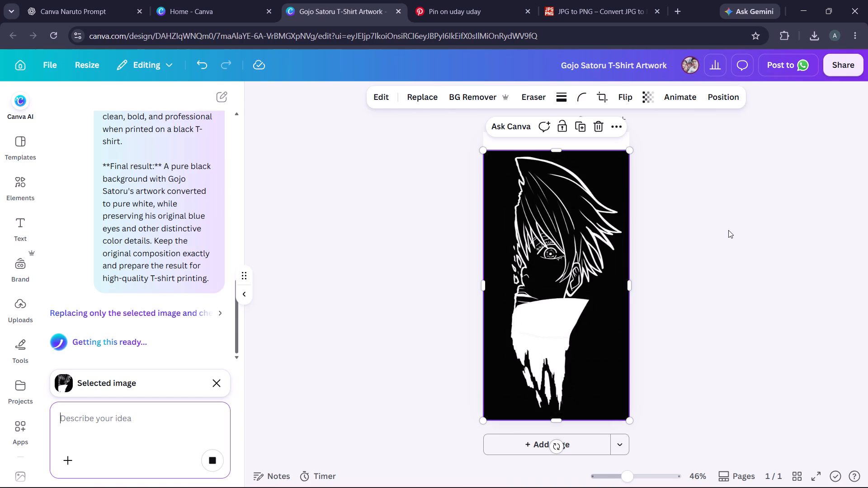
Remove the background from the white-on-black Gojo artwork with BG Remover.
left_click(735, 235)
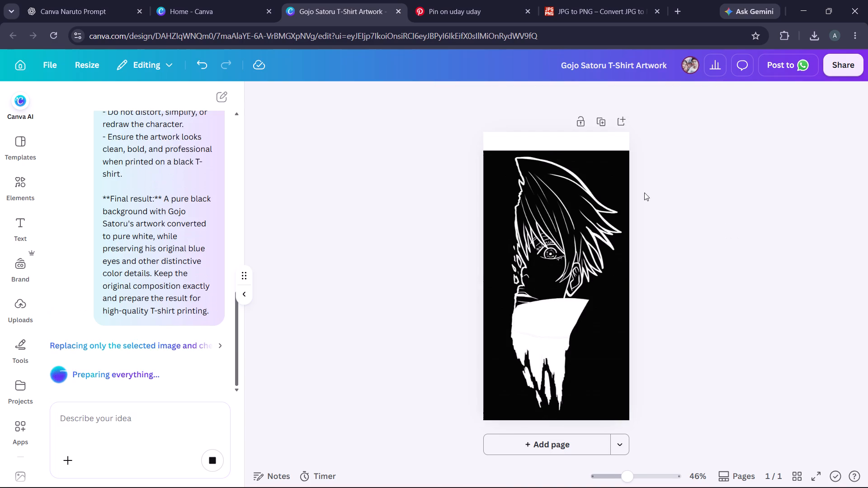
left_click(610, 174)
right_click(610, 173)
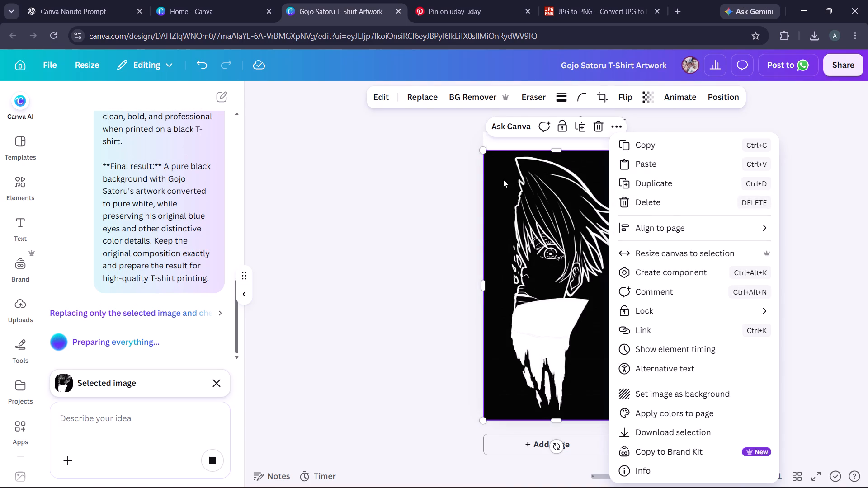
left_click(503, 179)
left_click(474, 86)
left_click(477, 103)
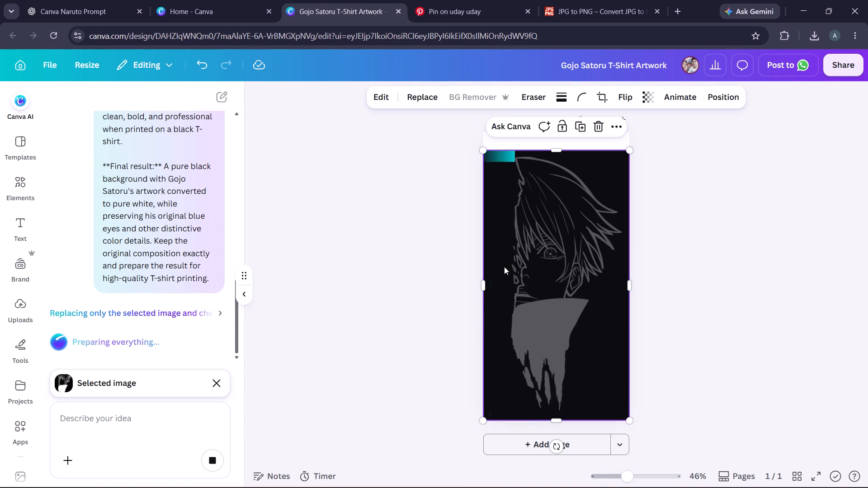
Download only the selected Gojo artwork as a high-quality PNG with a transparent background.
right_click(509, 195)
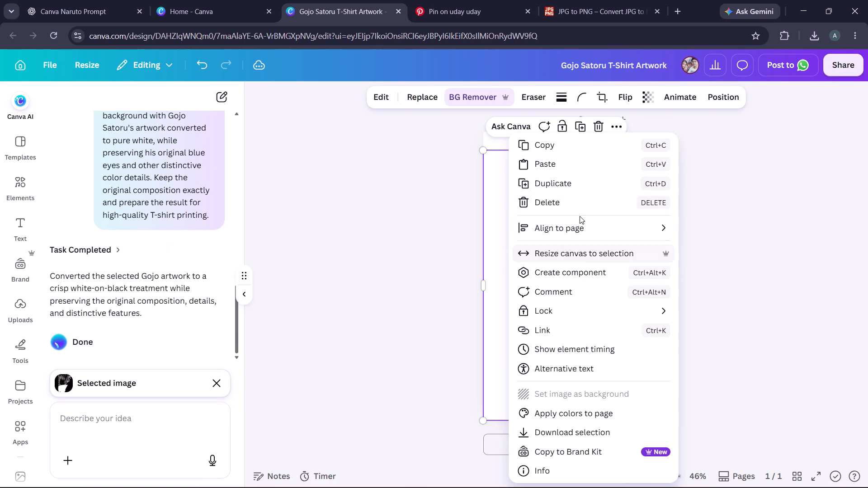
left_click(579, 432)
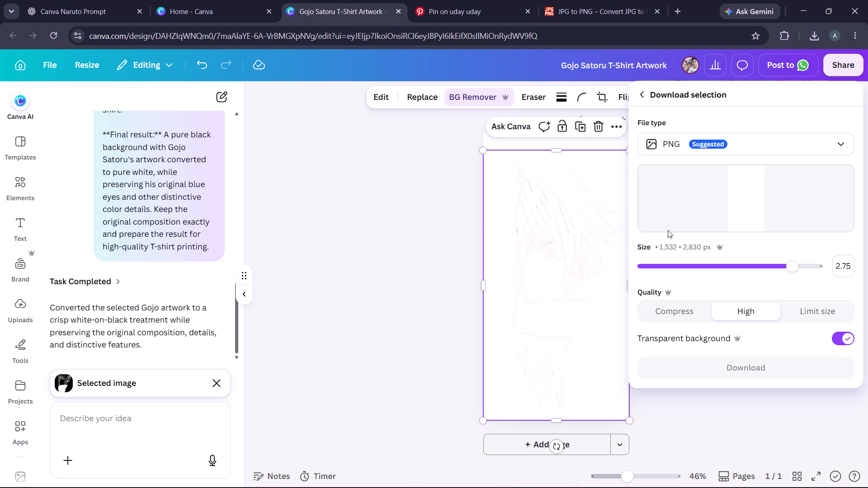
left_click(806, 368)
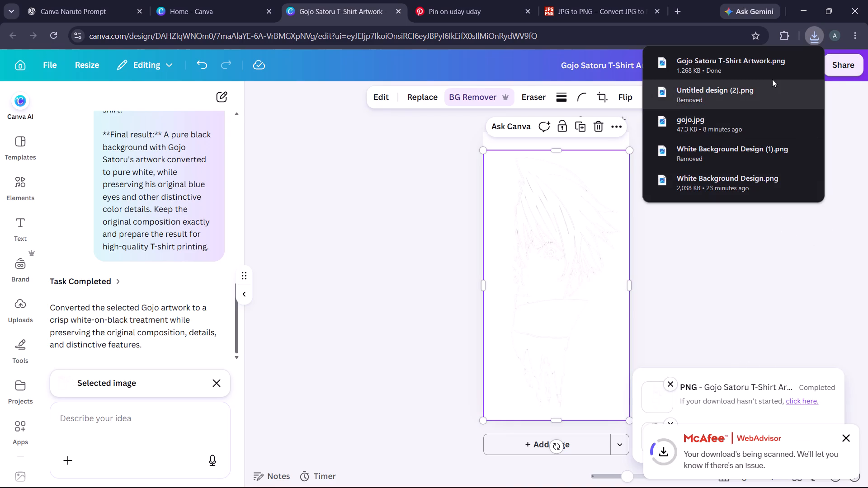
Move the downloaded Gojo Satoru T-Shirt Artwork PNG from Downloads into the doodle design folder under T shirts on drive E:.
left_click(783, 65)
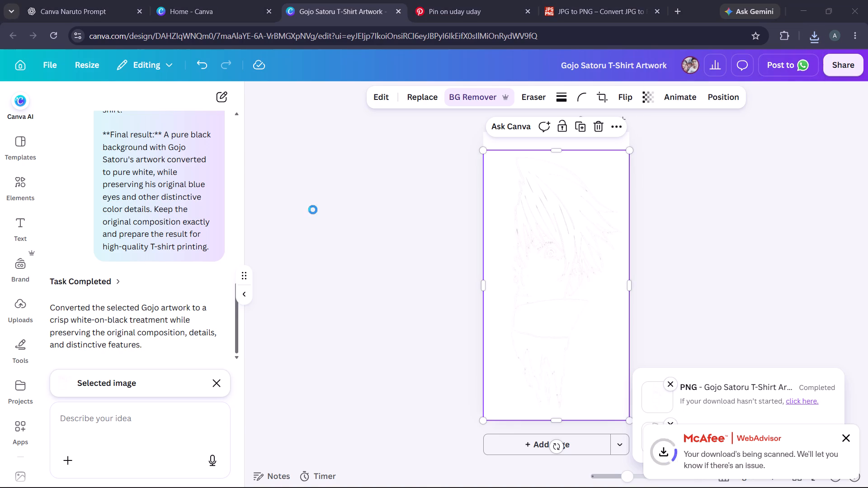
right_click(120, 117)
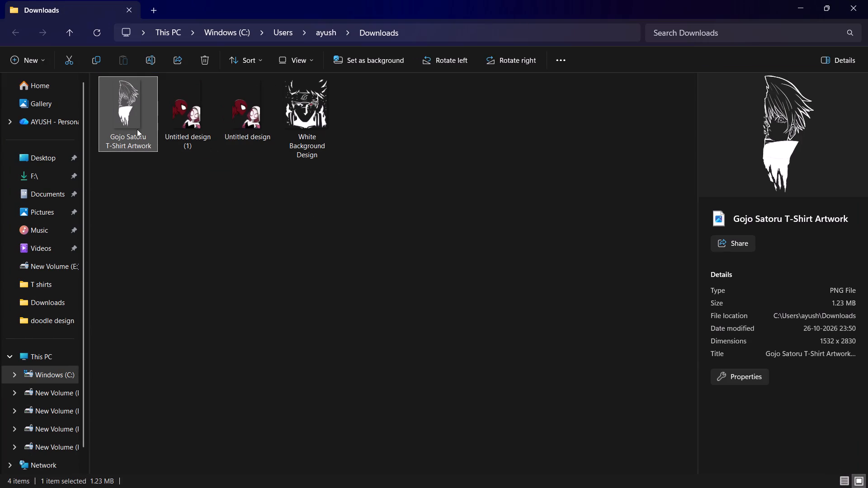
left_click(138, 38)
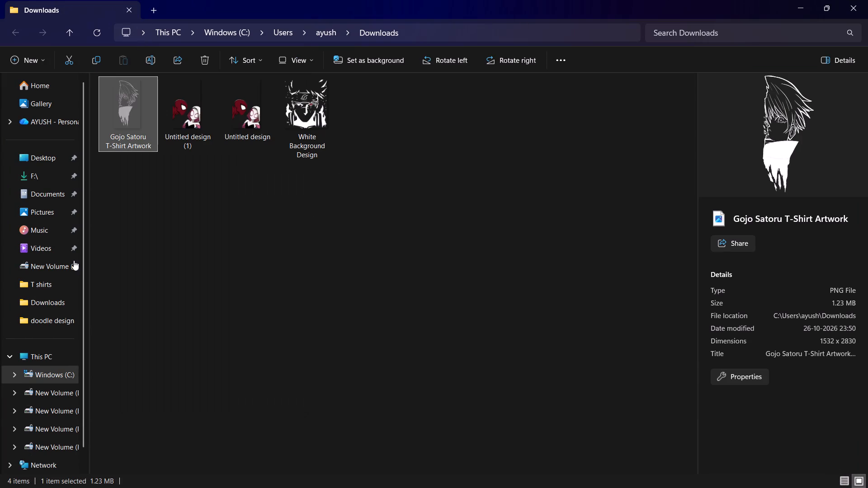
left_click(58, 437)
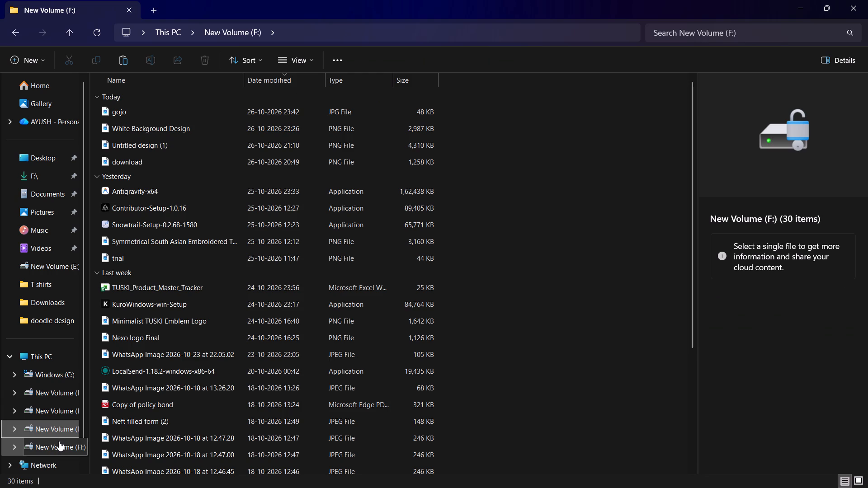
left_click(59, 441)
left_click(61, 412)
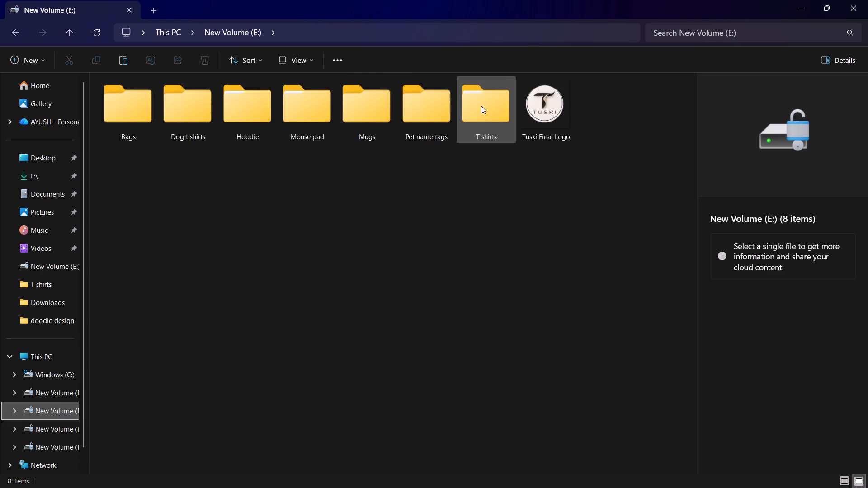
double_click(481, 106)
double_click(133, 125)
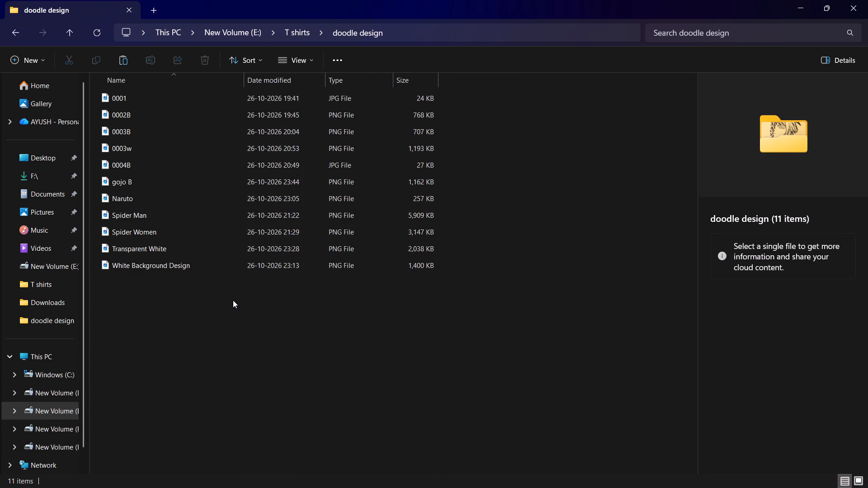
right_click(255, 400)
left_click(277, 420)
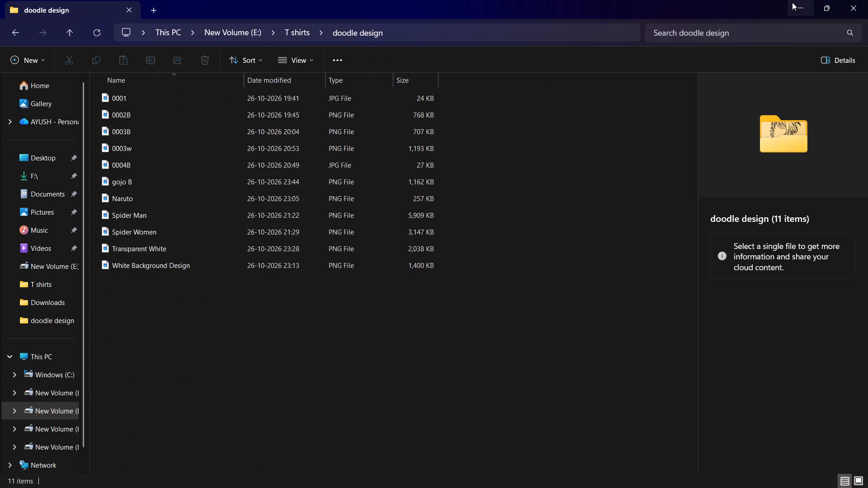
left_click(799, 2)
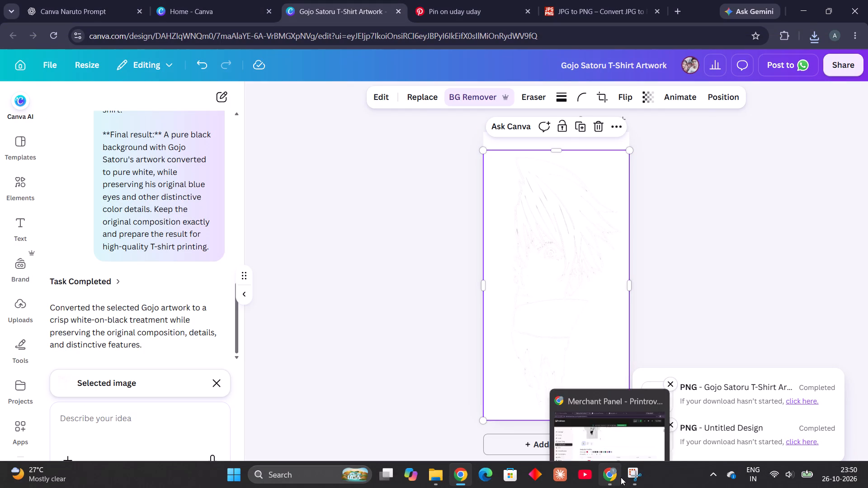
In Printrove, filter the Gojo template to black, bottle green, burgundy, navy blue and royal blue, and open all those variants for a printfile change.
left_click(606, 477)
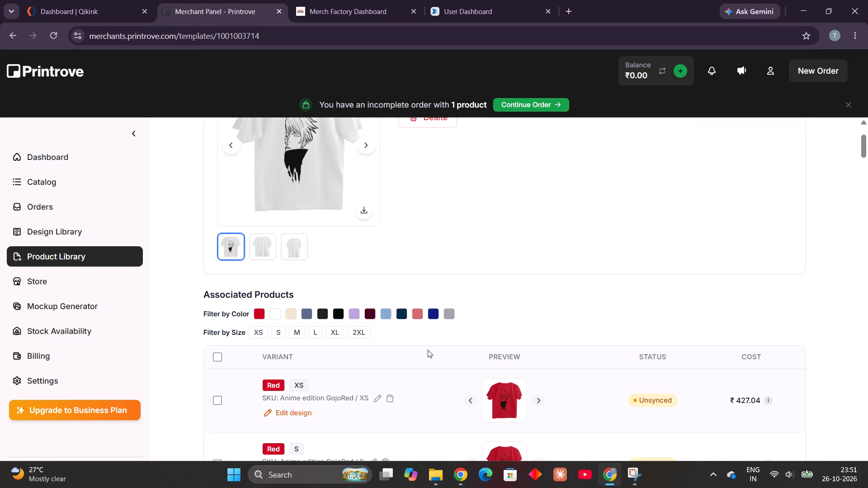
left_click(453, 214)
scroll(470, 213, "up", 1)
scroll(390, 339, "down", 1)
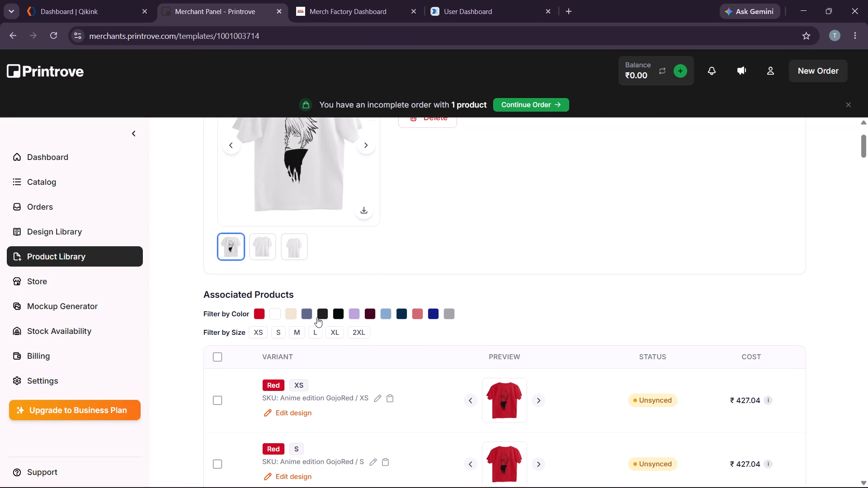
left_click(317, 317)
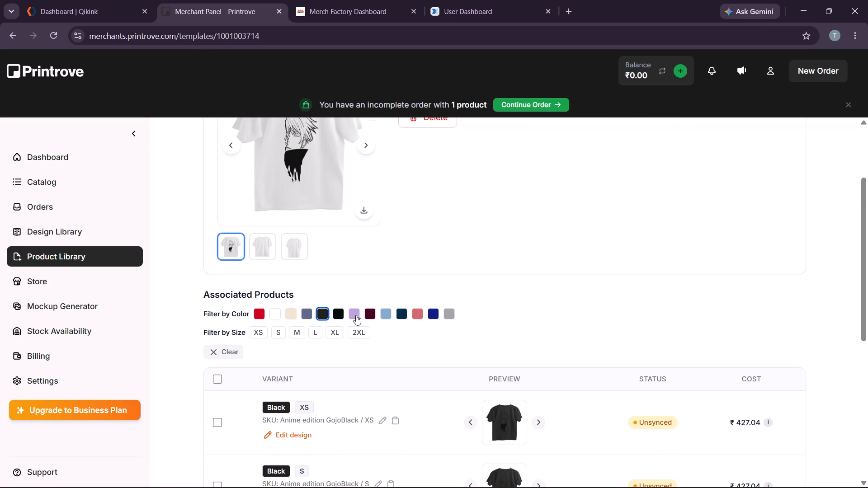
scroll(396, 325, "down", 1)
left_click(340, 253)
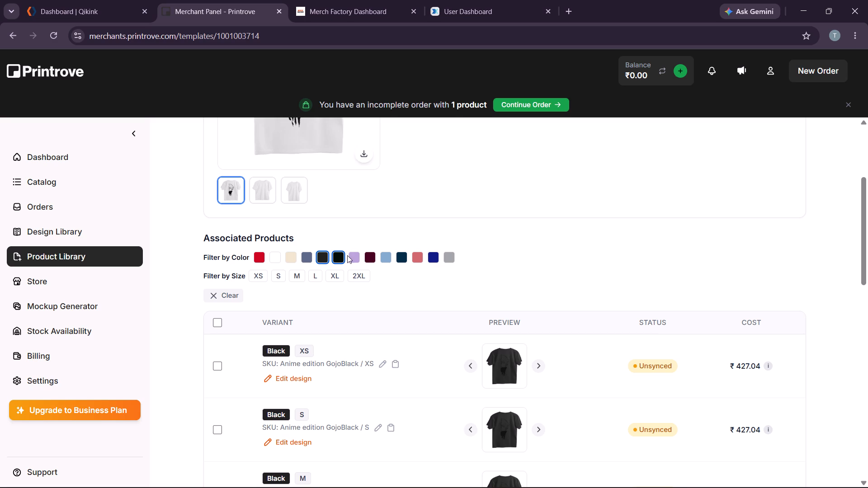
left_click(369, 258)
left_click(399, 260)
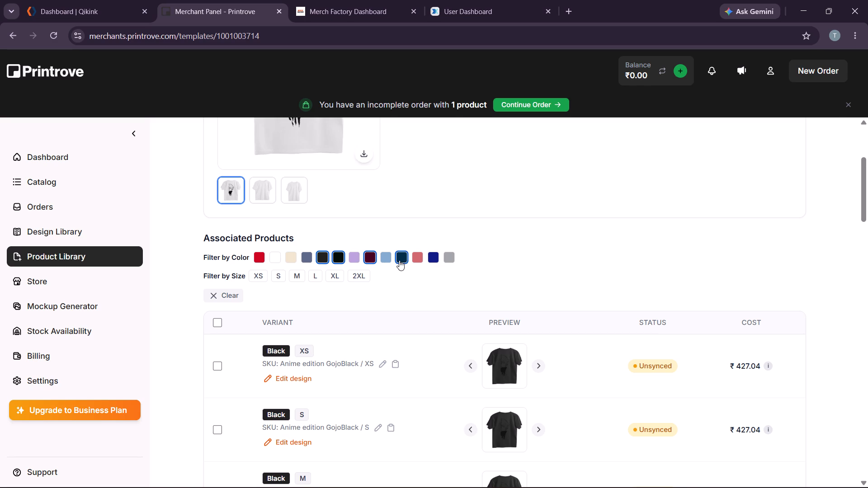
left_click(434, 258)
scroll(436, 280, "down", 1)
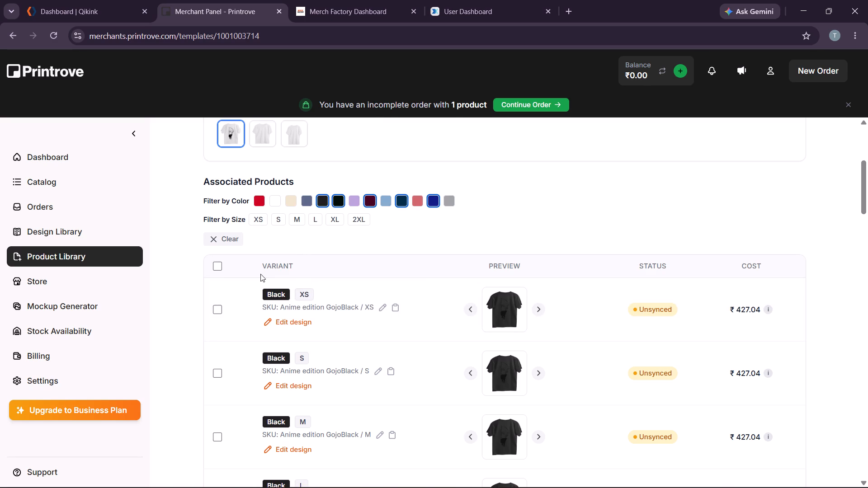
left_click(218, 265)
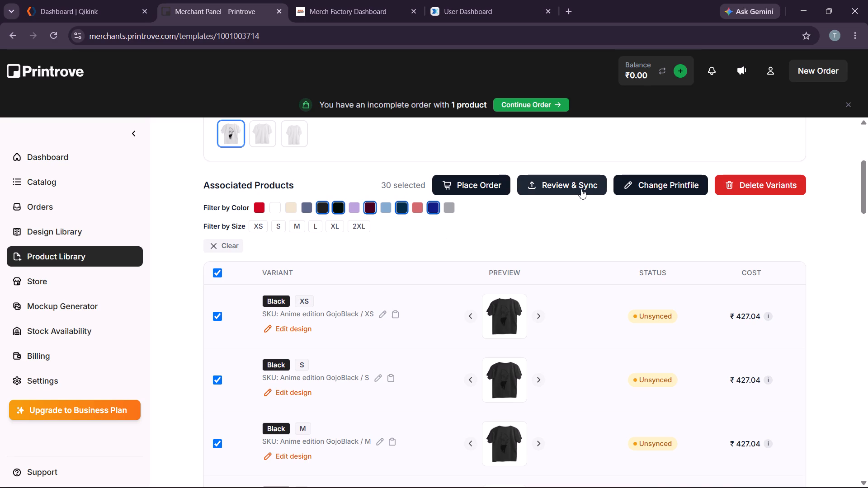
left_click(646, 183)
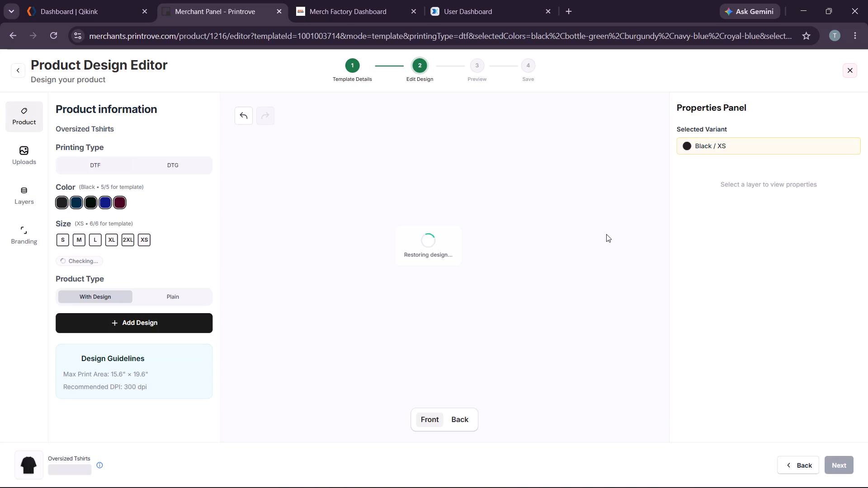
Replace the black Gojo print on the T-shirt's back with the newly uploaded Gojo Satoru T-Shirt Artwork from the doodle design folder.
left_click(27, 149)
left_click(465, 418)
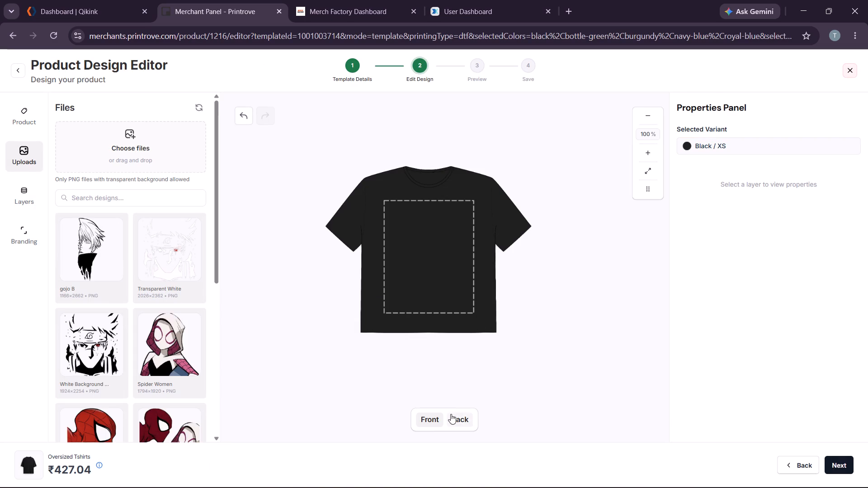
left_click(126, 140)
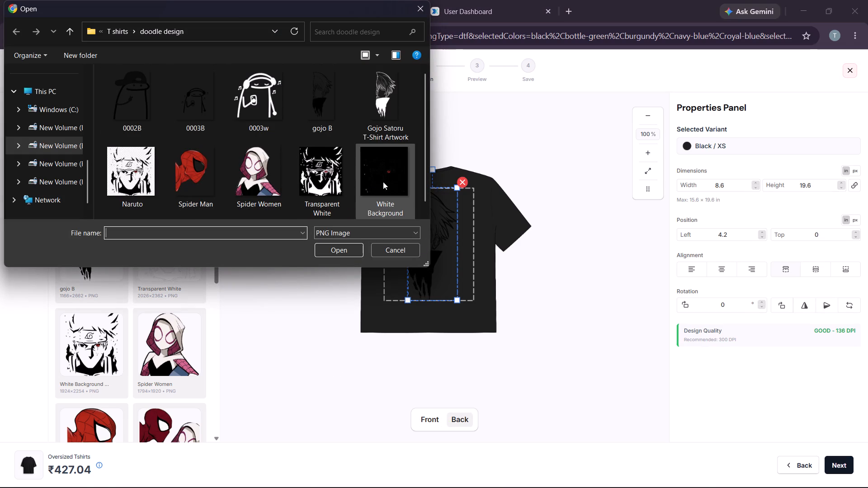
scroll(383, 182, "down", 2)
left_click(392, 114)
left_click(344, 251)
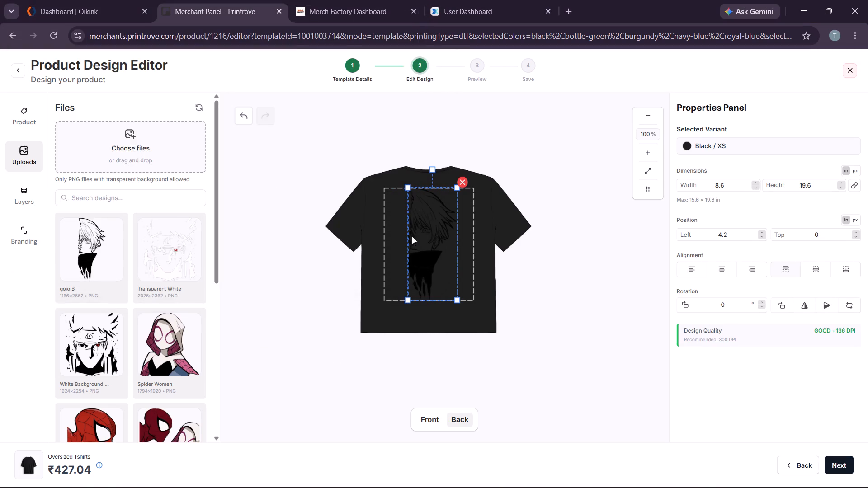
left_click(459, 182)
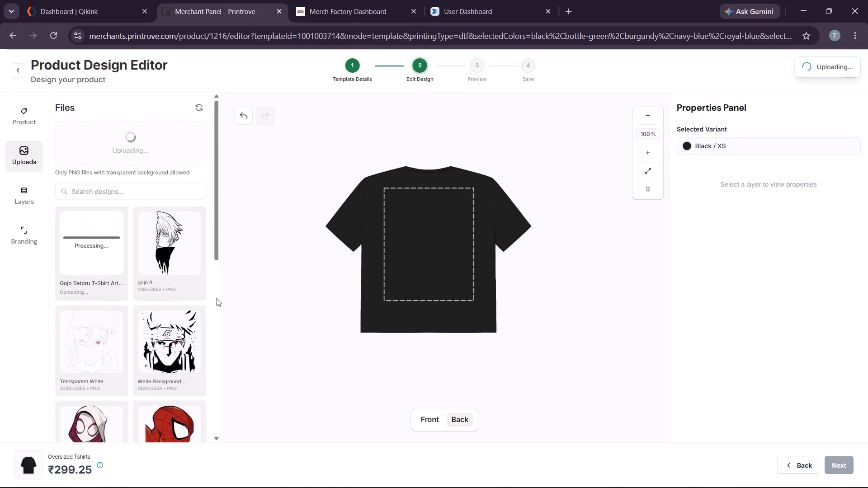
left_click(105, 265)
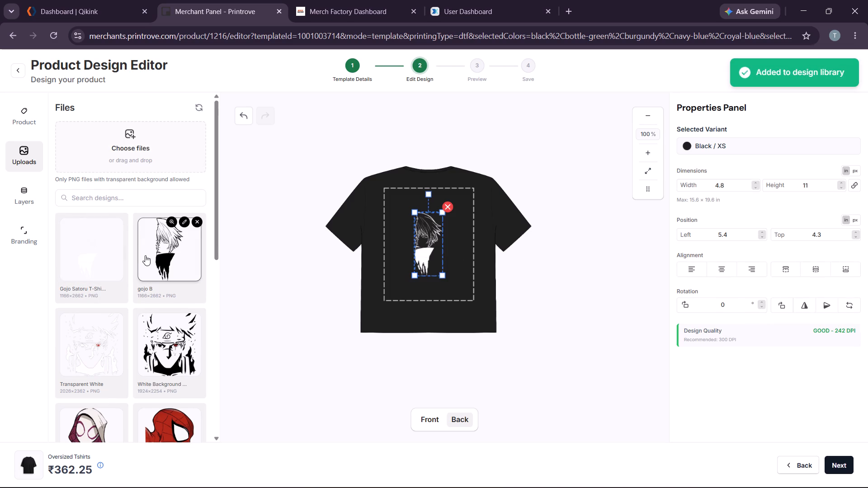
Enlarge the white Gojo artwork to about 8.6 × 19.6 in and place it about 4.4 in from the left at the print area's top.
left_click(492, 234)
left_click(424, 244)
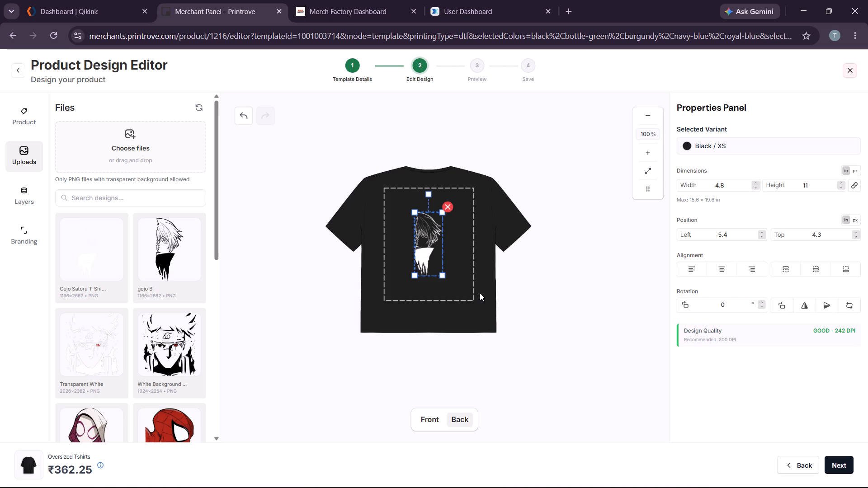
left_click_drag(442, 273, 496, 381)
left_click(537, 327)
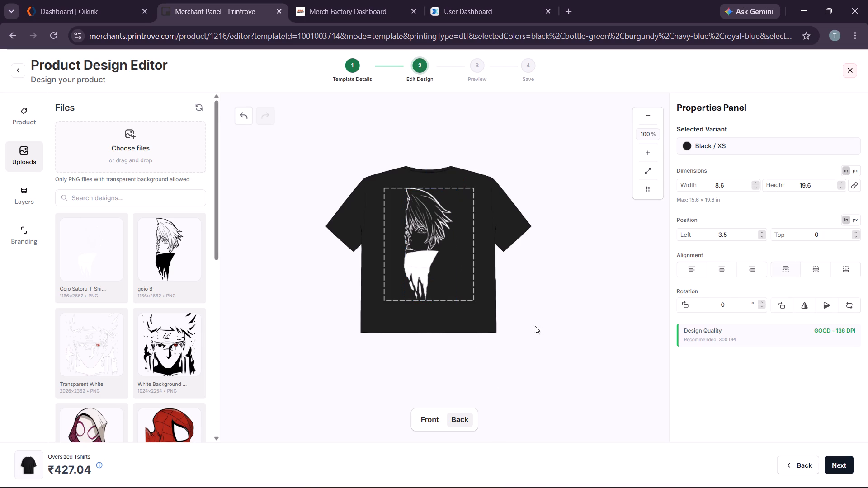
left_click_drag(424, 239, 425, 257)
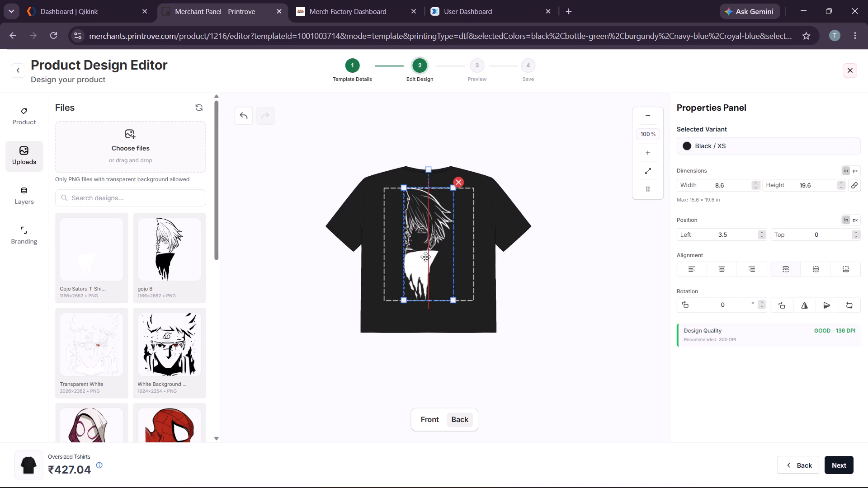
left_click_drag(425, 257, 424, 257)
left_click(492, 264)
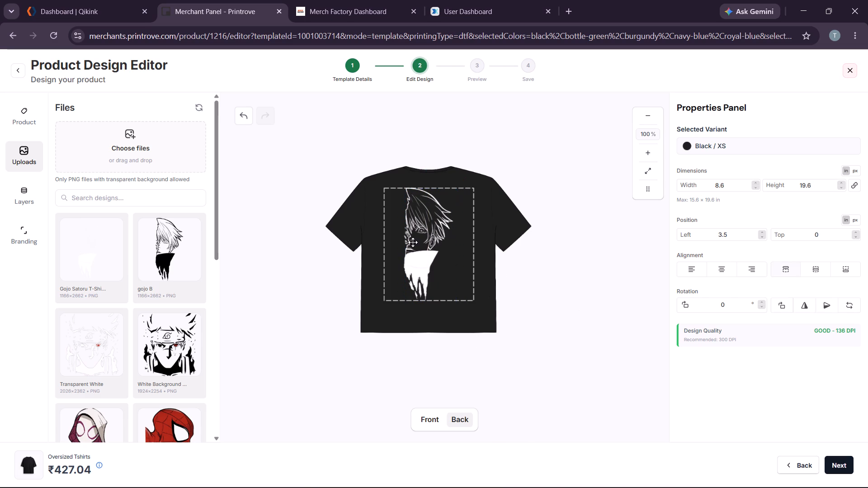
left_click_drag(413, 242, 418, 242)
left_click(521, 266)
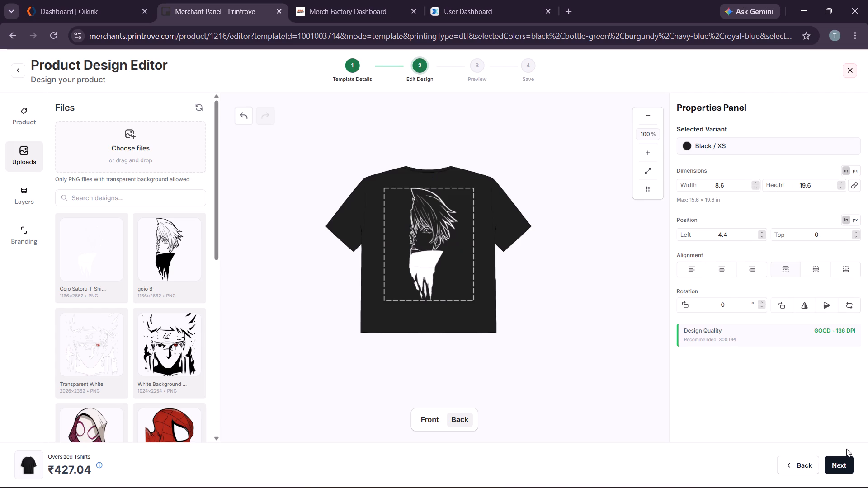
Generate the dark T-shirt mockups and update the product with all three mockups, keeping Flat back as the main one.
left_click(846, 459)
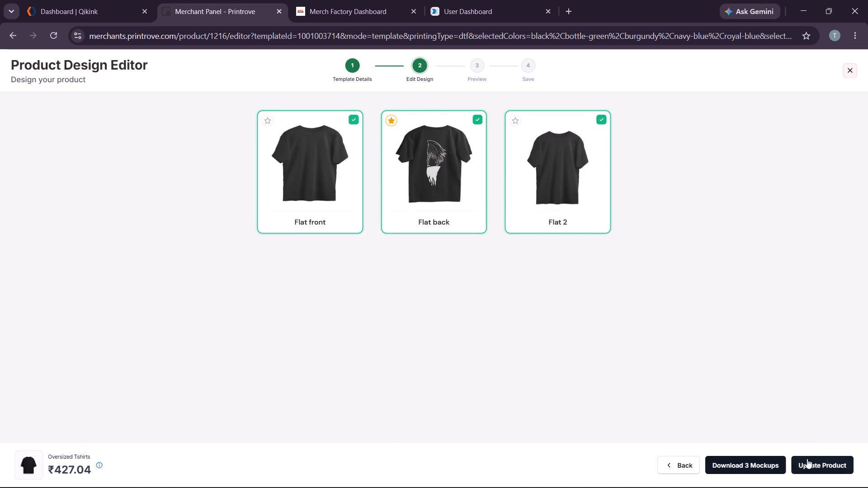
left_click(807, 459)
left_click(651, 392)
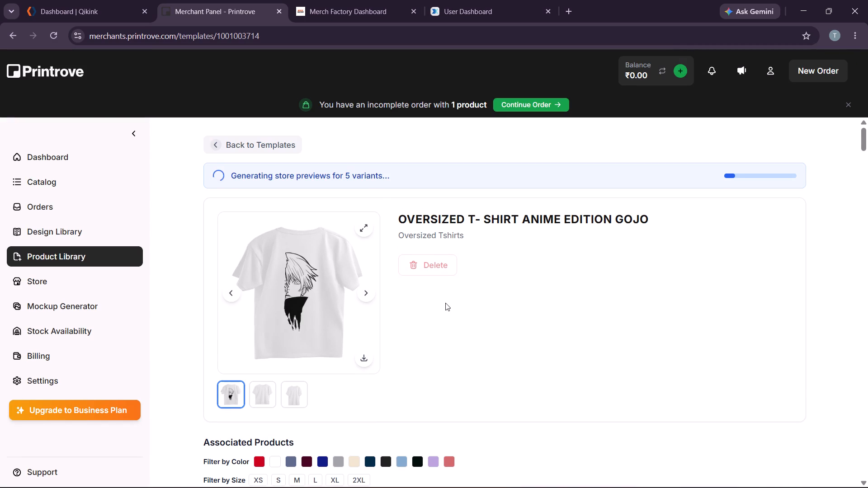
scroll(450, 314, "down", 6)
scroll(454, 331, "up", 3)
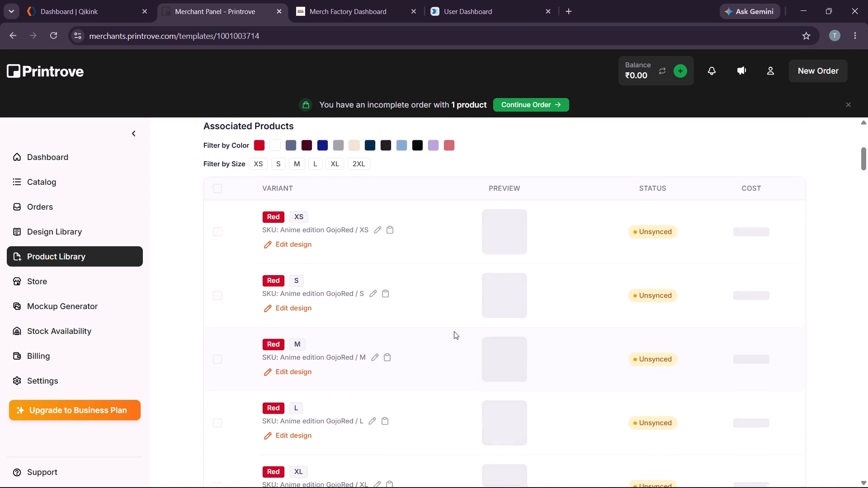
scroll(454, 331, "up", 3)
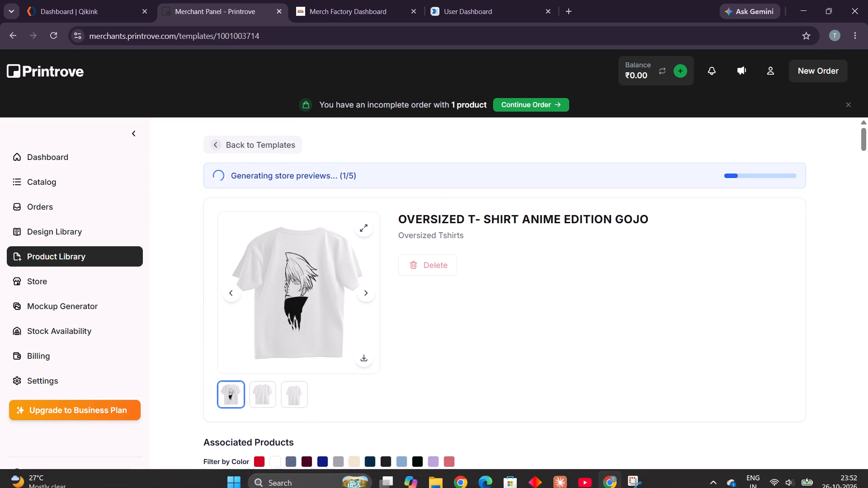
Switch to the Pinterest page with the Gojo pin and examine its related pins for further anime line-art designs.
left_click(462, 474)
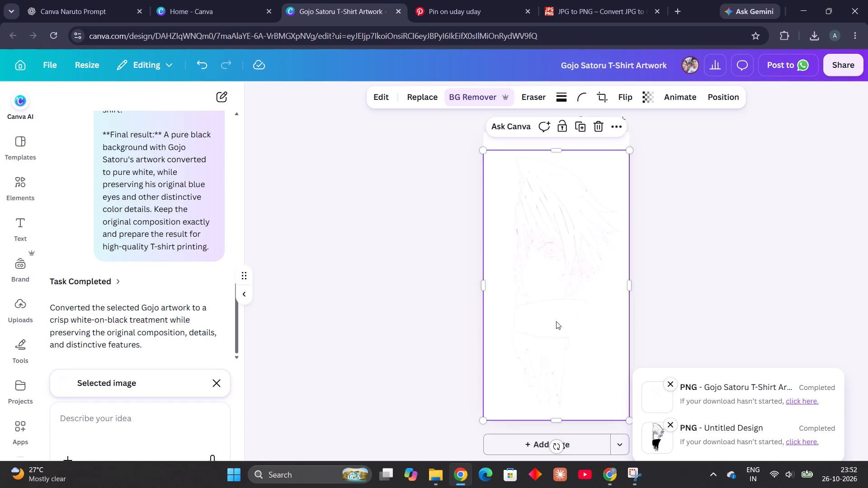
left_click(745, 293)
left_click(248, 0)
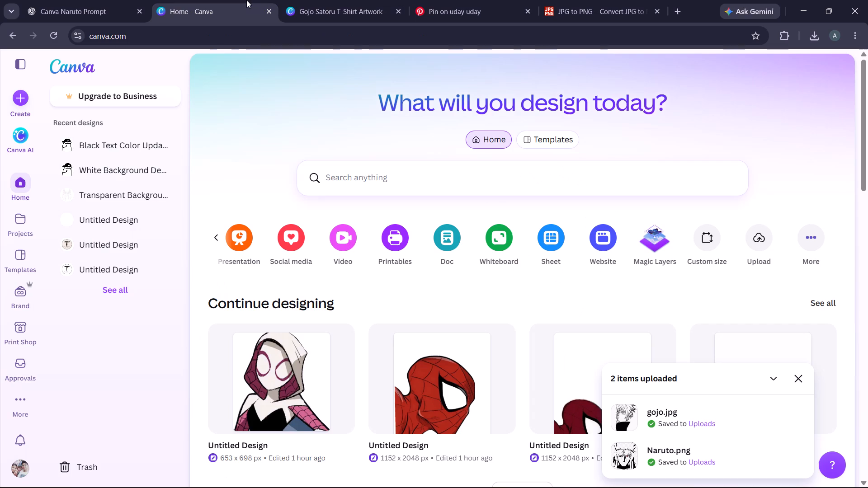
left_click(486, 4)
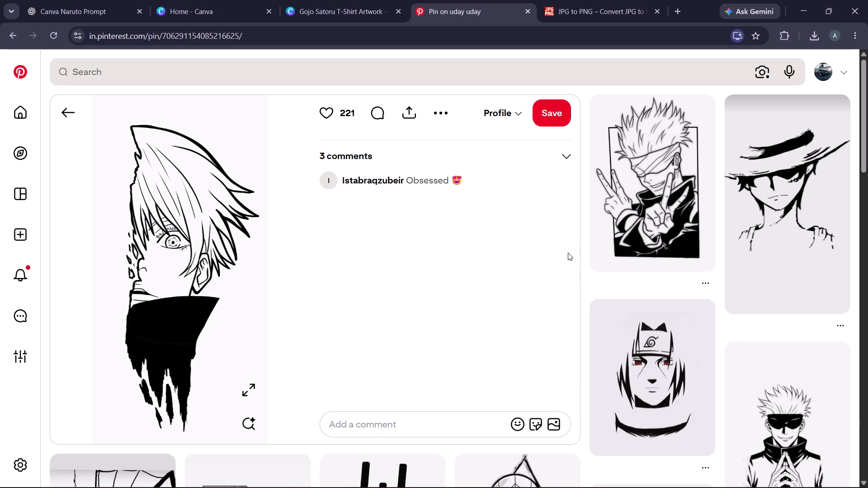
scroll(577, 318, "down", 2)
scroll(614, 342, "down", 5)
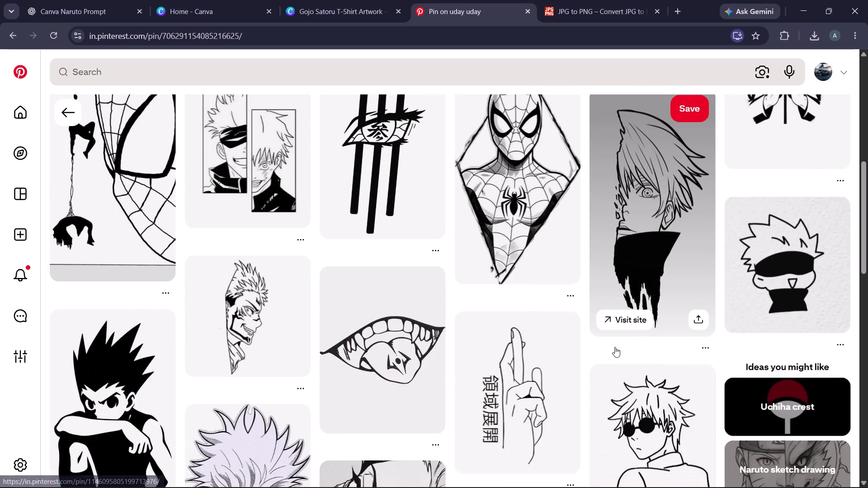
scroll(615, 347, "down", 2)
scroll(613, 345, "up", 3)
scroll(613, 345, "down", 2)
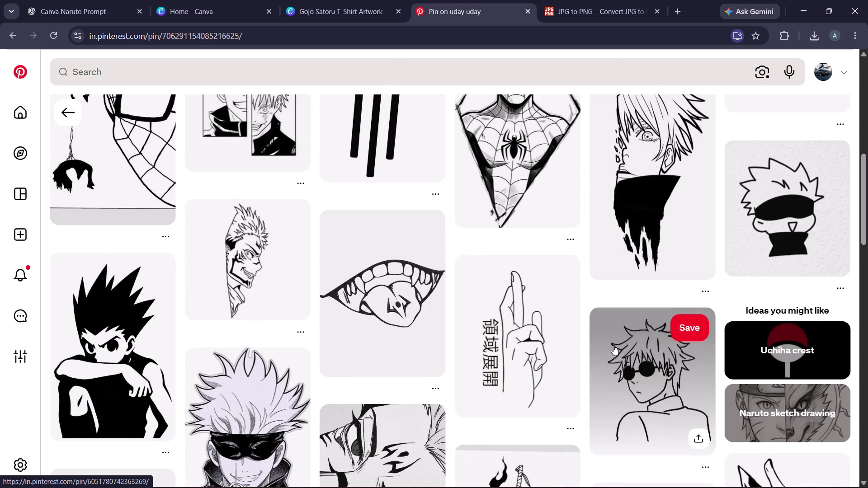
scroll(613, 345, "down", 5)
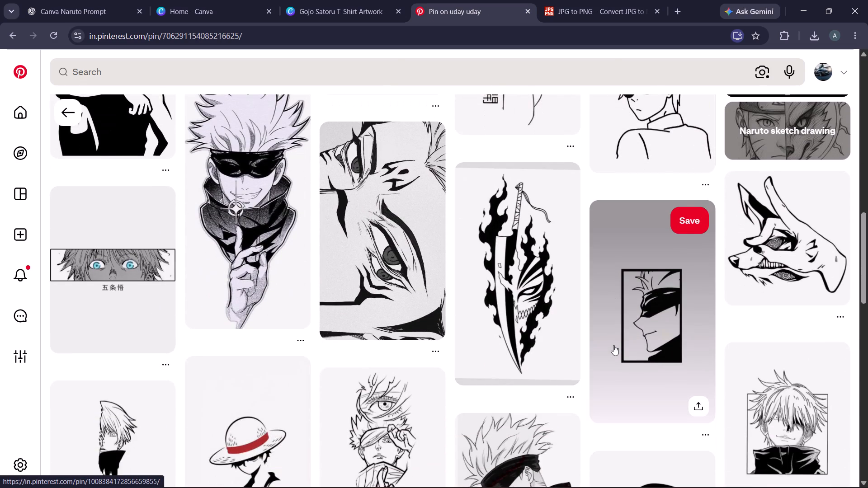
scroll(613, 345, "down", 3)
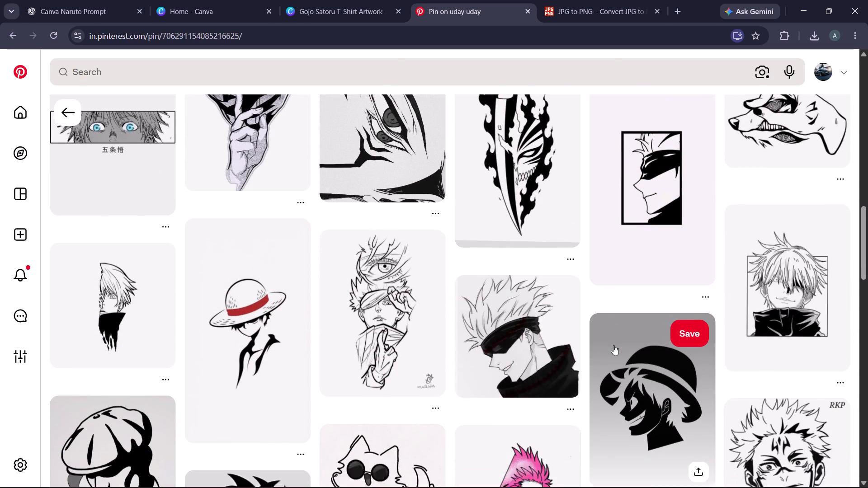
scroll(613, 345, "down", 6)
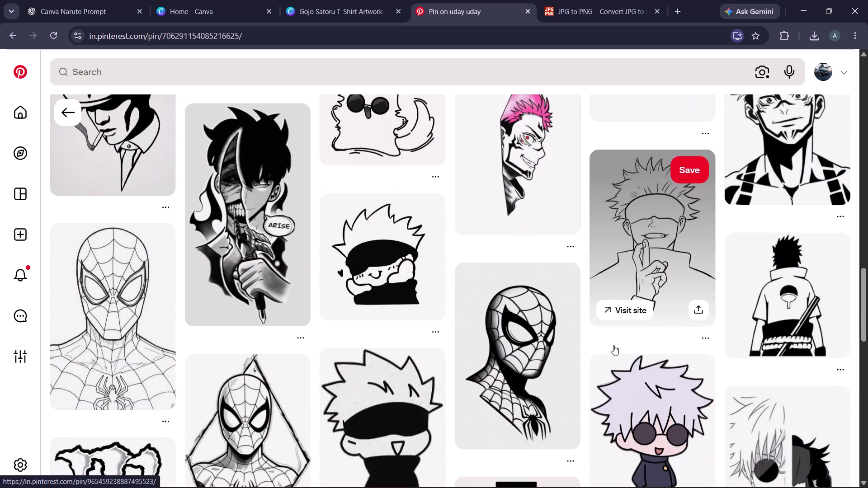
scroll(613, 345, "down", 4)
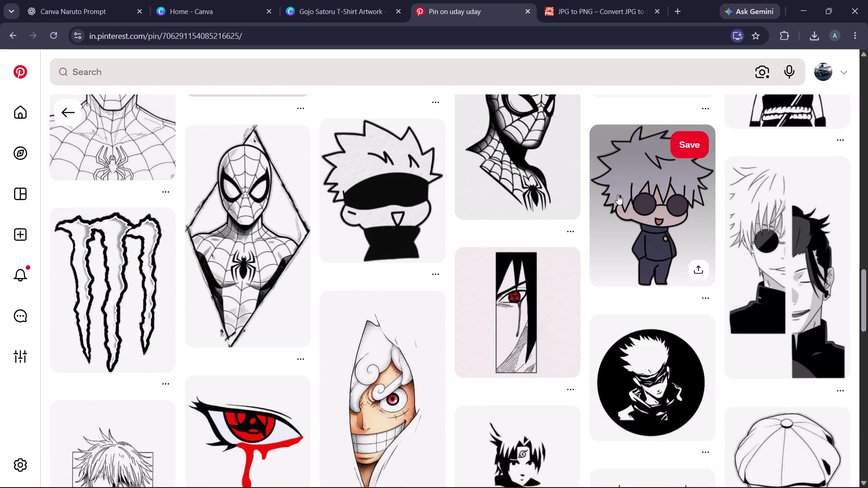
scroll(556, 273, "down", 1)
scroll(425, 316, "down", 1)
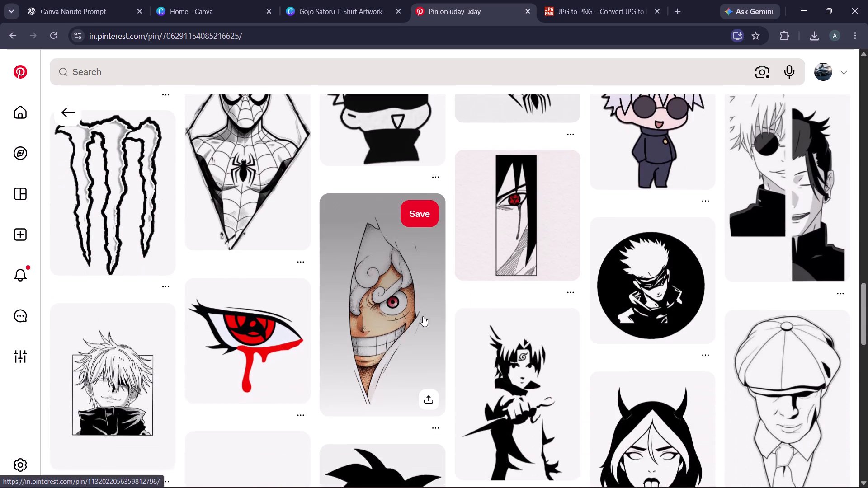
scroll(426, 315, "down", 2)
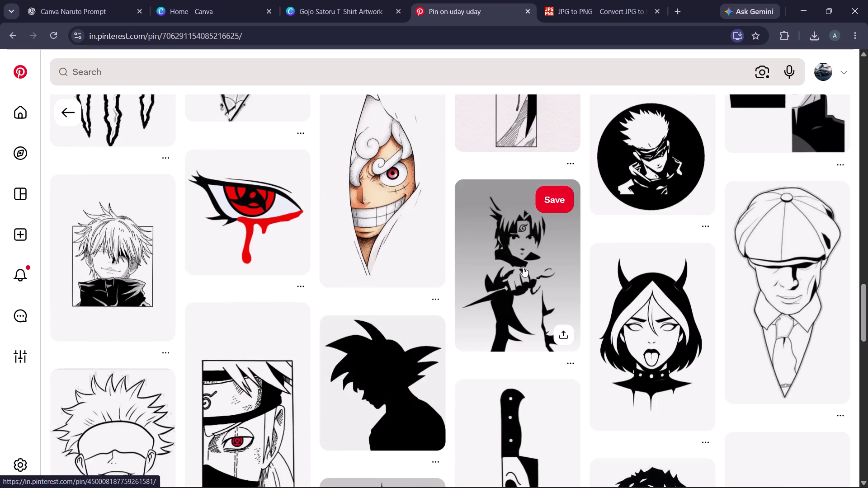
scroll(395, 328, "down", 2)
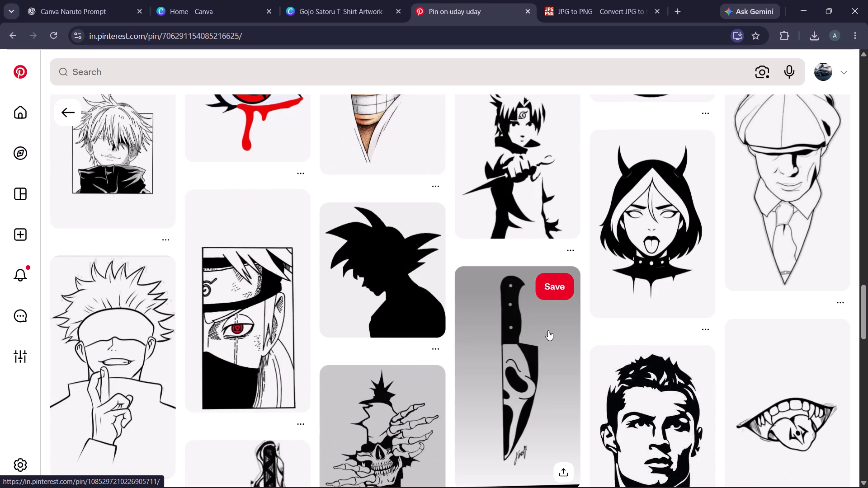
scroll(625, 319, "down", 4)
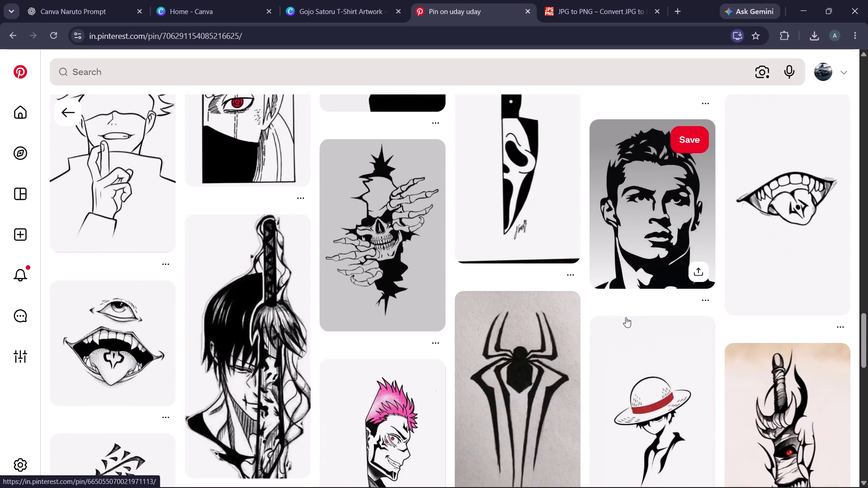
scroll(626, 316, "down", 2)
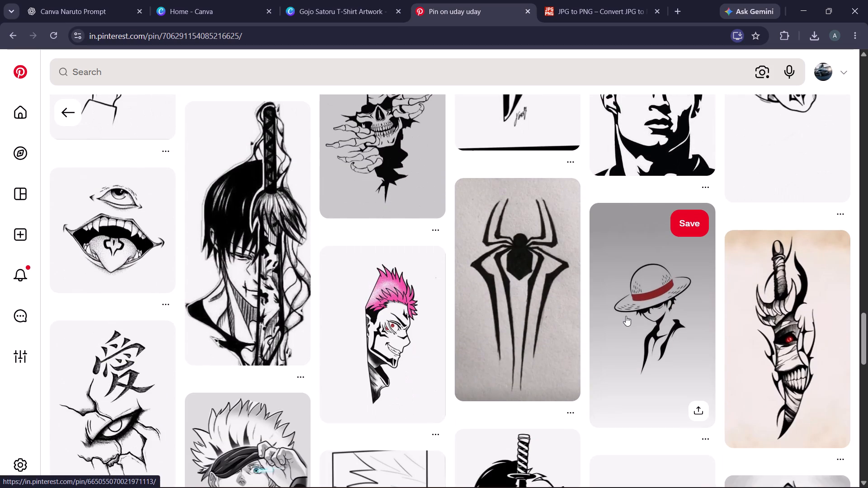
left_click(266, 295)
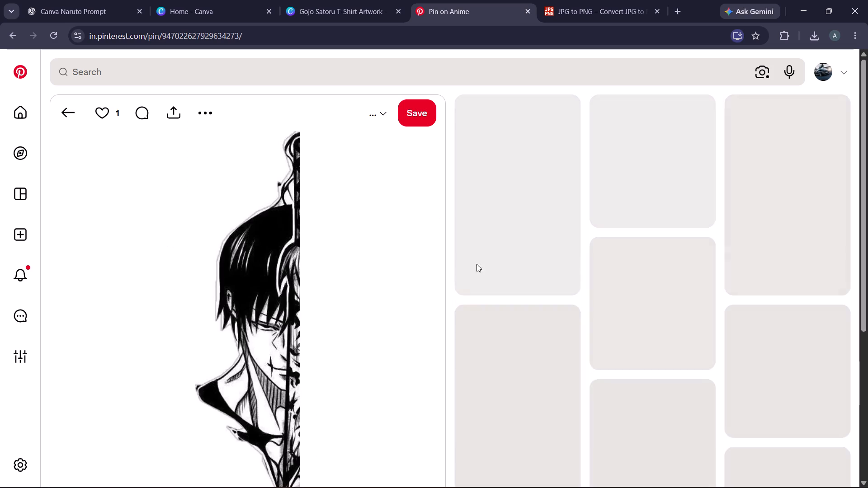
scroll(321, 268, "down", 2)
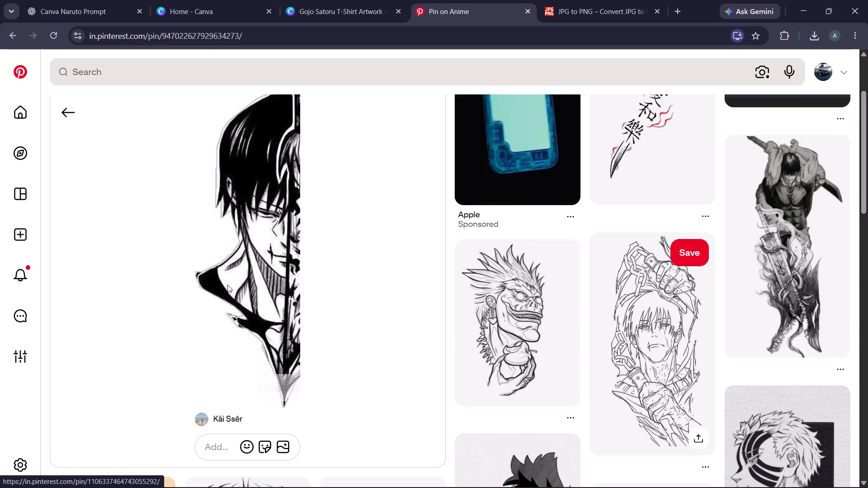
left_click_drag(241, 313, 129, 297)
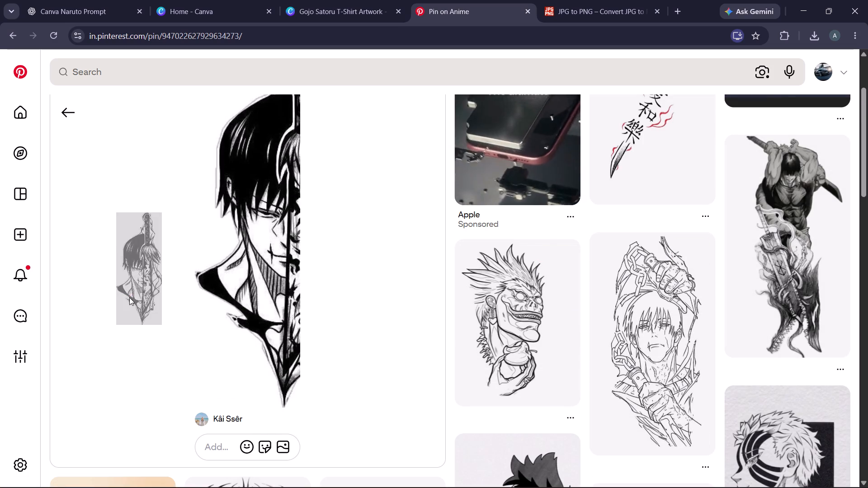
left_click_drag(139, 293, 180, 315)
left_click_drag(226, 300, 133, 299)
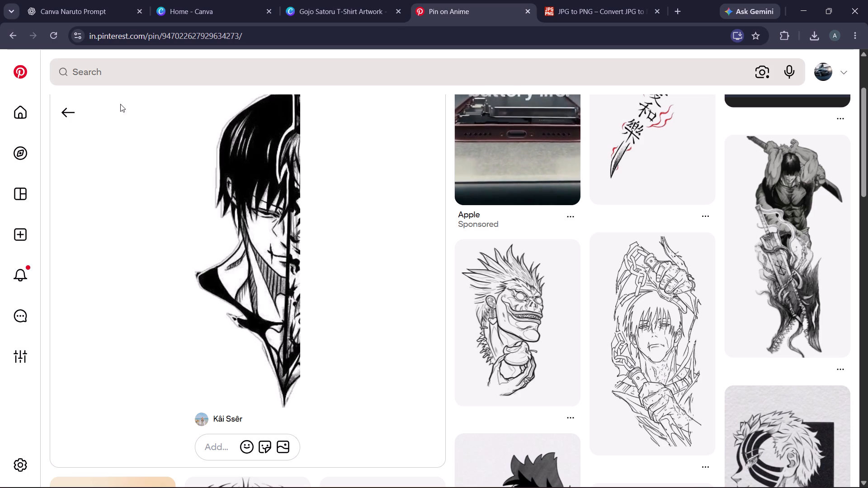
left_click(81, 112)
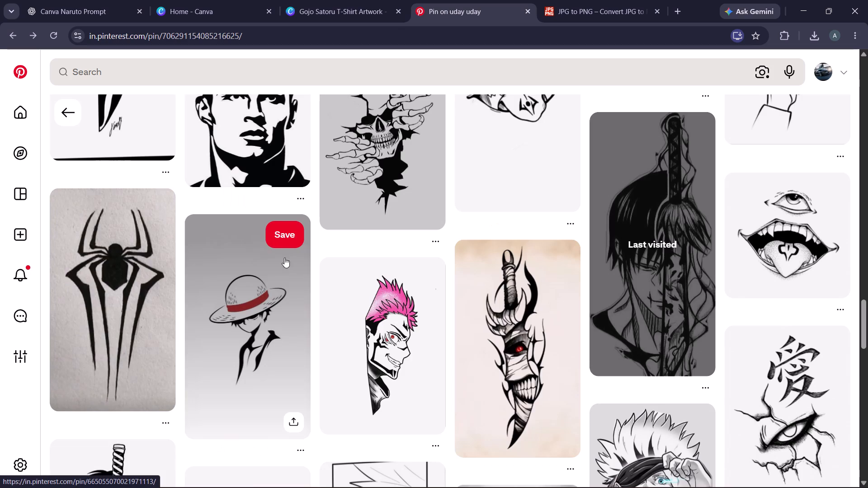
Open the pin of the dark-haired character split by a sword and look through its related pins.
scroll(300, 294, "up", 3)
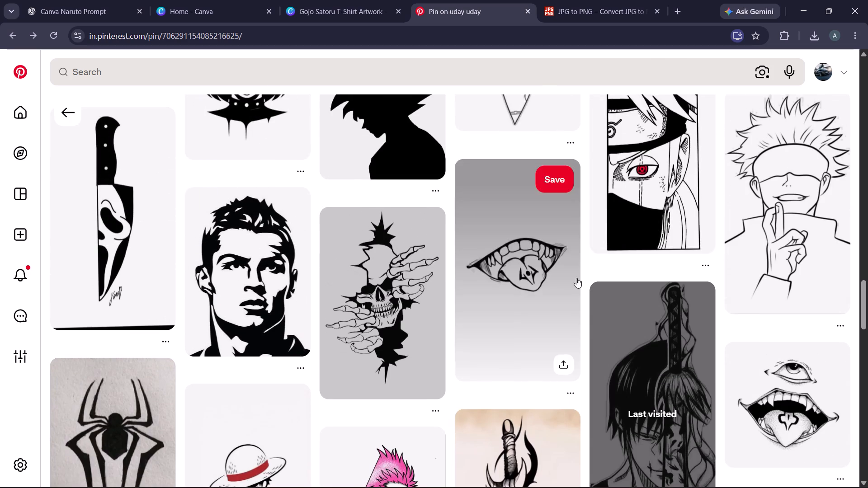
left_click(649, 366)
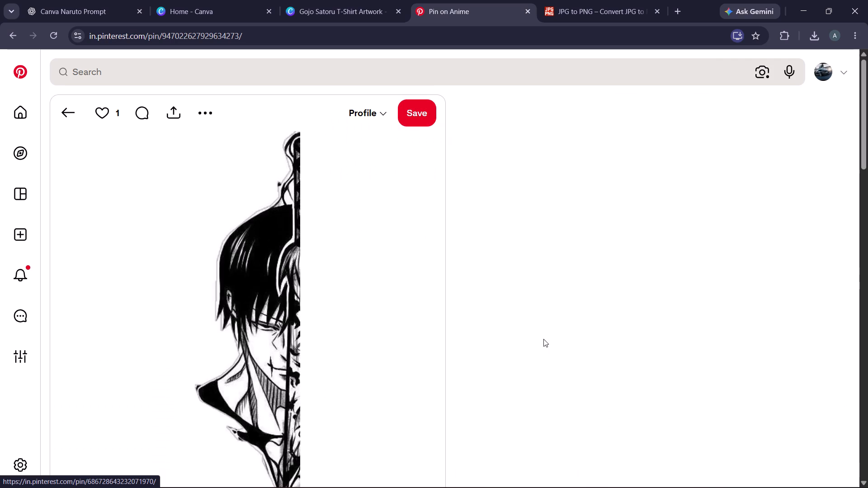
scroll(359, 286, "down", 10)
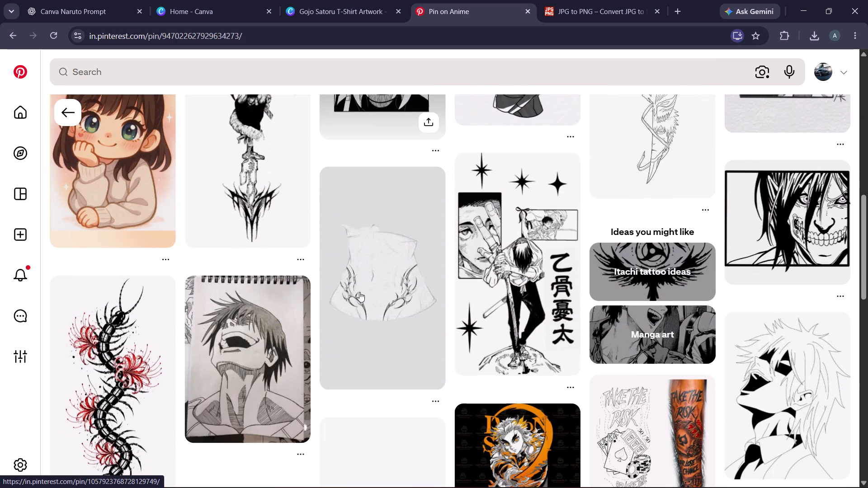
scroll(359, 292, "up", 10)
Save the sword character pin's image to drive F: as a JPEG named togi.
right_click(288, 288)
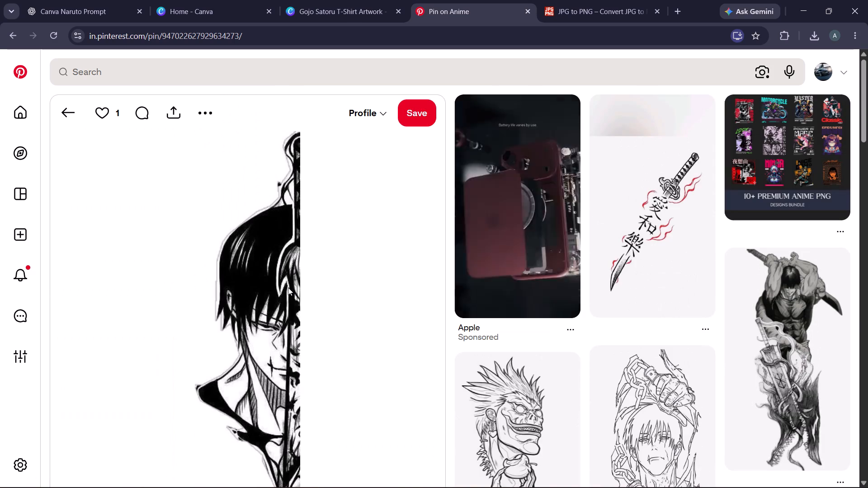
left_click(342, 322)
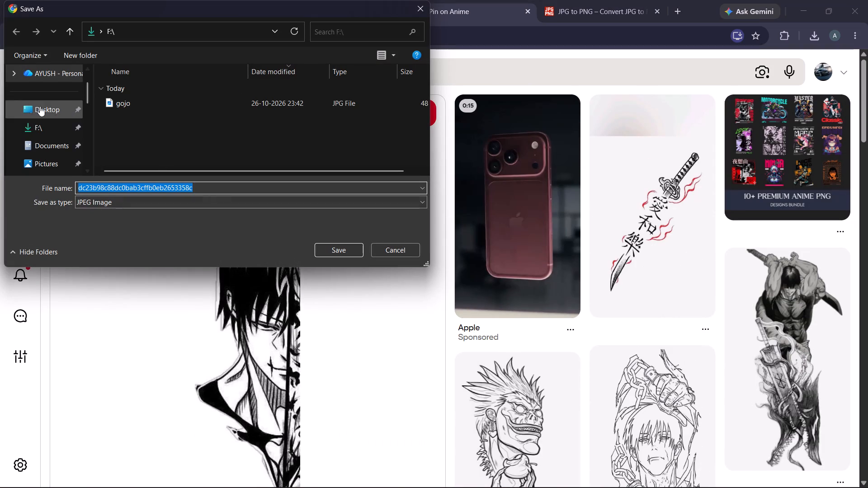
scroll(41, 126, "down", 5)
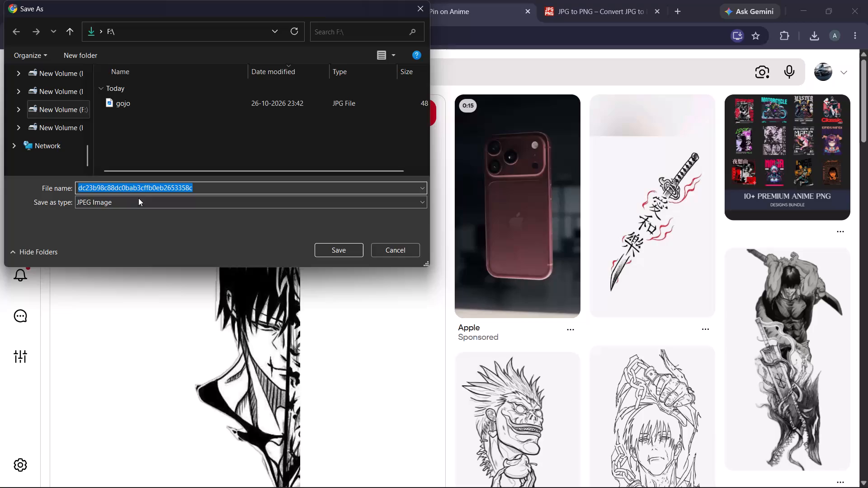
key("t")
type("ogi")
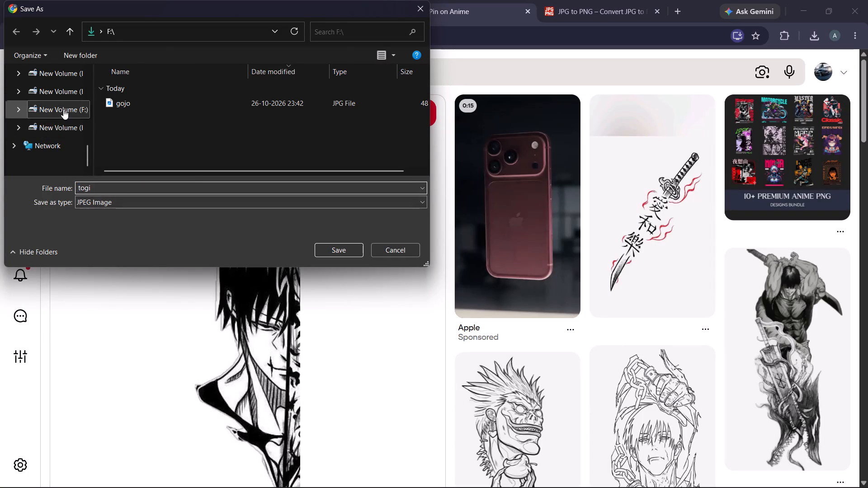
left_click(63, 109)
left_click(63, 150)
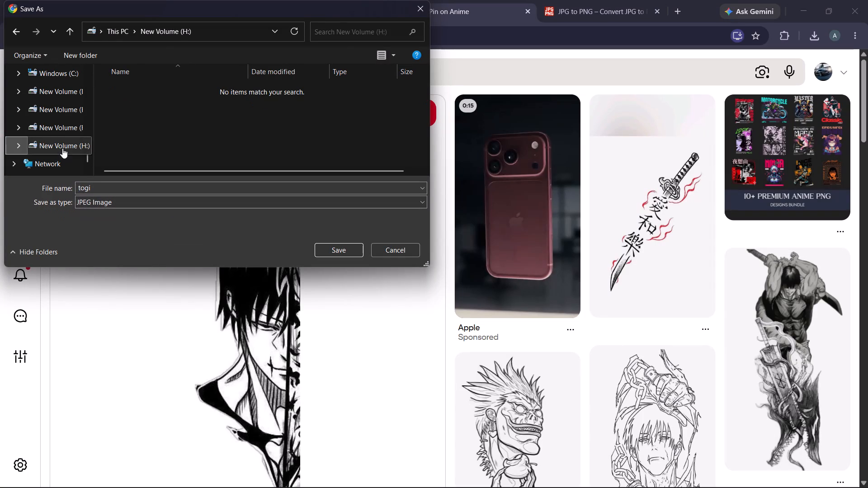
left_click(65, 128)
left_click(65, 111)
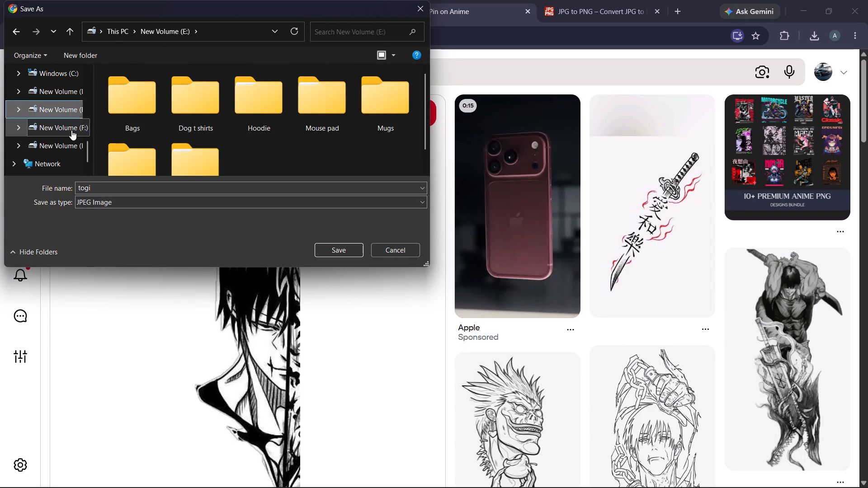
left_click(71, 130)
left_click(349, 249)
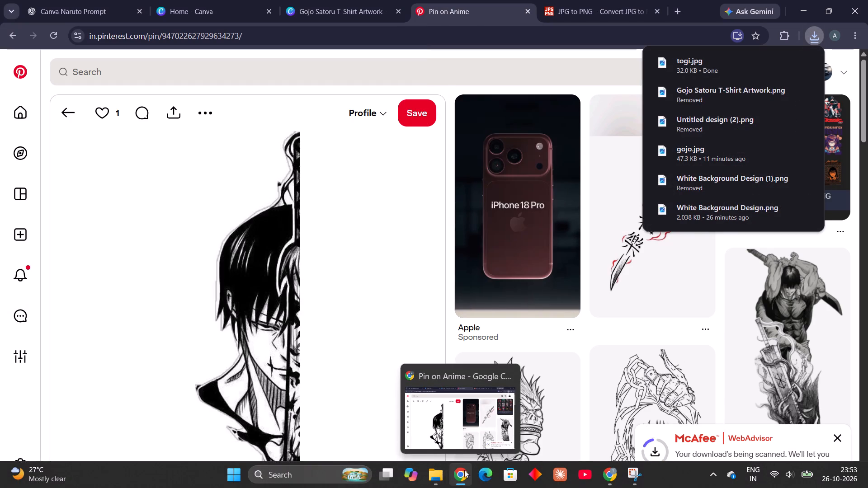
Upload togi.jpg from drive F: to Canva and open it for image editing.
left_click(217, 4)
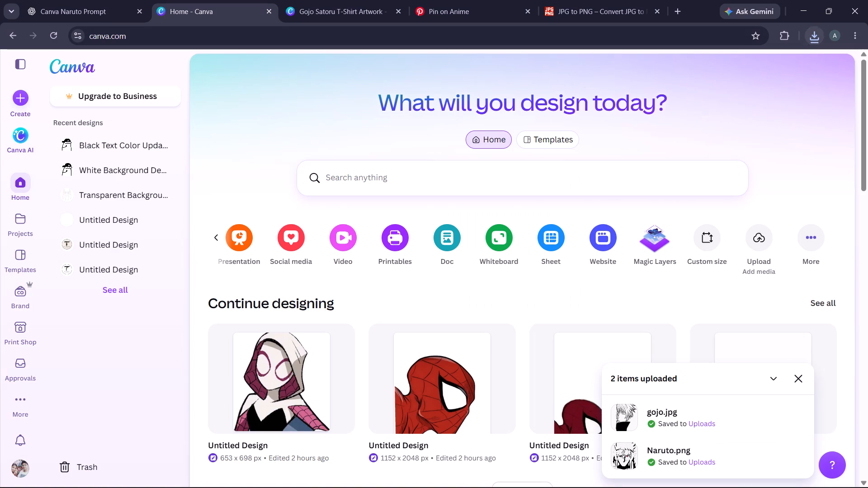
left_click(764, 237)
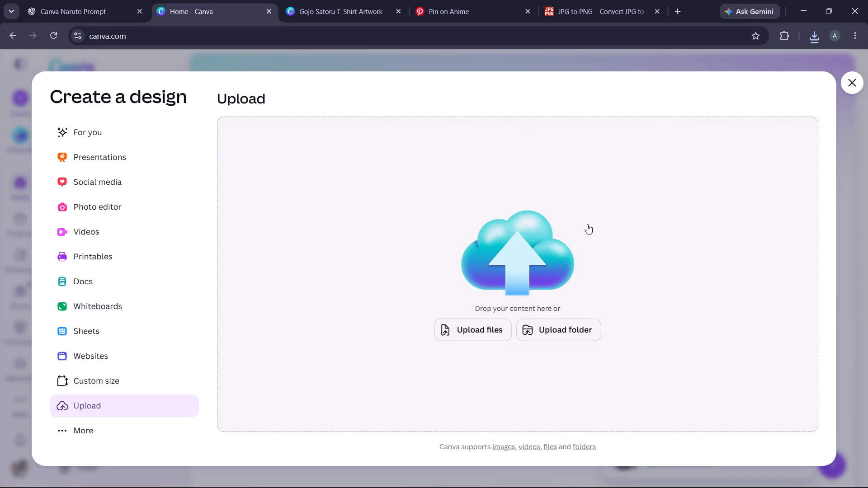
left_click(474, 324)
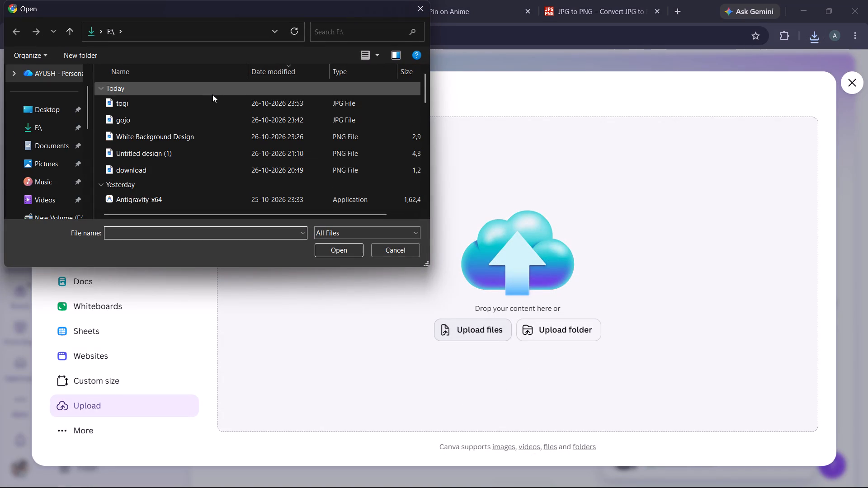
left_click(212, 94)
left_click(212, 101)
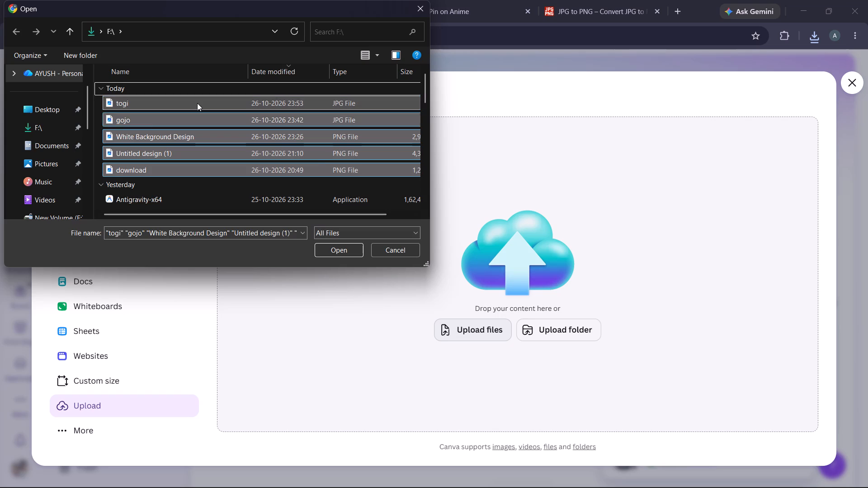
left_click(197, 103)
left_click(337, 251)
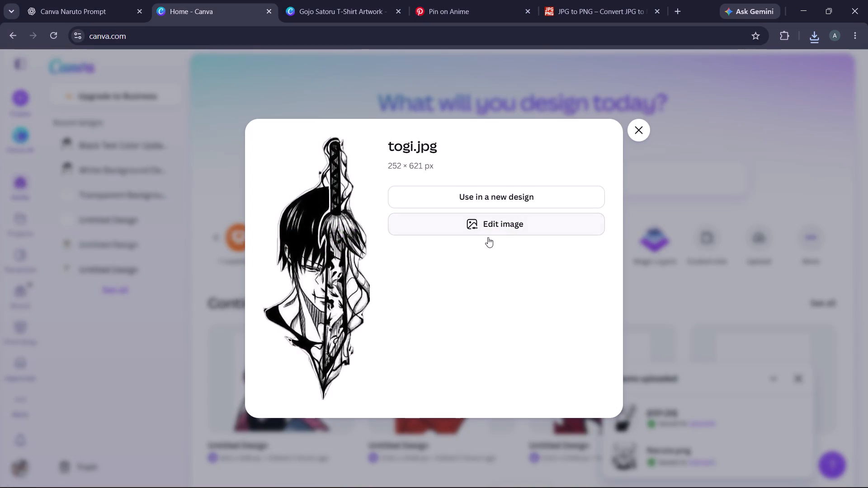
left_click(487, 225)
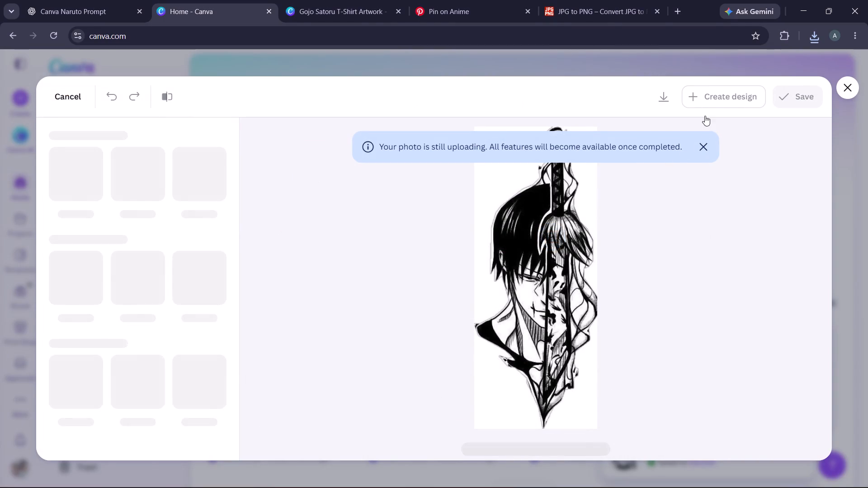
Create a new design from the uploaded togi image and remove the picture's background.
left_click(731, 89)
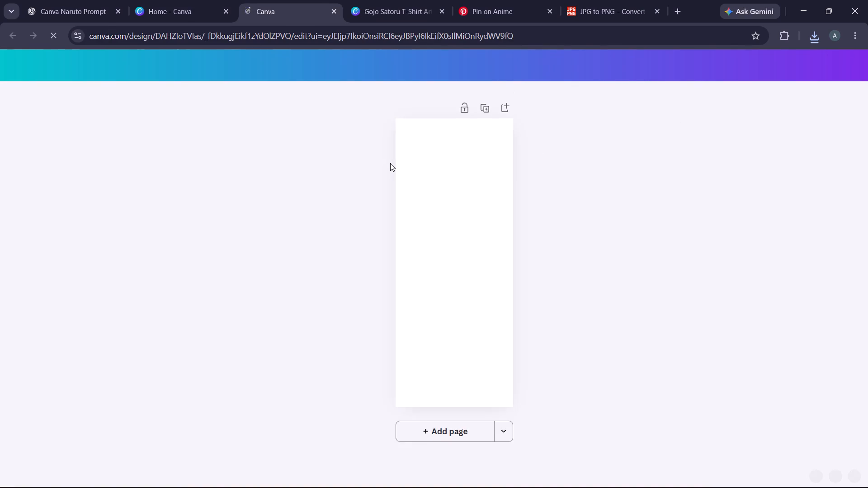
left_click(562, 182)
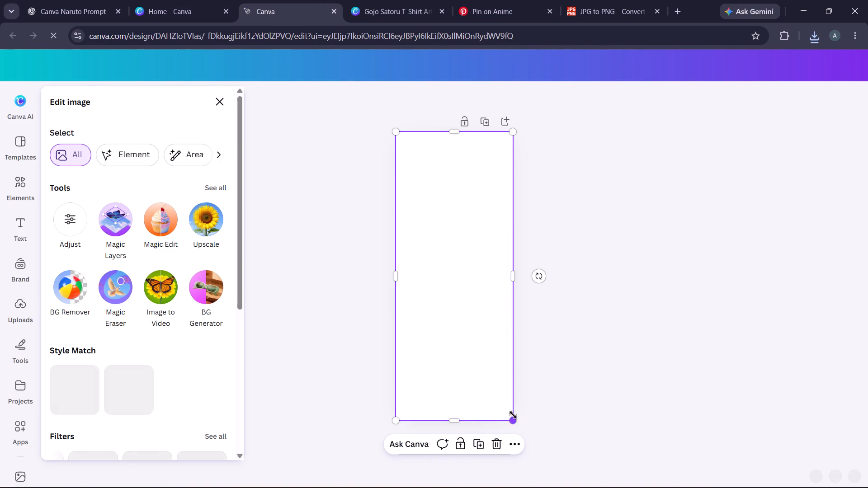
left_click(622, 331)
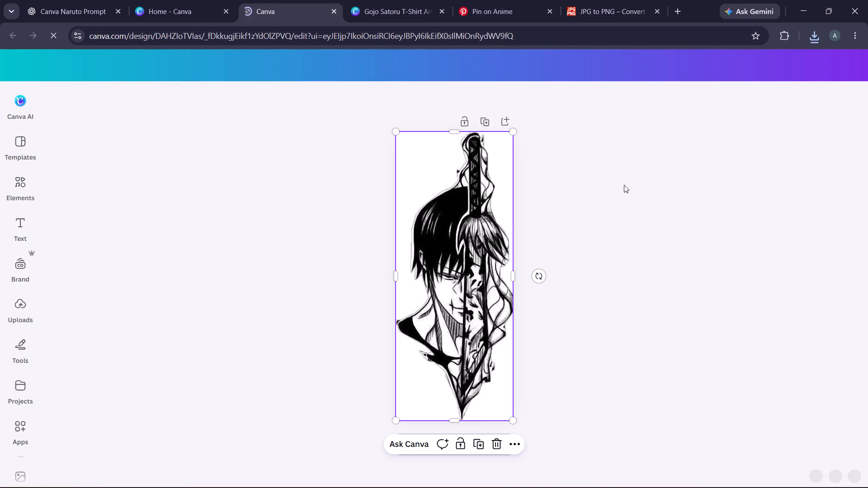
left_click(624, 179)
left_click(434, 155)
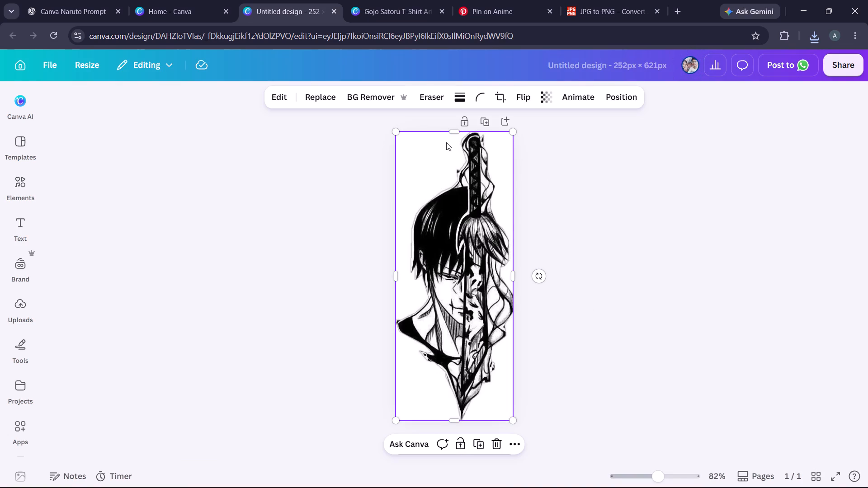
left_click(386, 99)
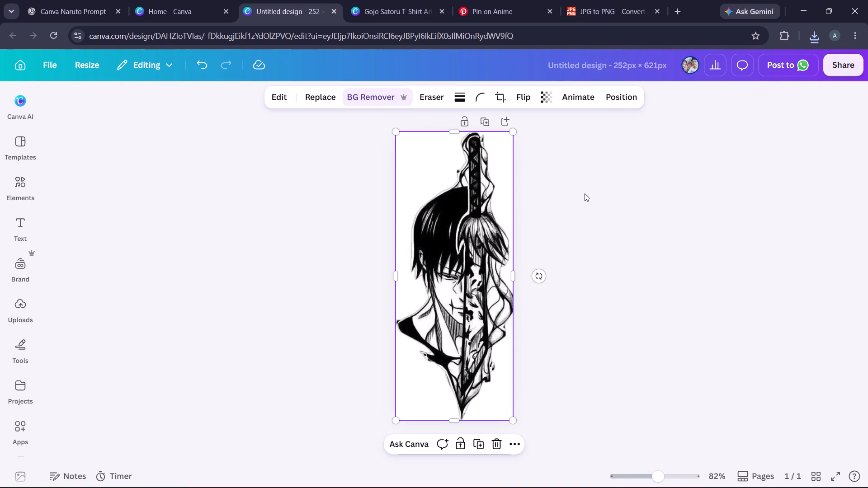
Download the selected artwork as a high-quality PNG with transparent background at size multiplier 2.875.
right_click(445, 171)
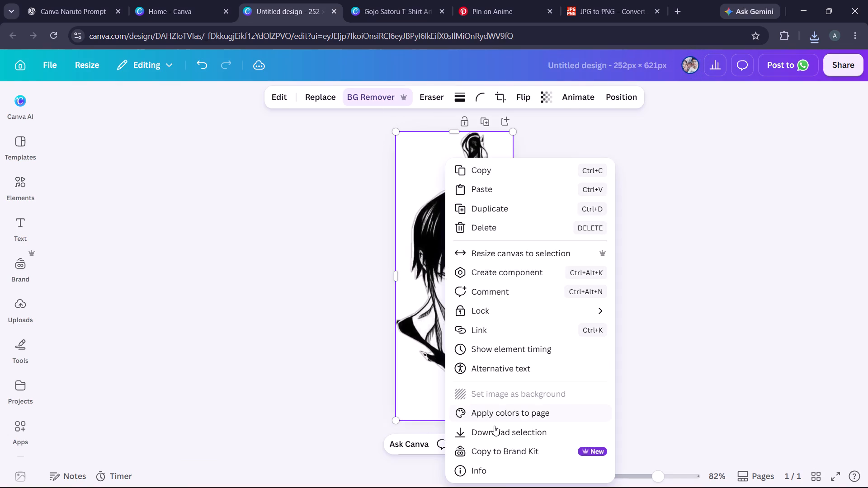
left_click(494, 432)
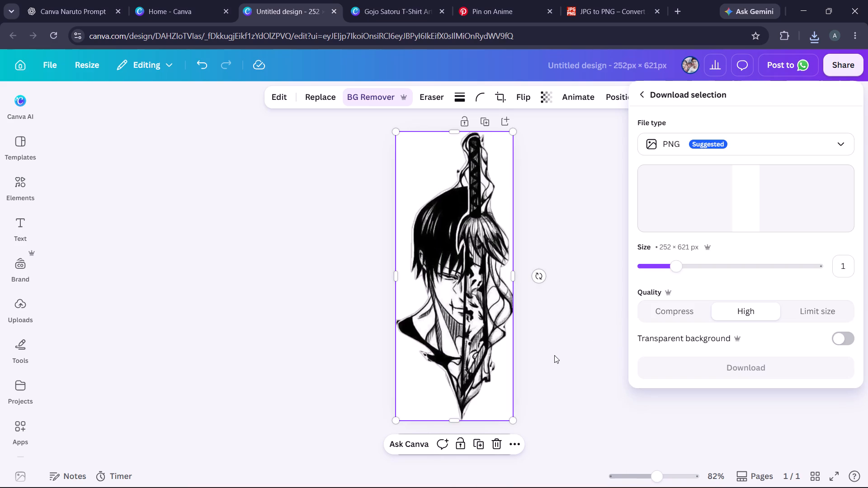
left_click_drag(676, 265, 735, 267)
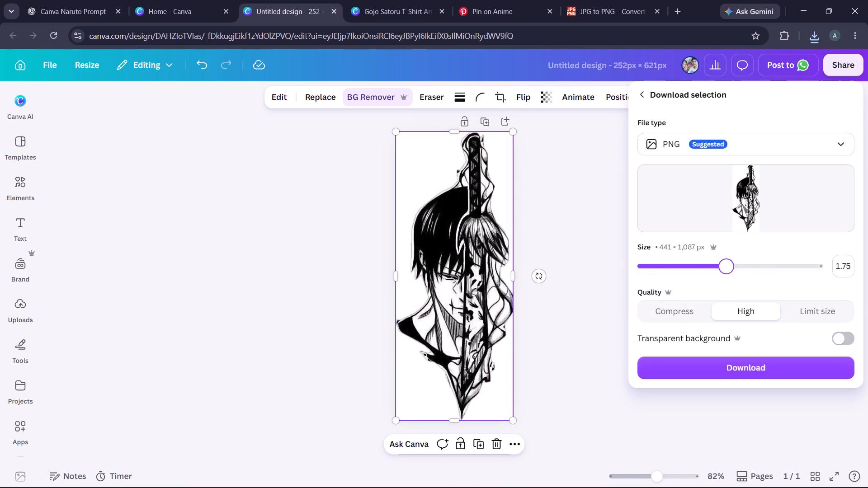
left_click_drag(735, 267, 786, 274)
left_click(852, 343)
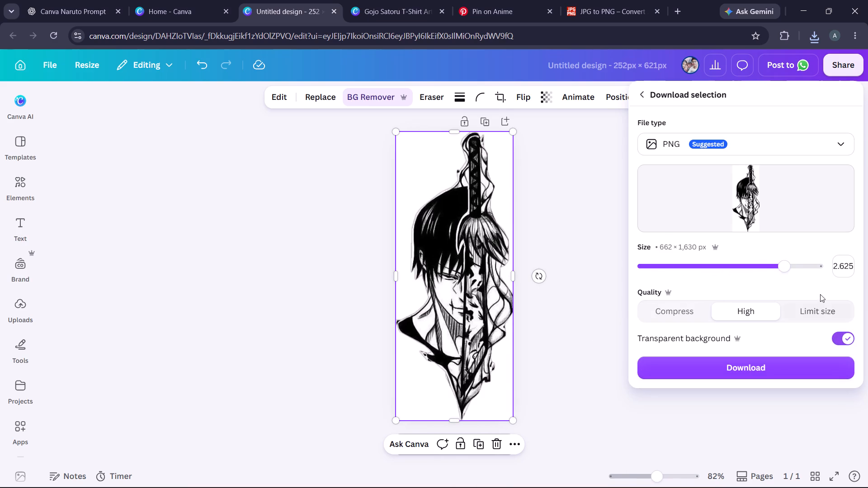
left_click_drag(785, 264, 796, 269)
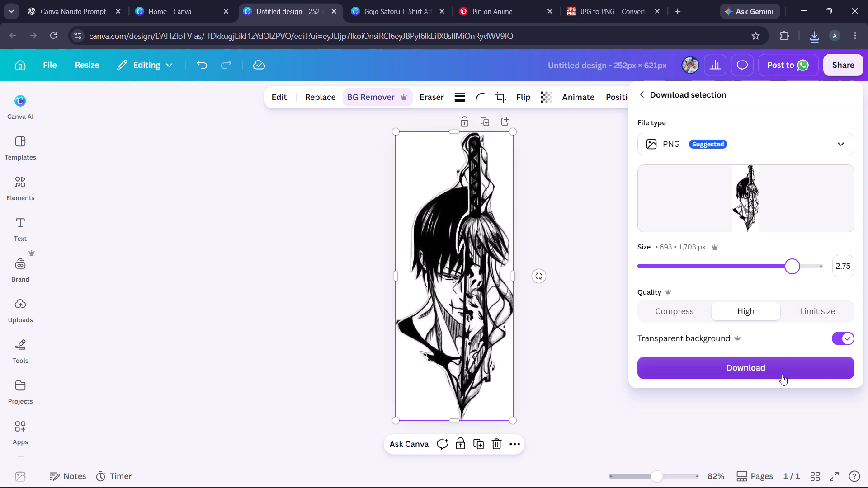
left_click_drag(792, 267, 799, 268)
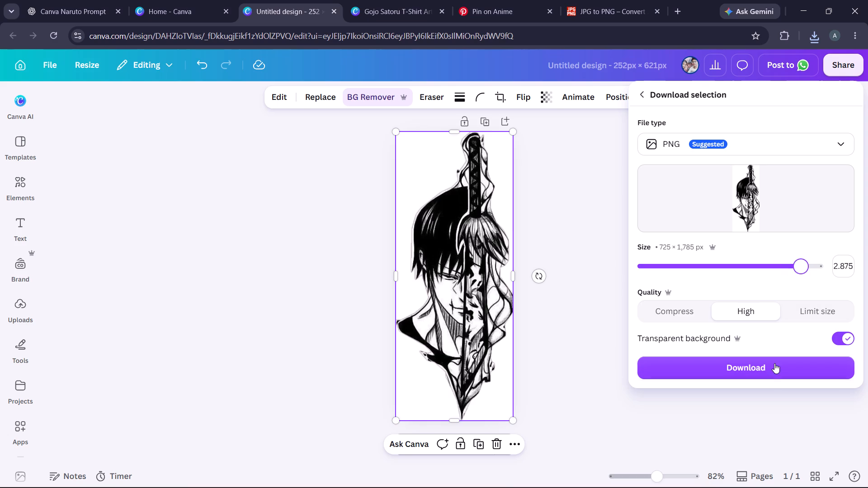
left_click(769, 371)
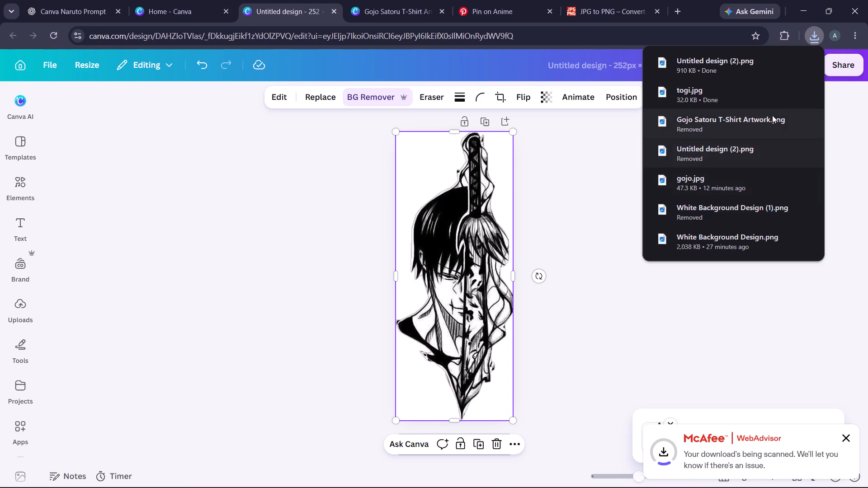
Show the downloaded Untitled design (2) PNG in its folder and rename it to Toji.
left_click(787, 61)
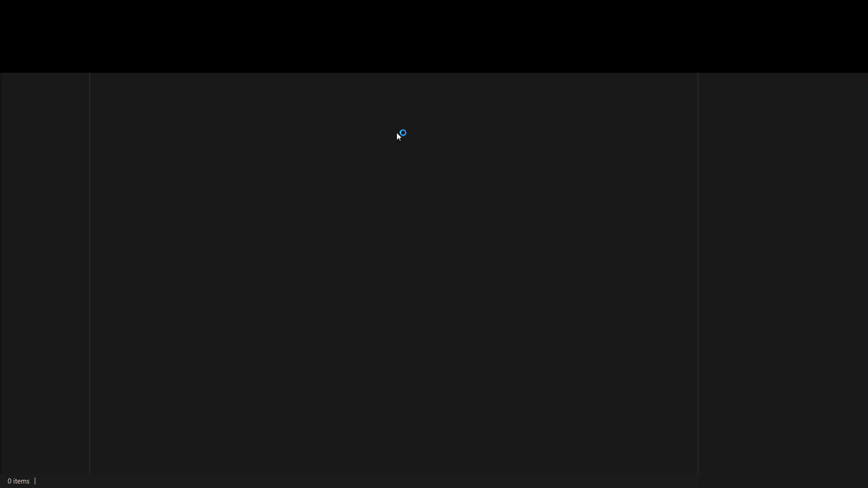
right_click(188, 118)
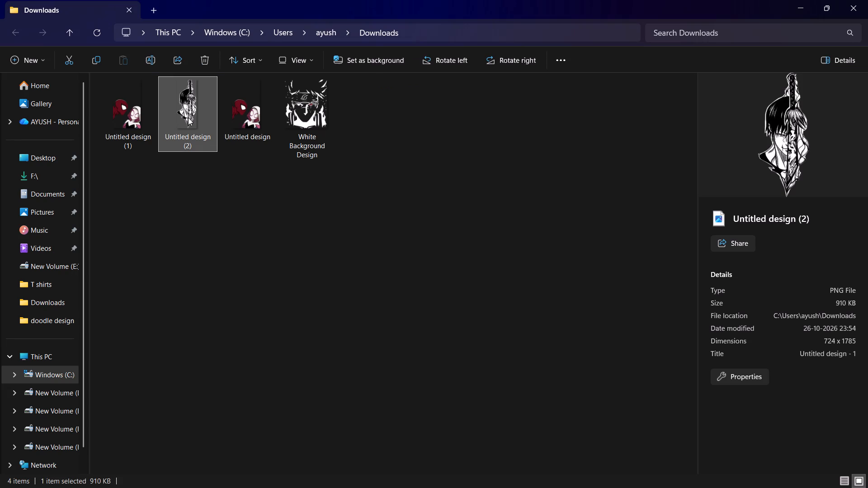
left_click(282, 42)
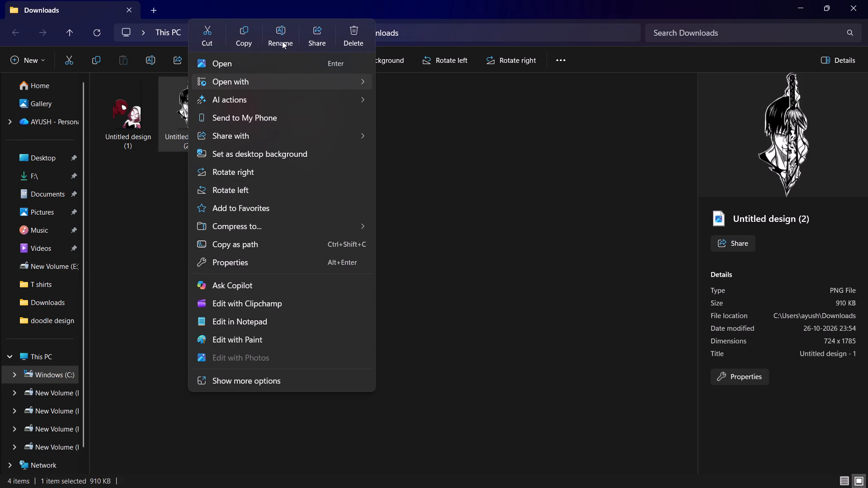
type("To")
type("ji")
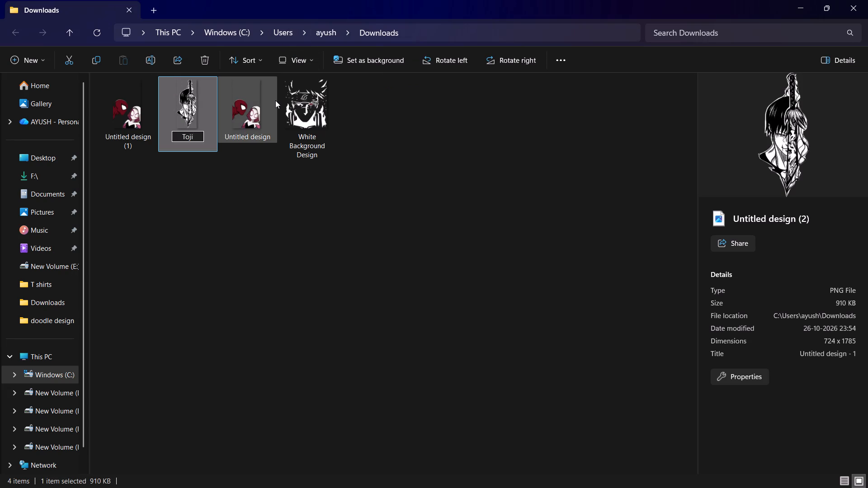
key("Return")
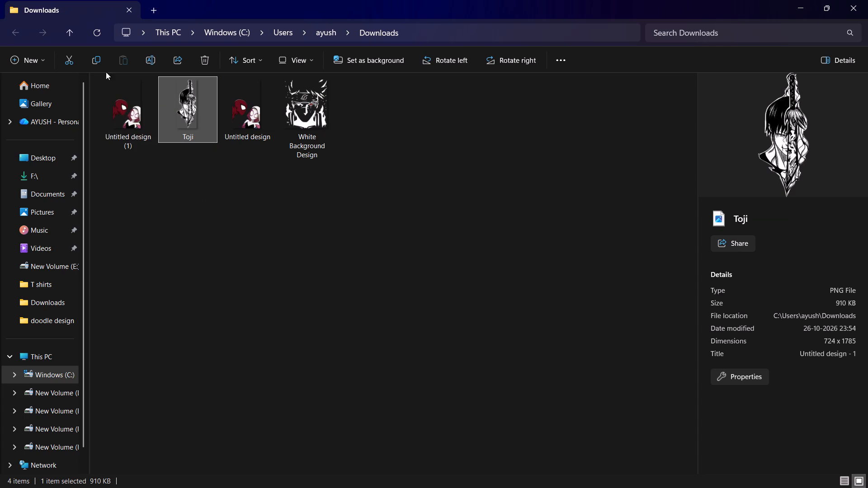
Move the Toji file from Downloads to the doodle design folder inside T shirts on drive E:.
left_click(78, 61)
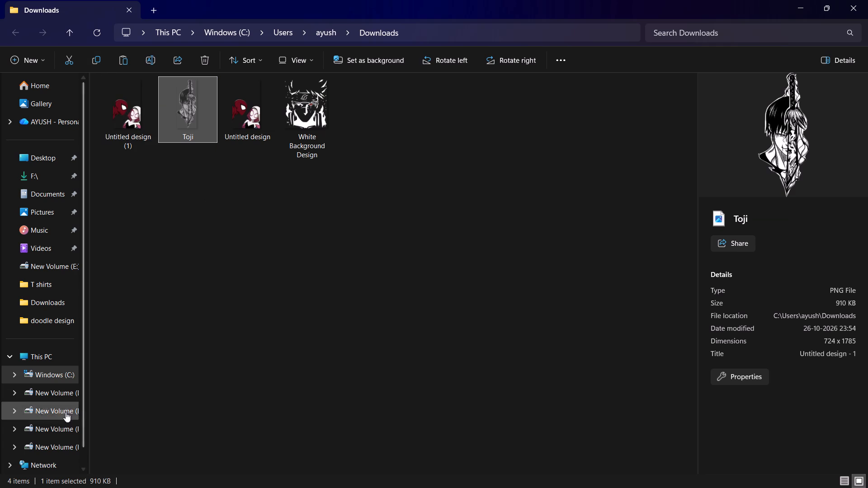
left_click(47, 429)
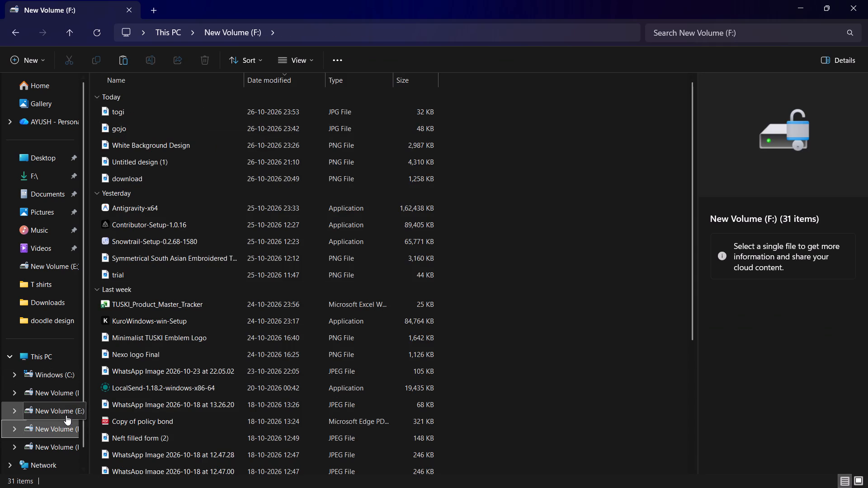
left_click(66, 413)
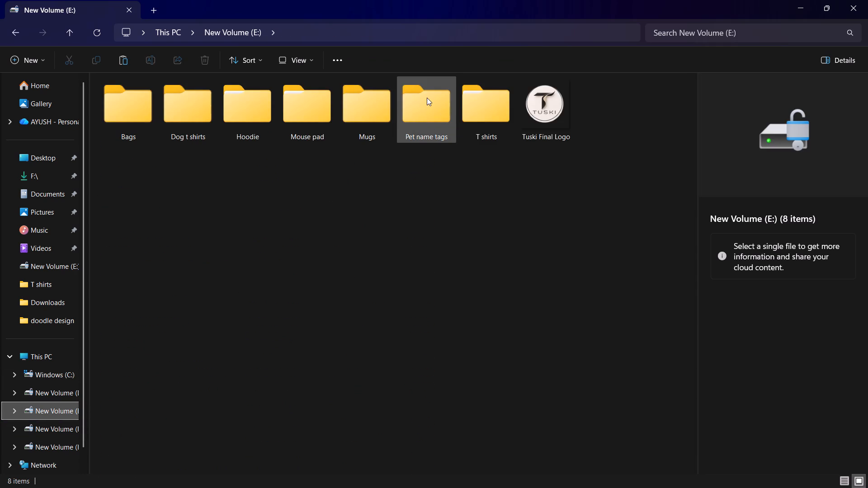
left_click(427, 98)
double_click(470, 106)
double_click(128, 123)
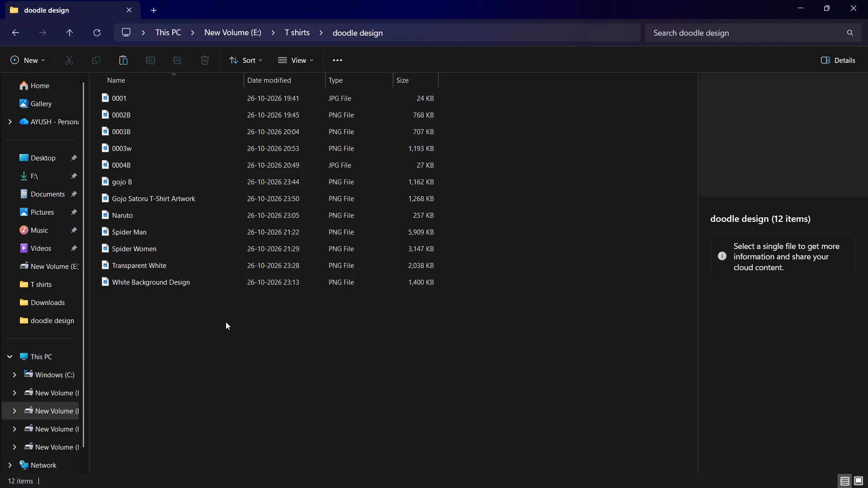
right_click(226, 362)
left_click(241, 375)
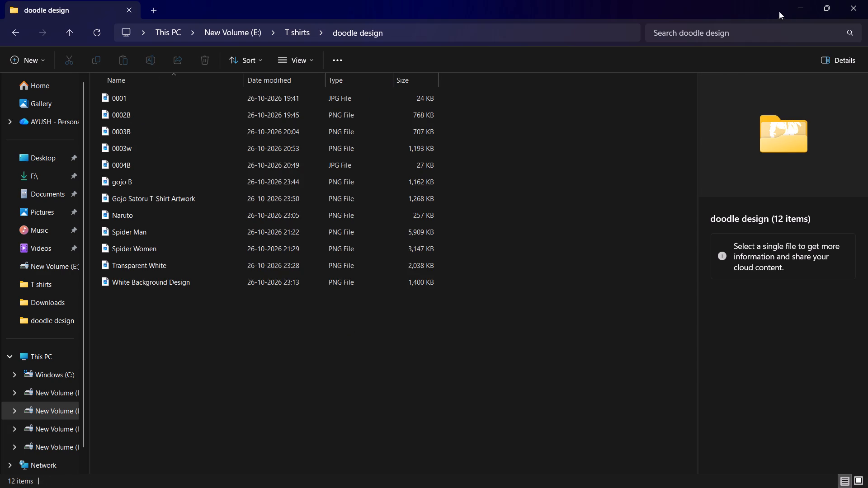
left_click(797, 6)
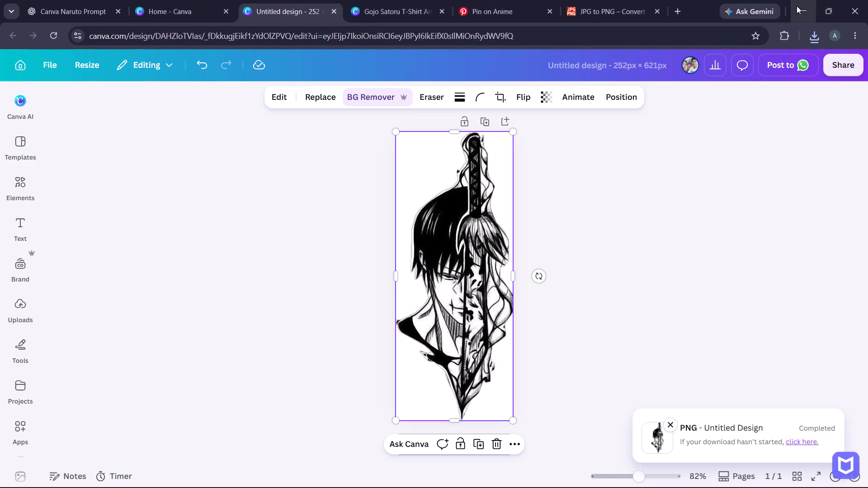
Switch to Printrove and start a product template for Oversized Tshirts from the Men's Clothing catalog, keeping DTF printing.
left_click(615, 476)
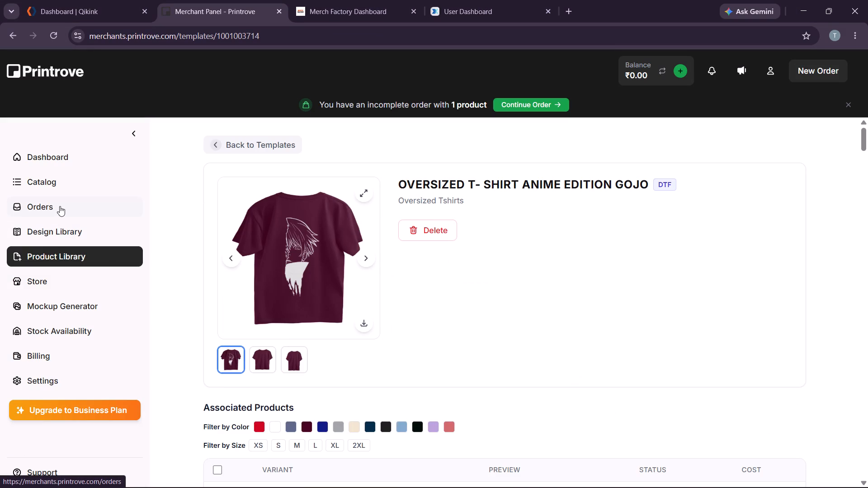
left_click(60, 205)
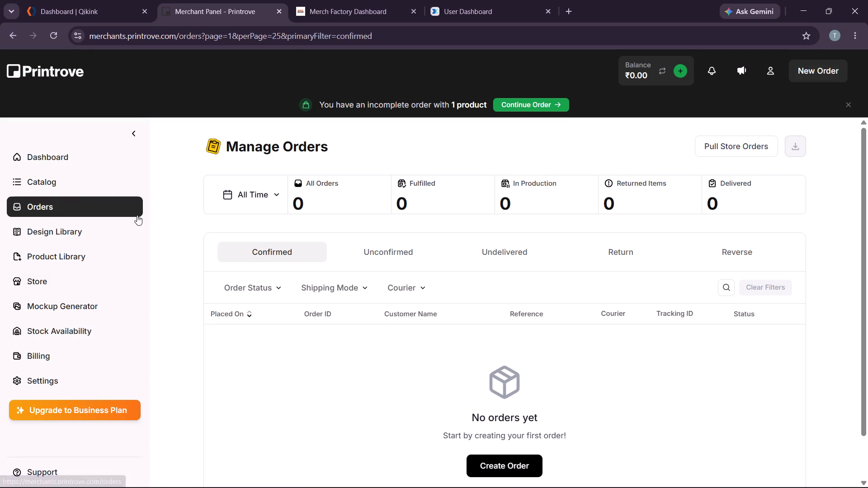
left_click(27, 178)
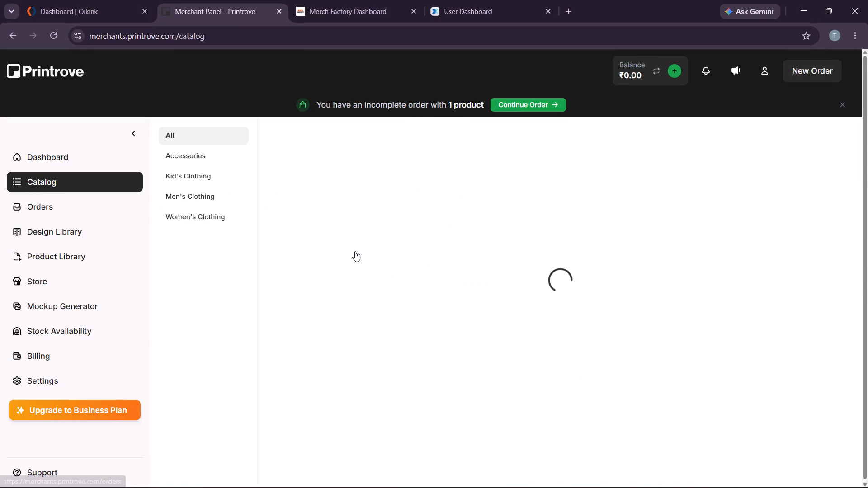
left_click(200, 195)
scroll(479, 331, "down", 3)
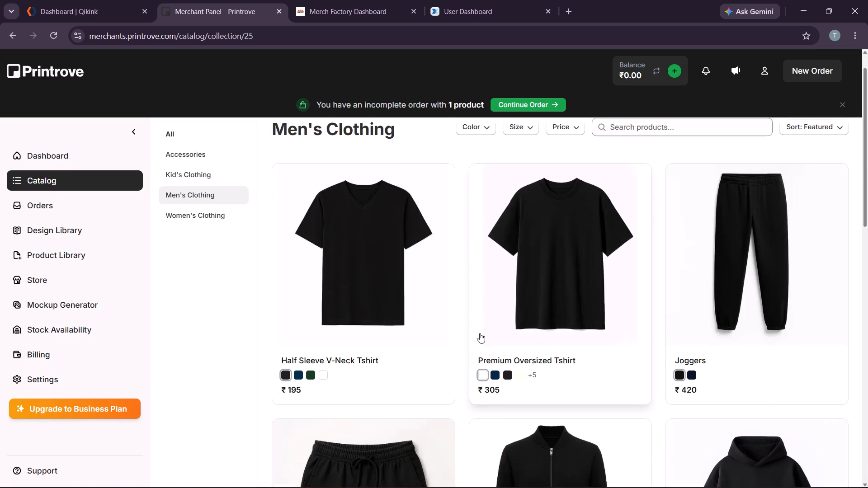
scroll(480, 333, "down", 5)
scroll(403, 358, "down", 3)
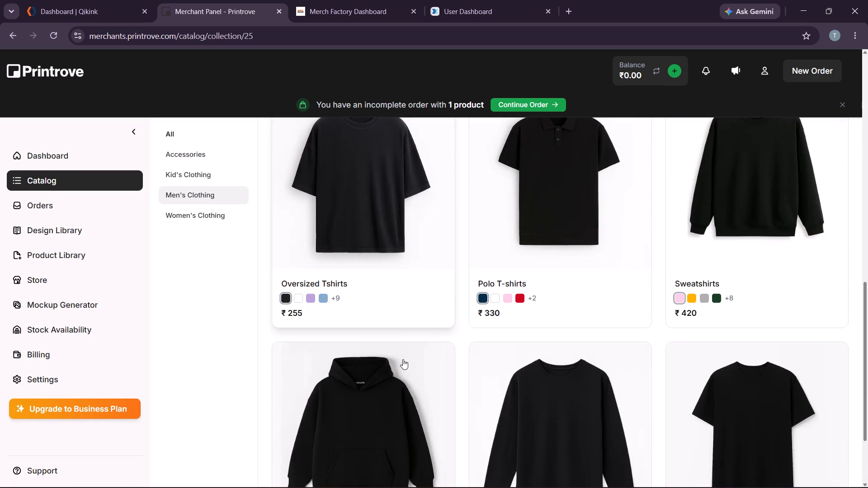
scroll(403, 353, "down", 3)
scroll(403, 353, "up", 11)
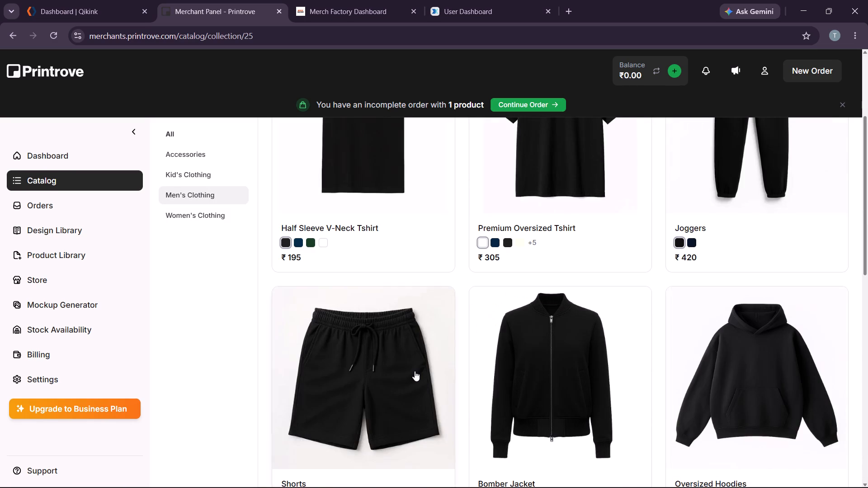
scroll(415, 371, "down", 8)
double_click(364, 293)
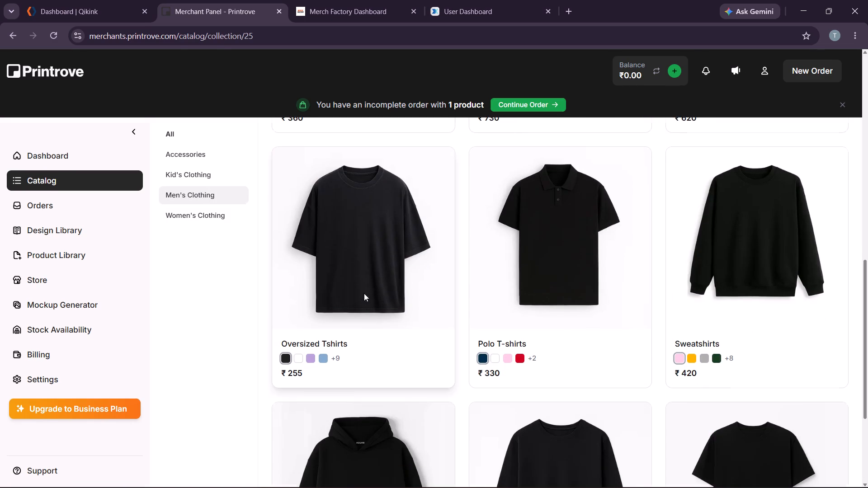
scroll(386, 305, "down", 2)
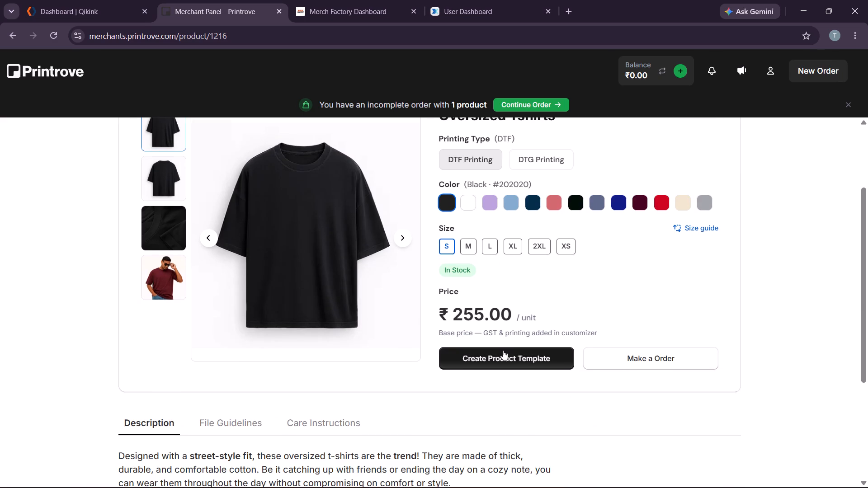
left_click(503, 350)
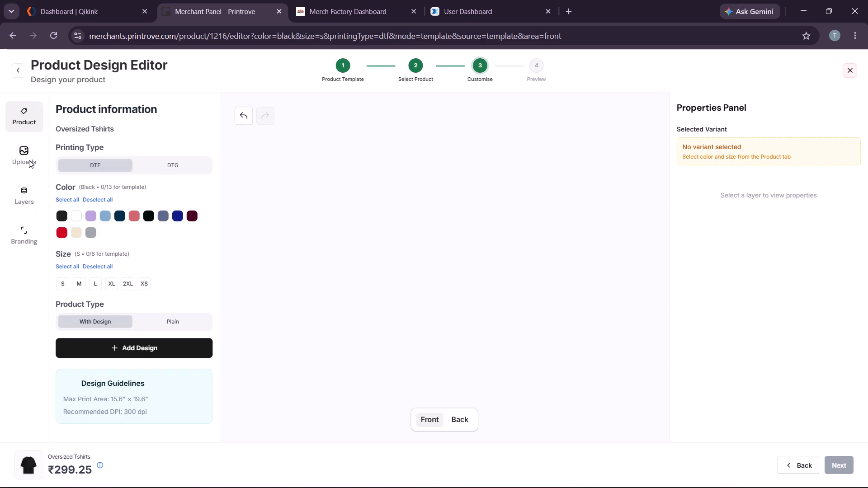
Select all colors and all sizes for the oversized T-shirt template and preview it in White.
left_click(20, 156)
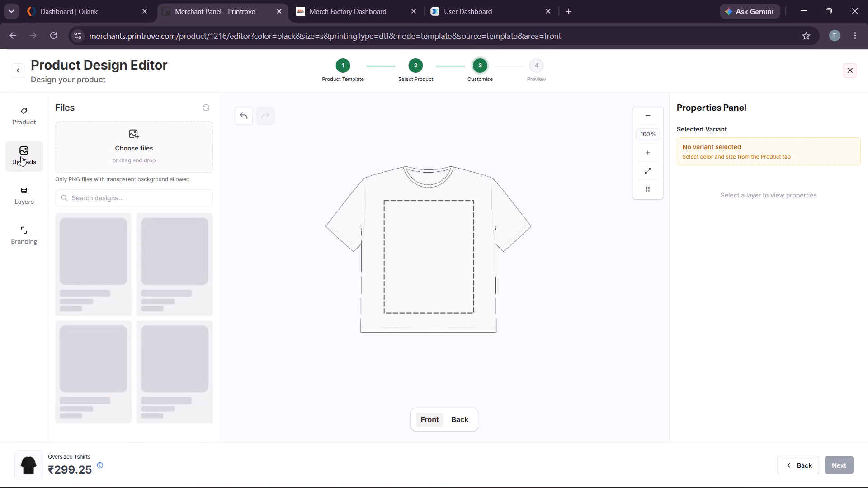
left_click(31, 100)
left_click(29, 119)
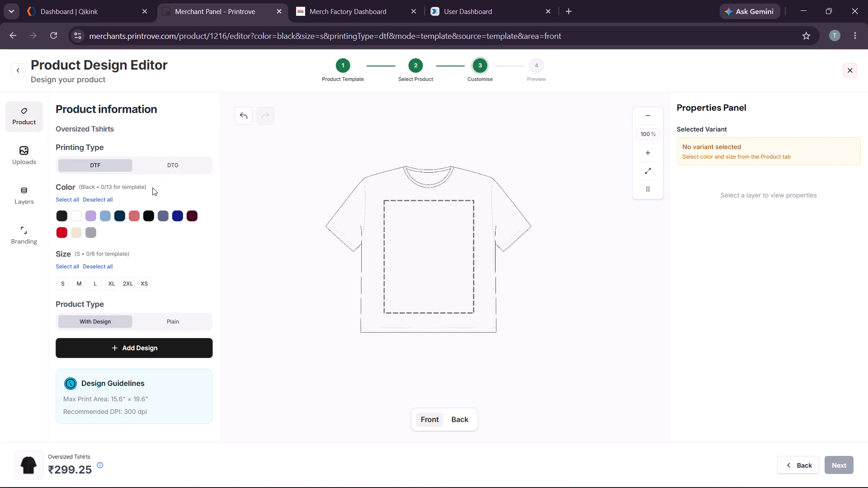
left_click(64, 199)
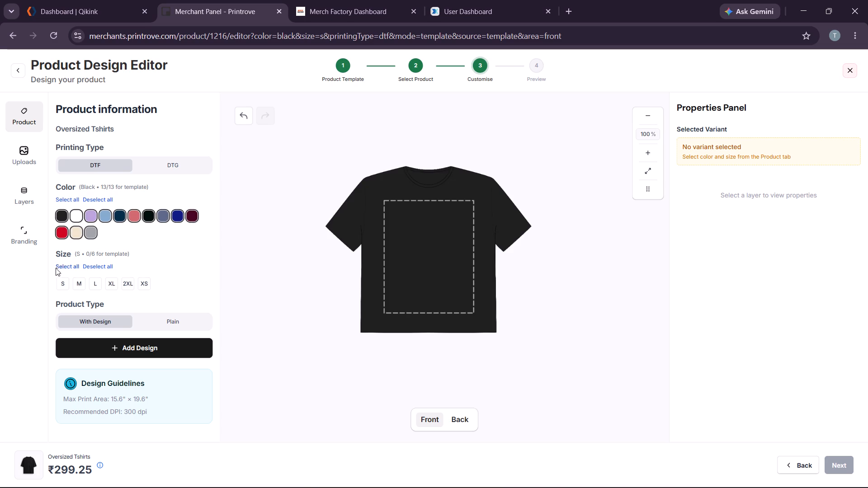
left_click(63, 264)
double_click(80, 214)
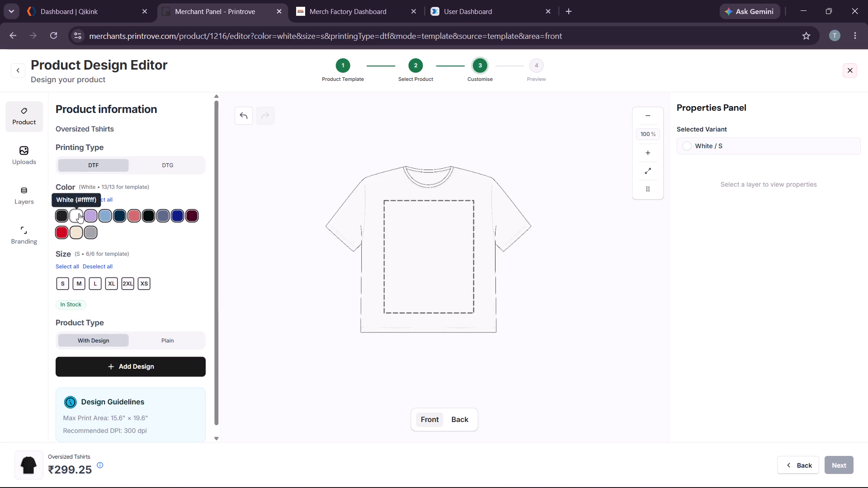
Upload the Toji PNG from the doodle design folder and place it on the back of the T-shirt.
left_click(20, 148)
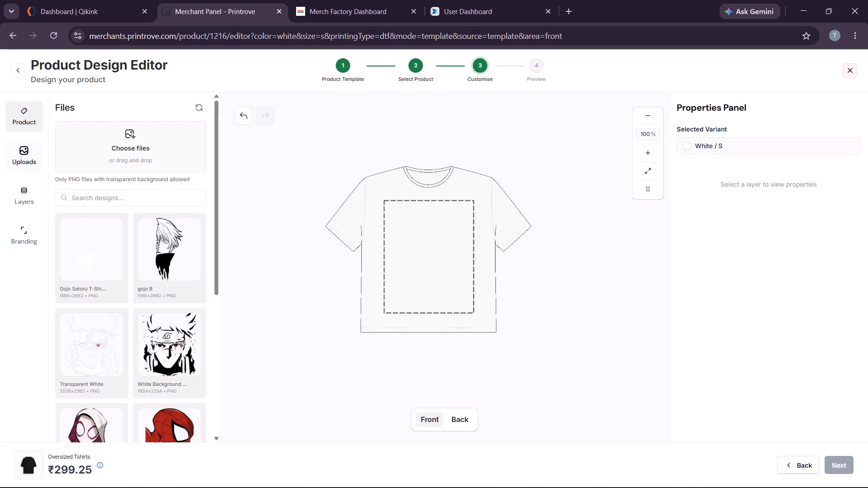
left_click(452, 415)
left_click(139, 155)
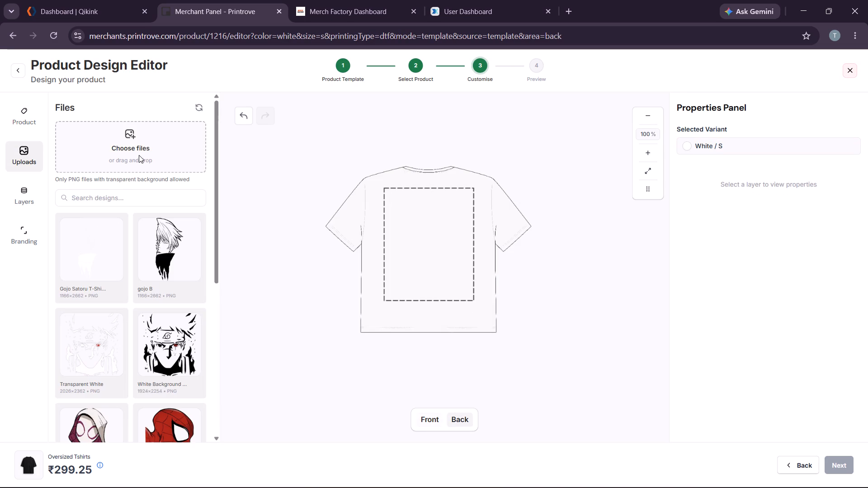
scroll(297, 189, "down", 3)
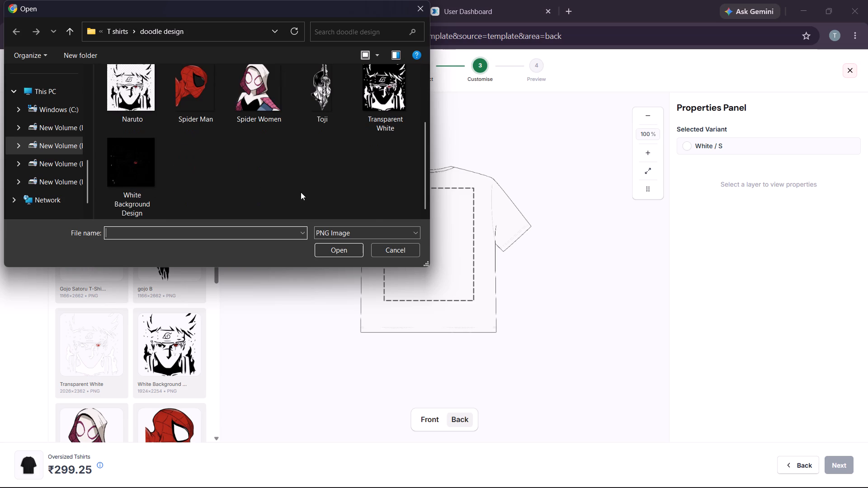
scroll(266, 178, "up", 3)
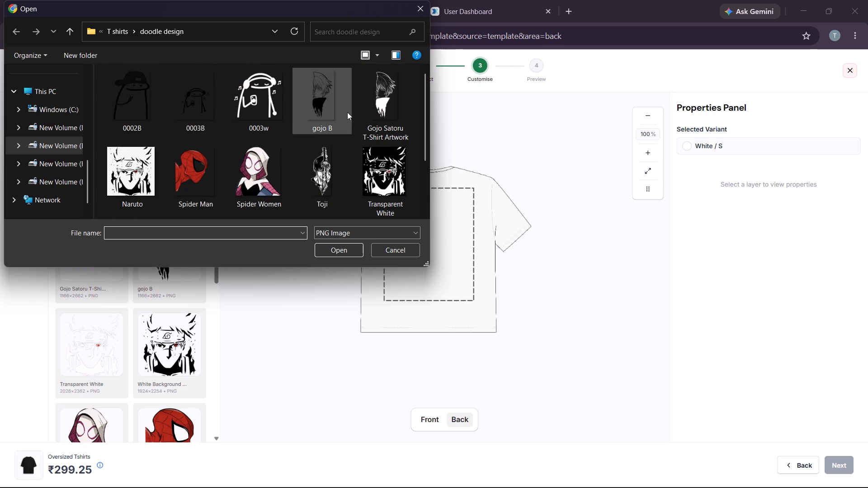
scroll(233, 145, "down", 1)
left_click(323, 167)
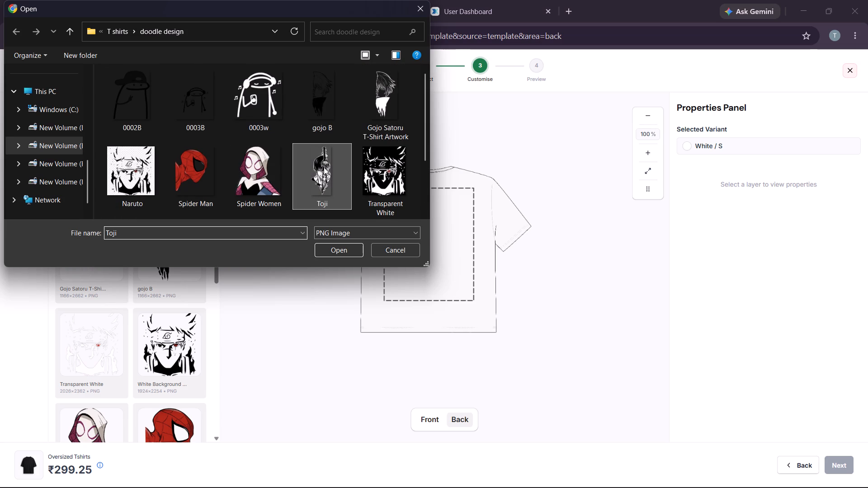
left_click(338, 247)
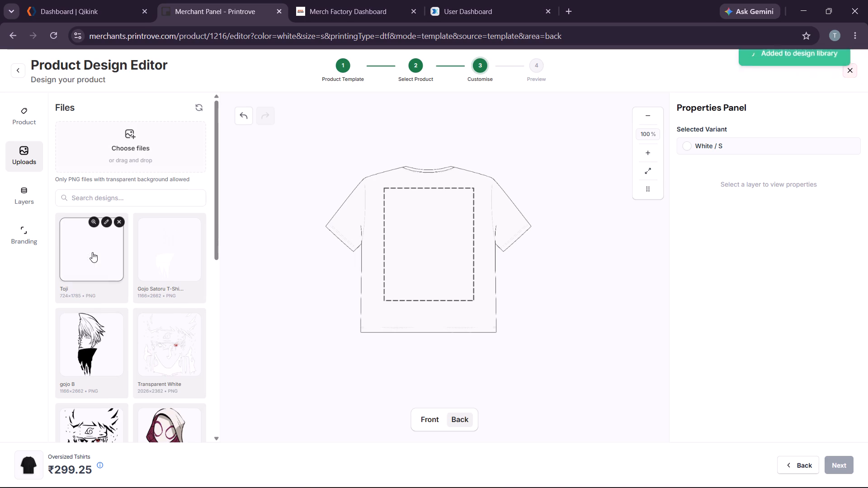
left_click(91, 259)
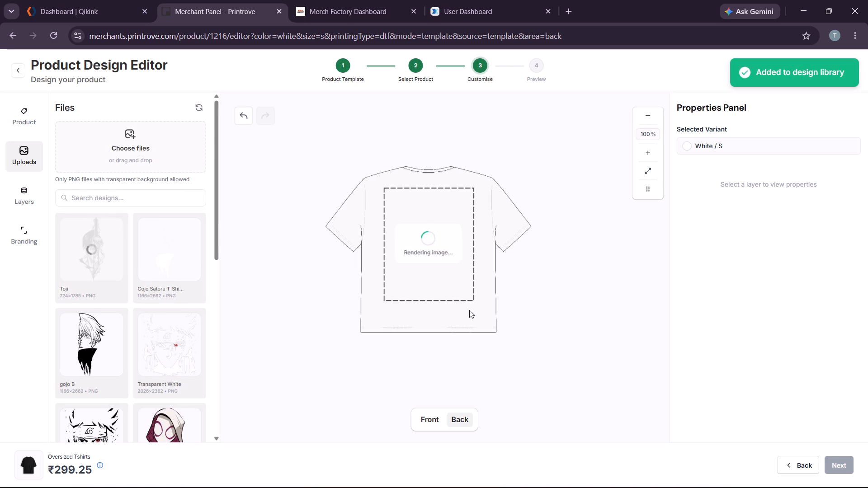
left_click(494, 284)
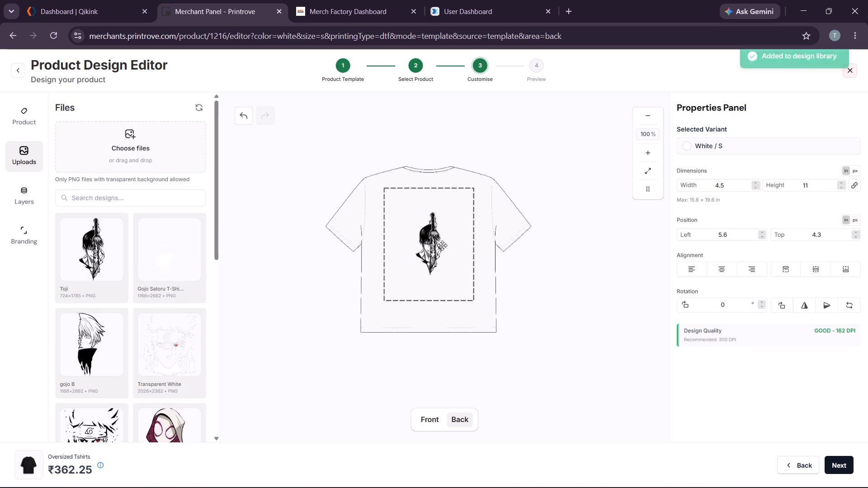
Enlarge the Toji artwork on the back to the full print-area height, about 8 × 19.6 in.
left_click(434, 237)
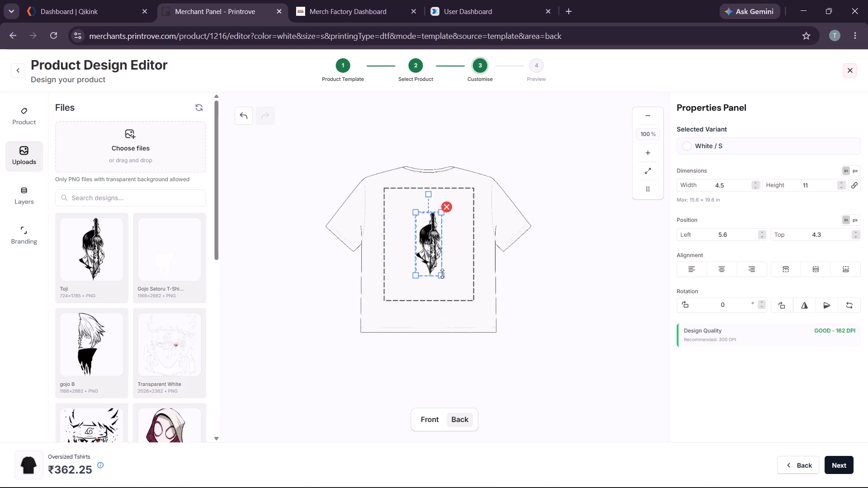
left_click_drag(442, 273, 512, 356)
left_click(557, 315)
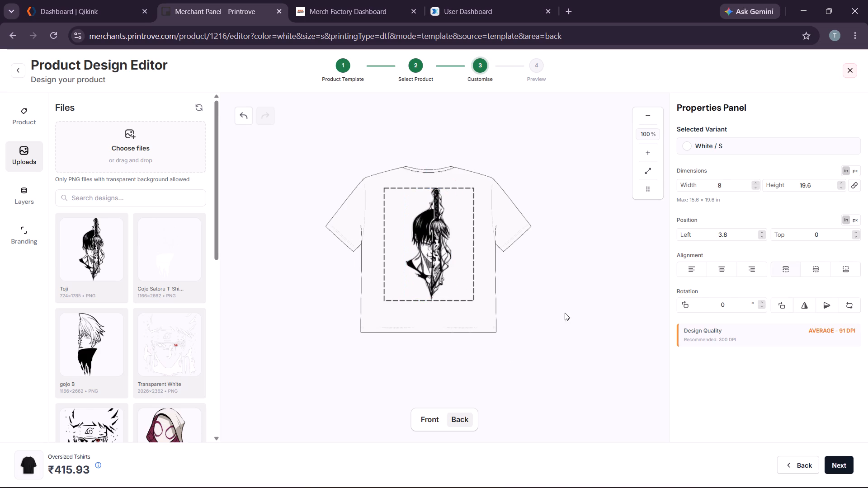
left_click(436, 263)
left_click_drag(426, 257, 425, 258)
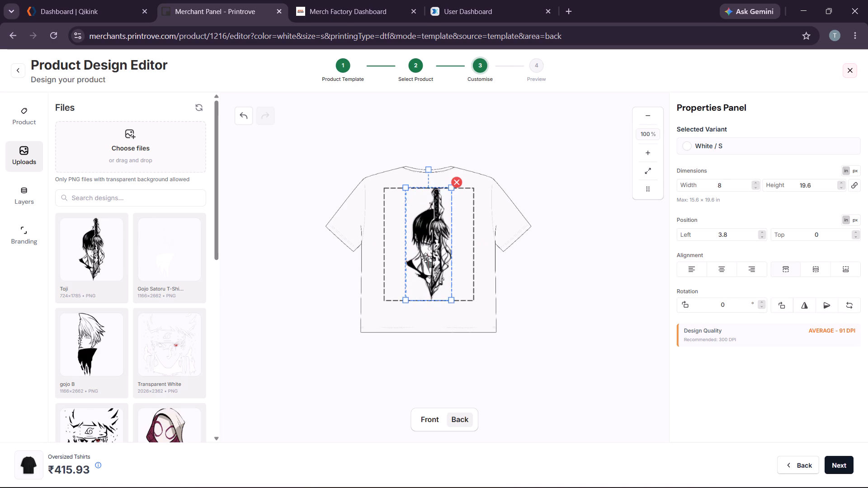
left_click_drag(425, 258, 425, 271)
left_click(549, 300)
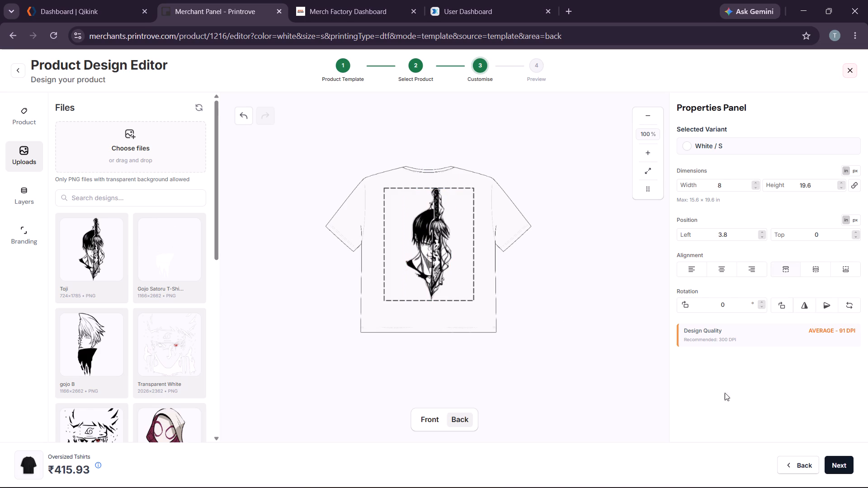
Proceed to the mockup preview and include the Flat 2 mockup along with Flat front and Flat back.
left_click(836, 460)
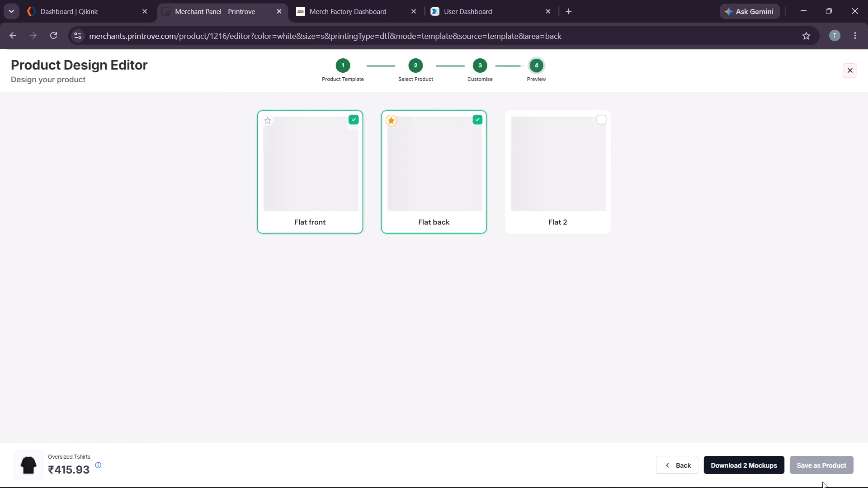
left_click(606, 120)
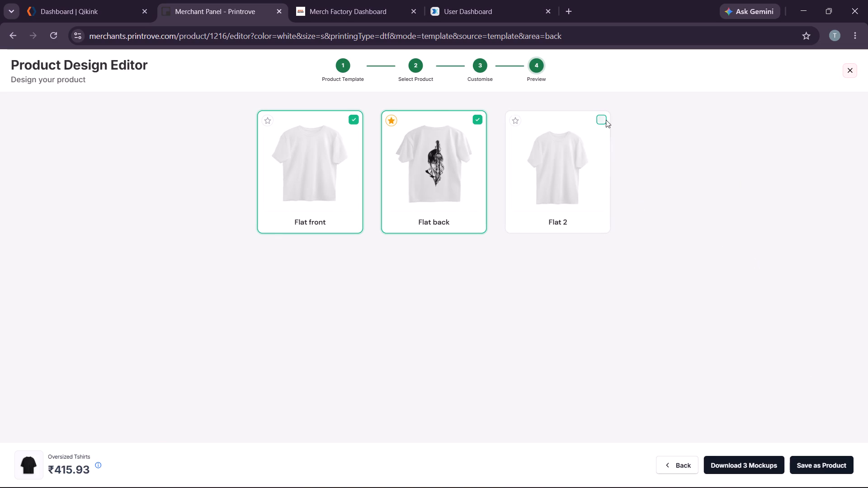
Start saving the design as a product and name it Oversized T- shirt Anime edition Toji.
left_click(834, 463)
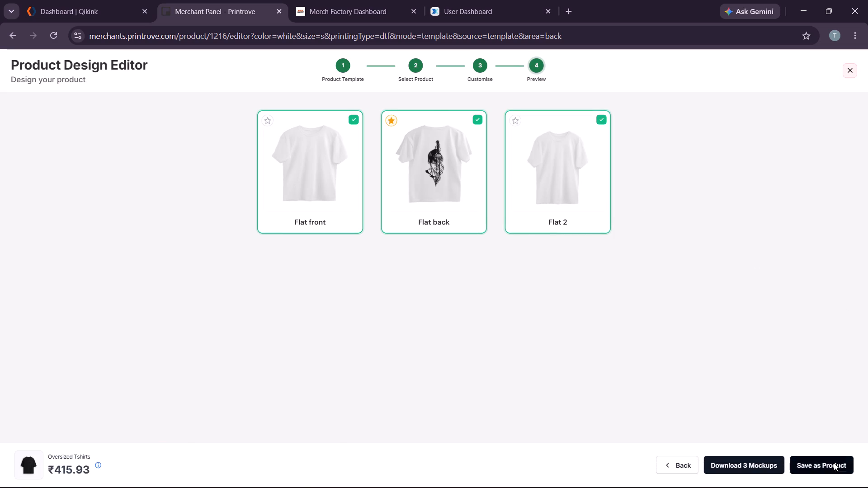
left_click(265, 178)
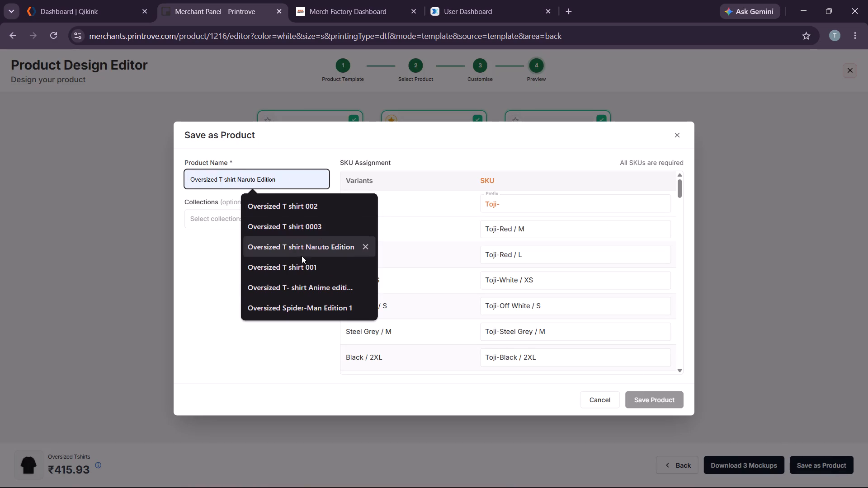
left_click(304, 291)
double_click(296, 179)
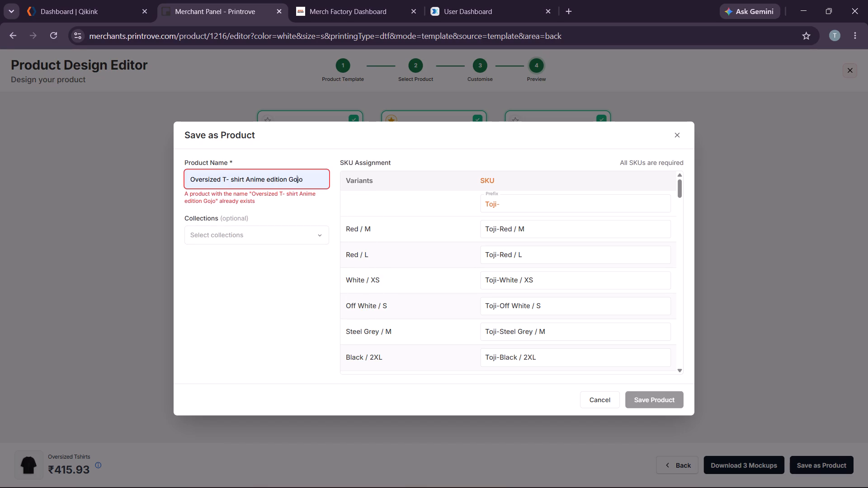
type("Toji")
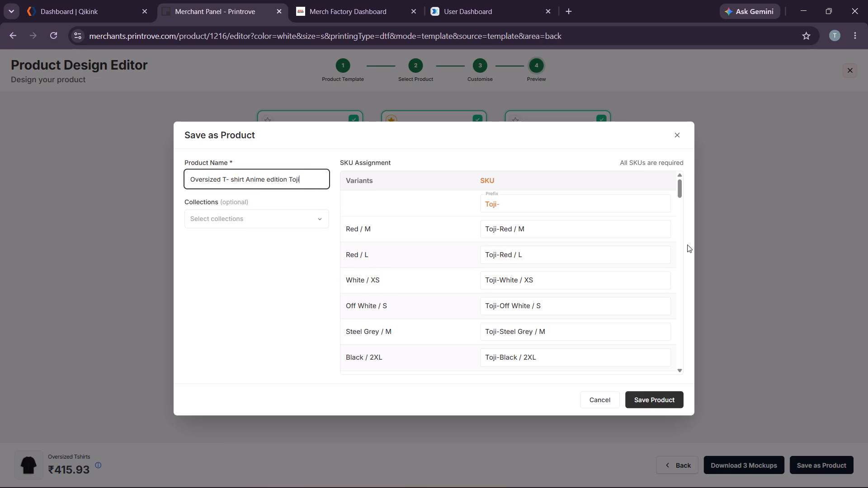
scroll(565, 299, "up", 2)
Change the SKU prefix to "Anime edition Toji-", reusing the wording from the product name, and save the product.
left_click(508, 208)
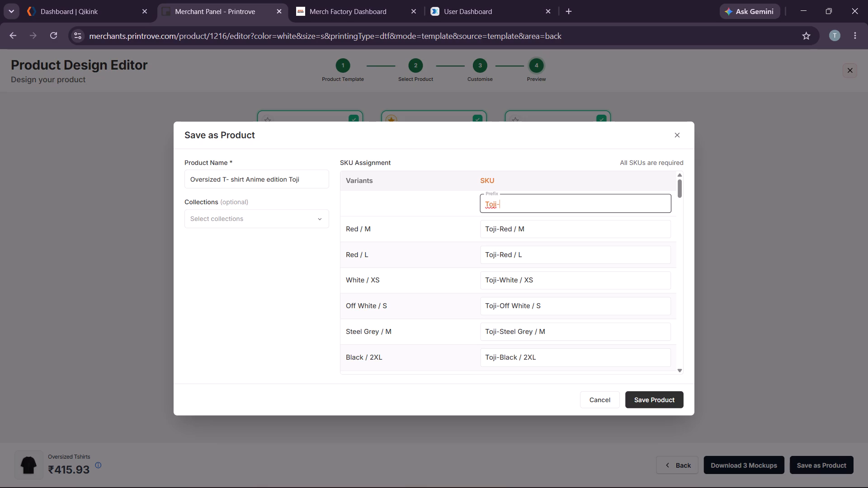
left_click_drag(244, 179, 307, 179)
right_click(305, 176)
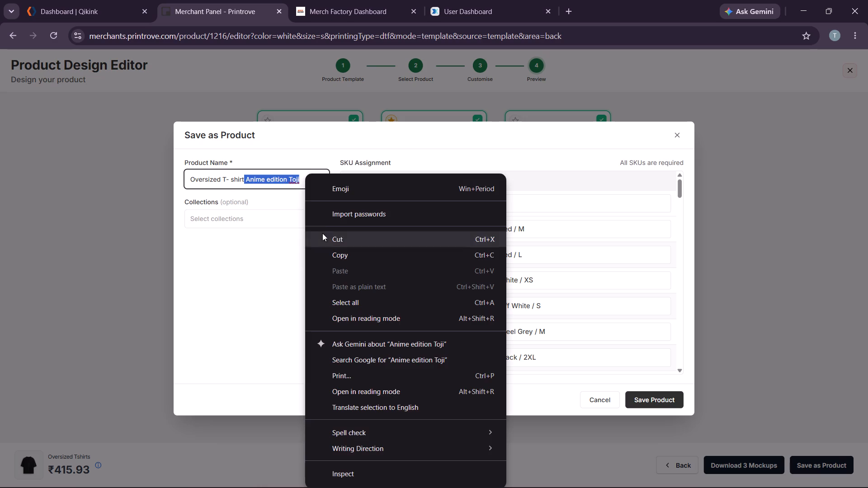
left_click(354, 259)
double_click(497, 200)
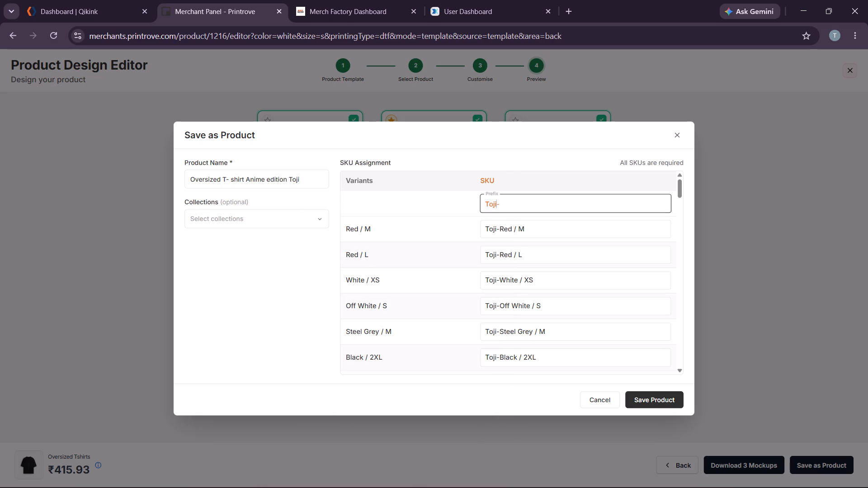
left_click(496, 202)
triple_click(493, 203)
right_click(490, 204)
left_click(509, 263)
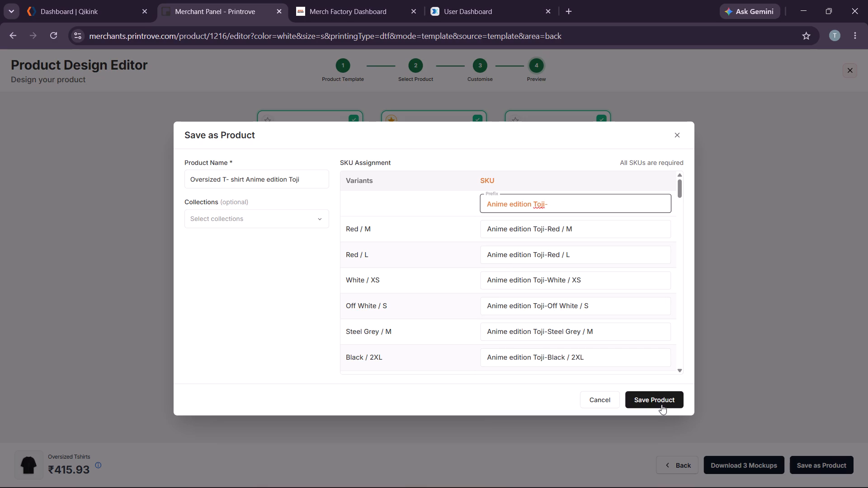
left_click(651, 401)
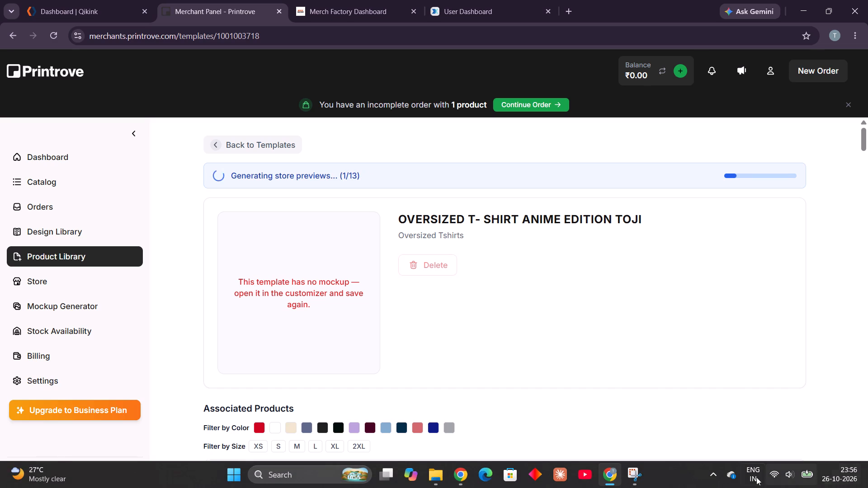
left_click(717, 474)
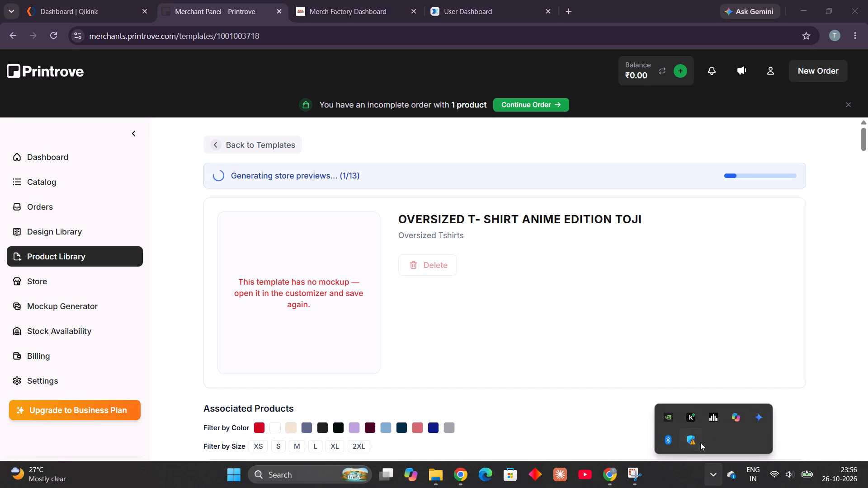
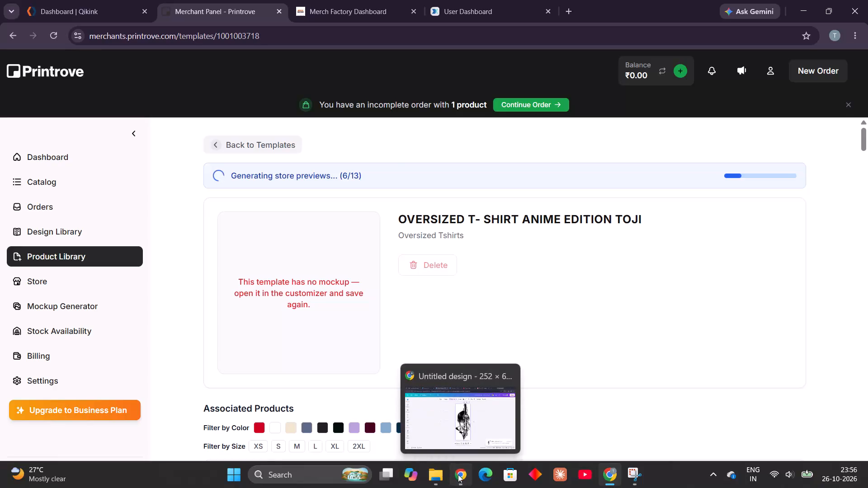
left_click(62, 0)
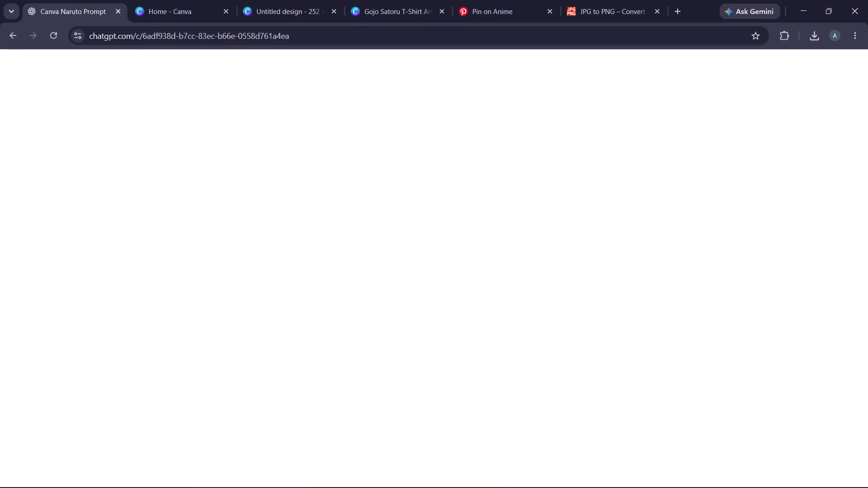
left_click(363, 465)
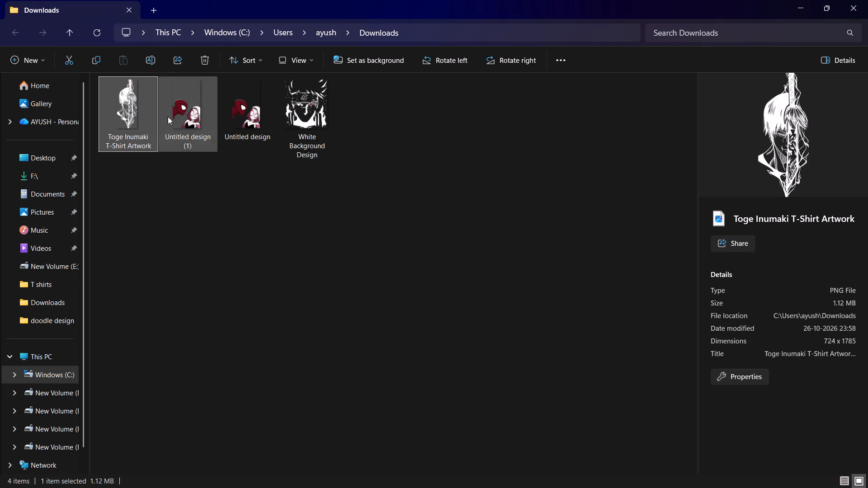
right_click(123, 120)
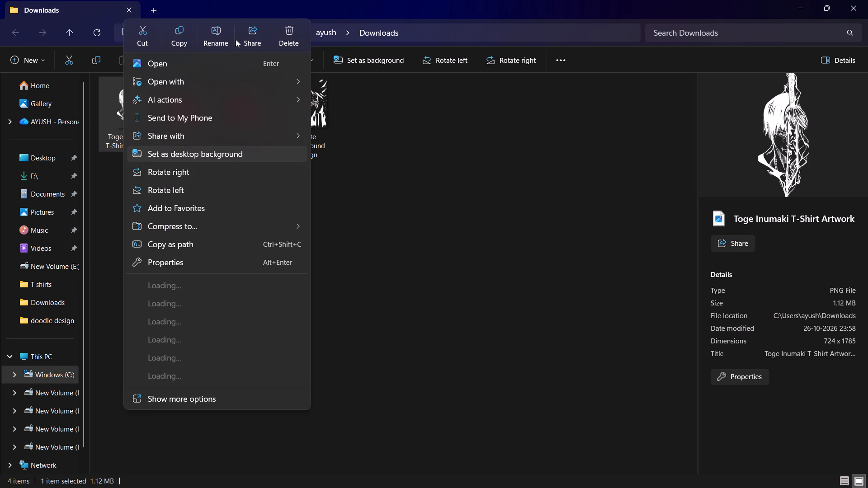
left_click(145, 37)
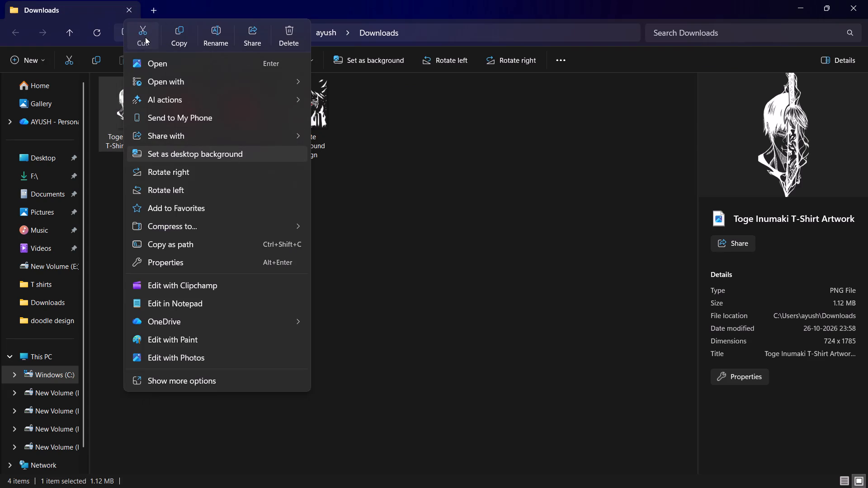
left_click_drag(145, 37, 144, 52)
left_click(62, 431)
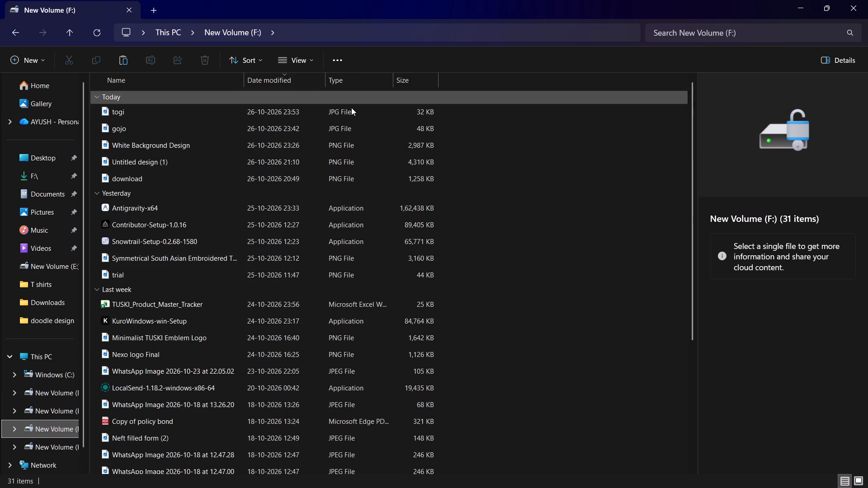
left_click(60, 413)
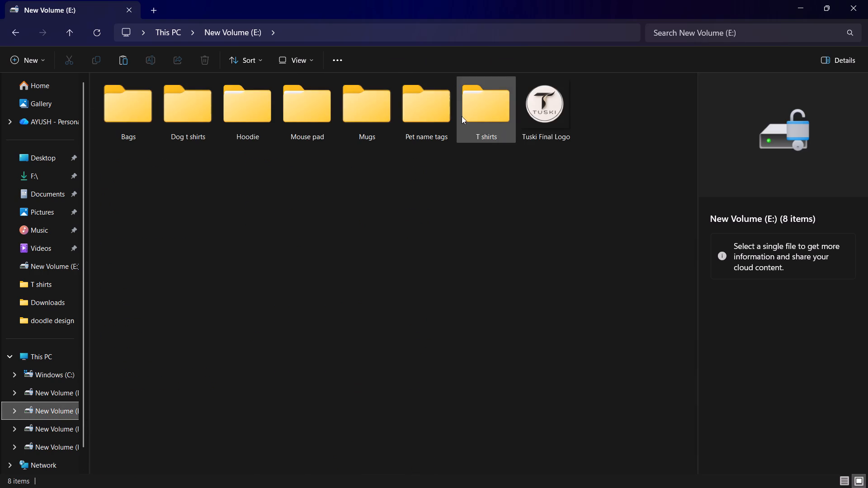
double_click(462, 116)
double_click(148, 120)
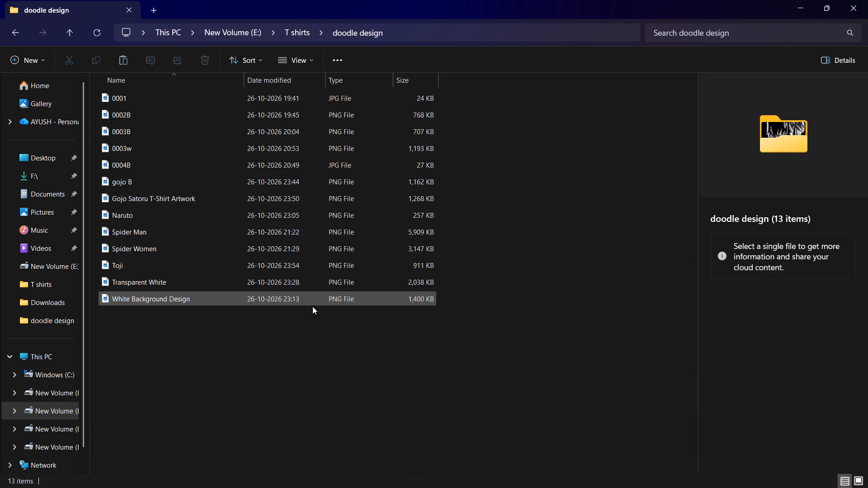
right_click(331, 403)
left_click(354, 422)
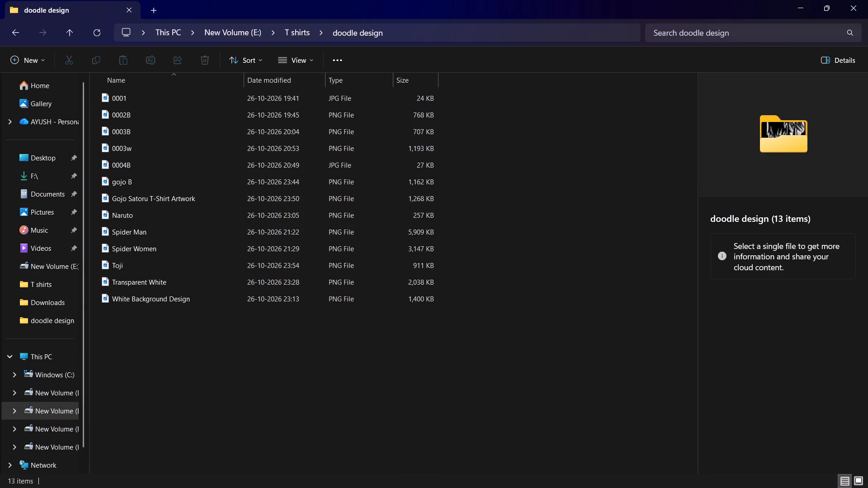
left_click(802, 6)
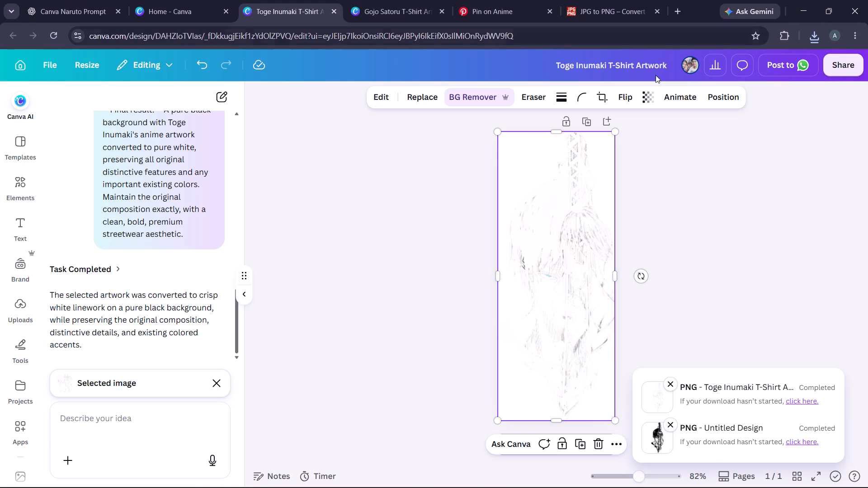
In Printrove, filter the Toji template's associated products to the colours black, bottle green, burgundy, navy blue and royal blue.
left_click(610, 475)
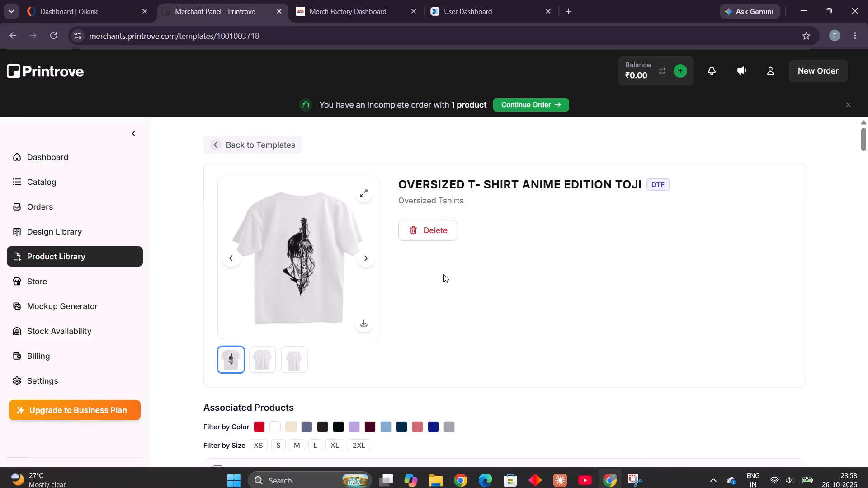
scroll(443, 272, "down", 2)
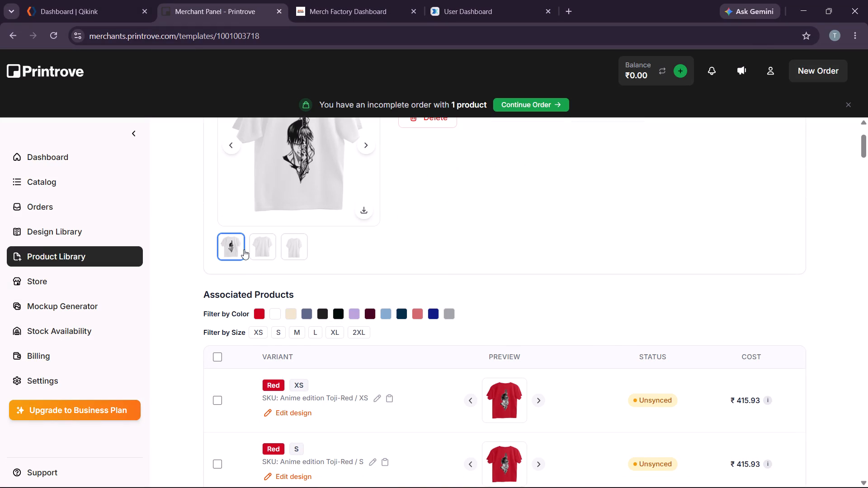
left_click(241, 247)
scroll(378, 260, "up", 2)
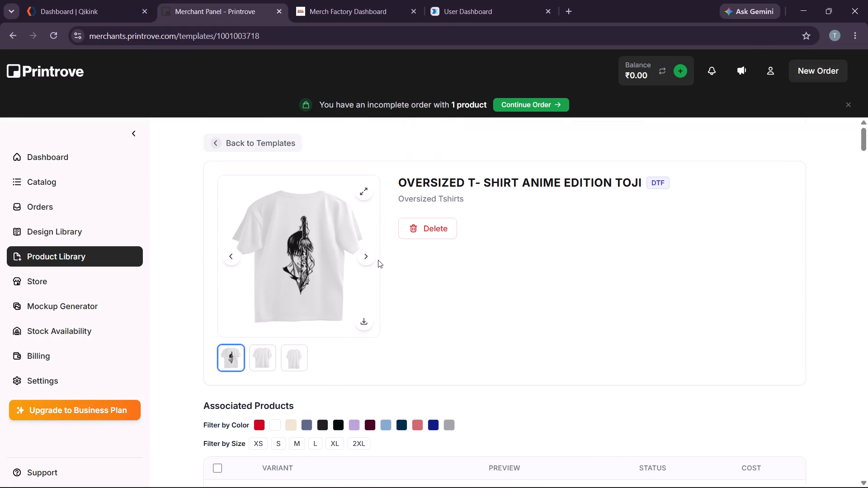
scroll(378, 264, "down", 2)
left_click(322, 319)
left_click(324, 315)
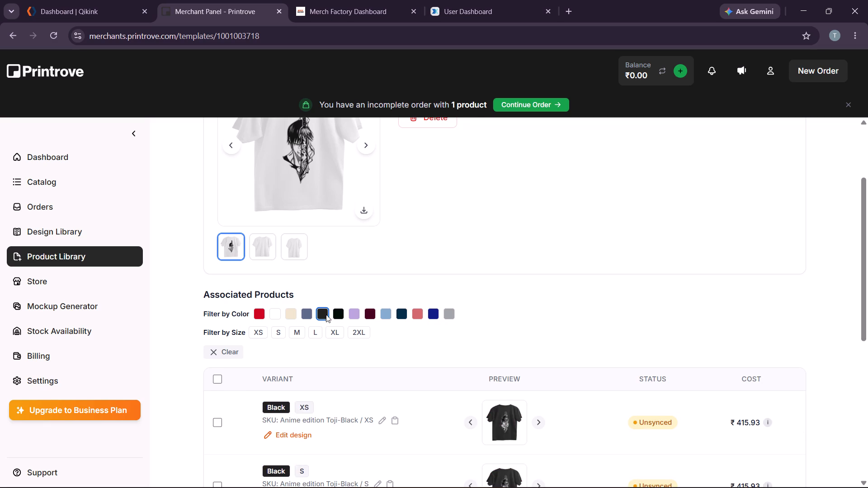
left_click(341, 314)
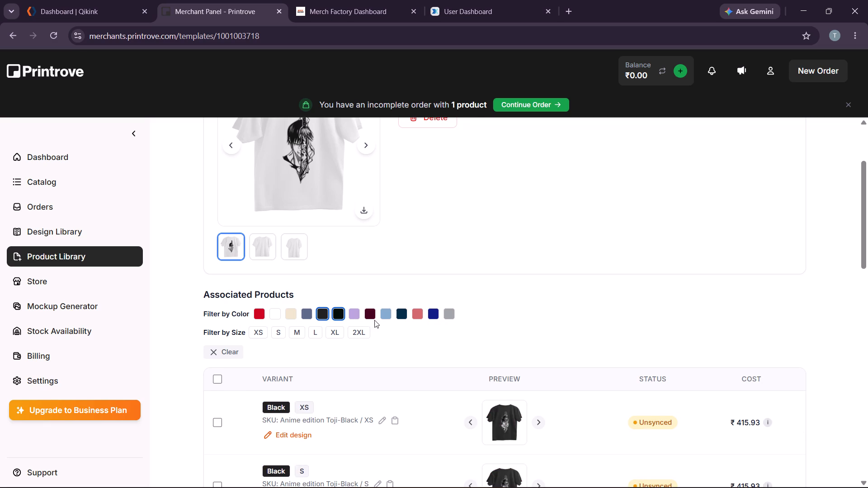
left_click(370, 318)
left_click(397, 315)
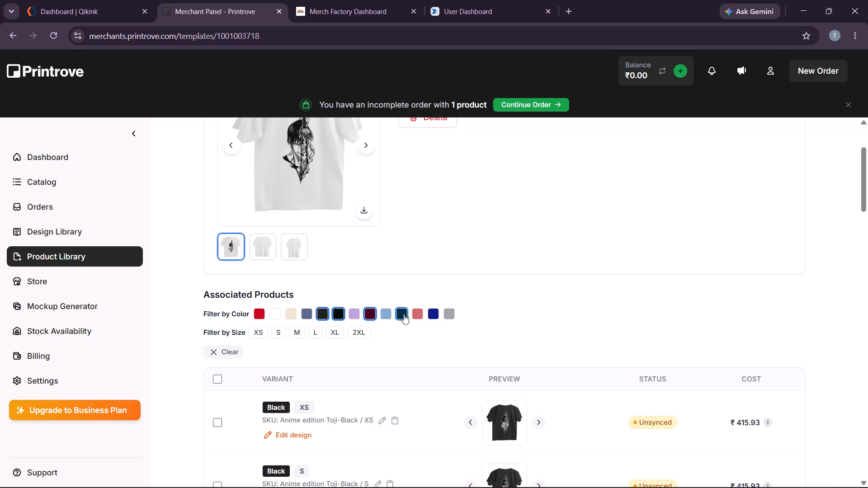
left_click(431, 314)
Select all the filtered dark-colour variants and open their shared design for editing.
left_click(212, 381)
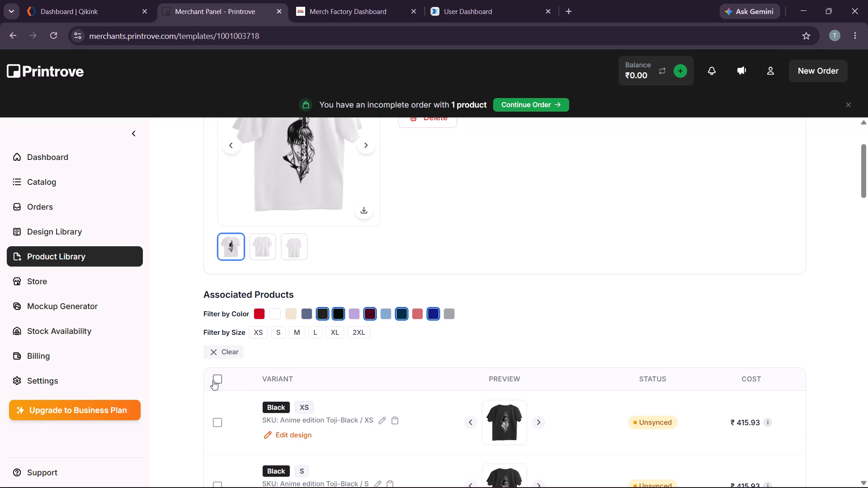
left_click(215, 378)
left_click(645, 297)
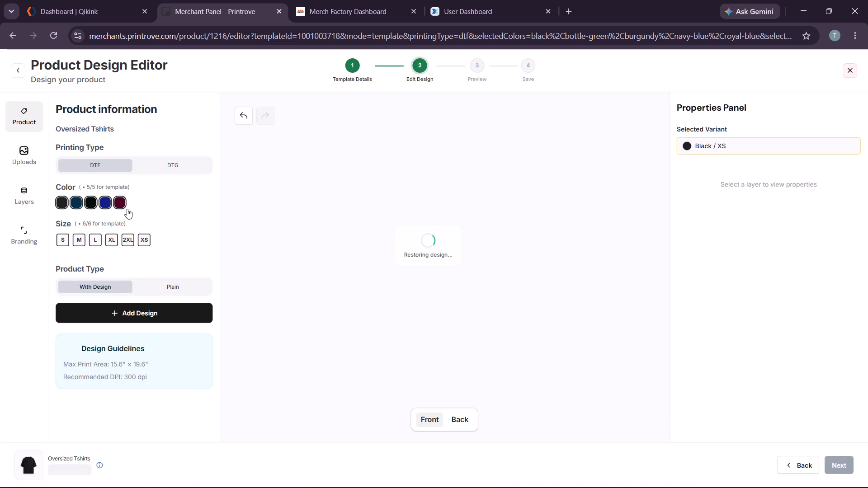
Examine the existing Toji artwork on the back of the black shirt and leave the design editor without saving.
left_click(32, 155)
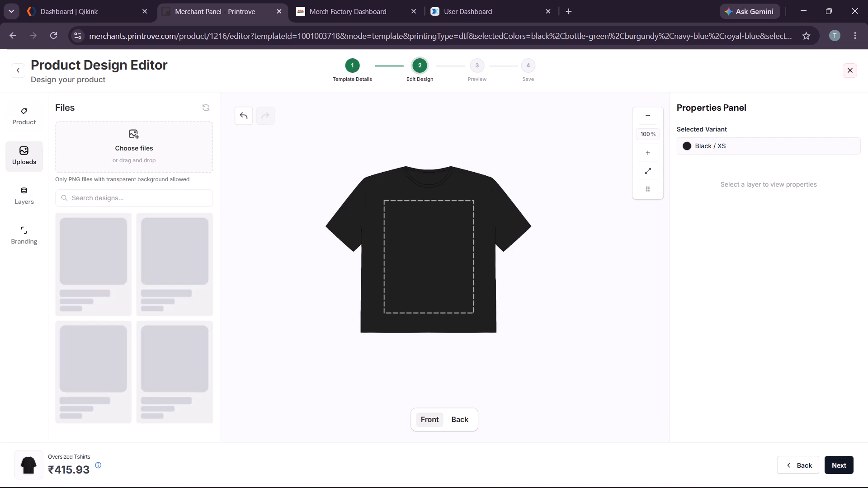
left_click(462, 419)
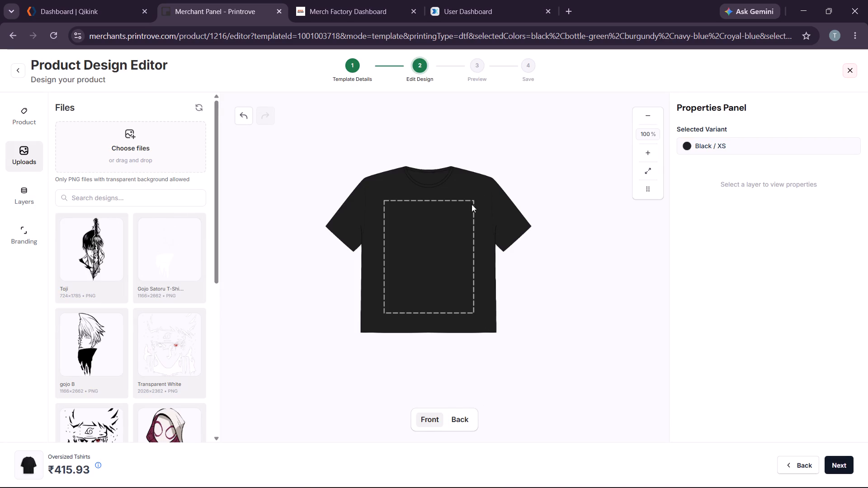
left_click(486, 193)
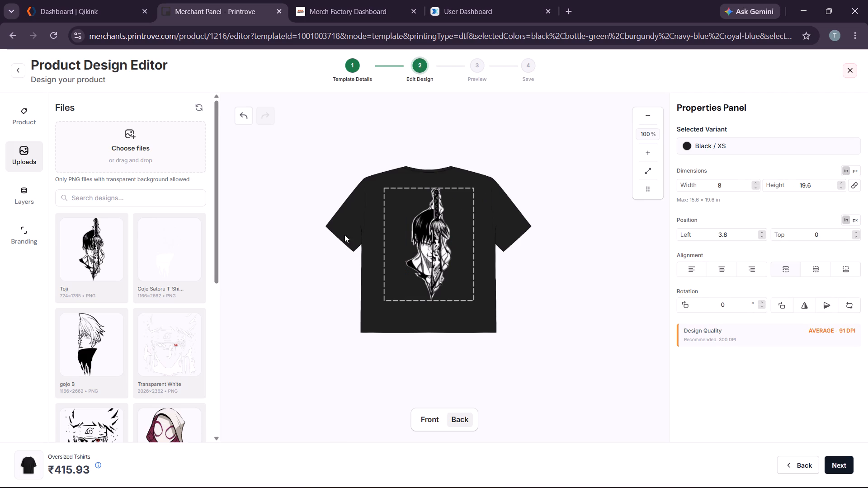
left_click(437, 255)
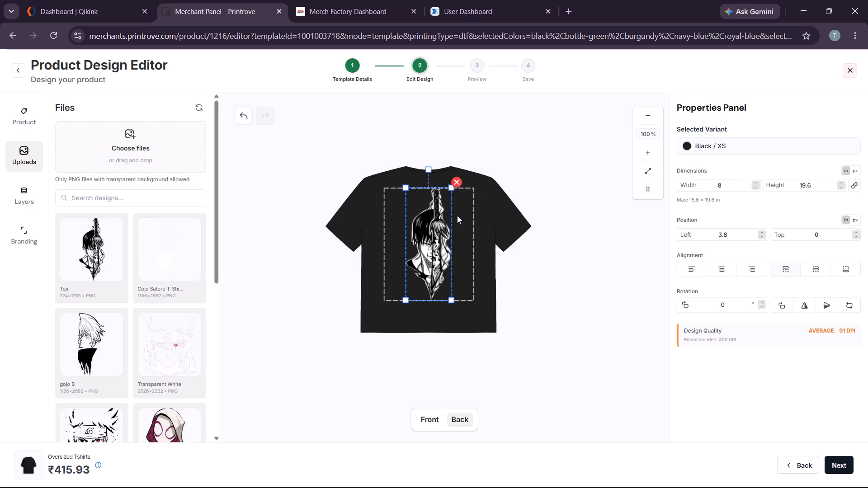
left_click(371, 243)
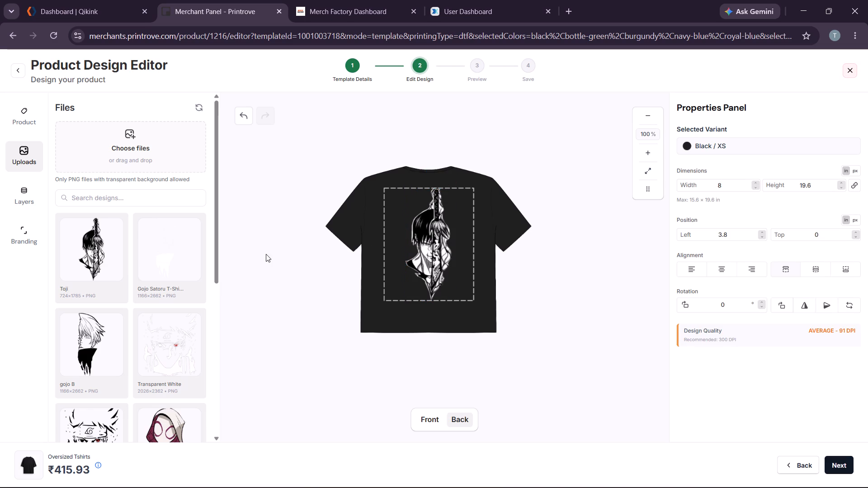
left_click(18, 66)
left_click(507, 300)
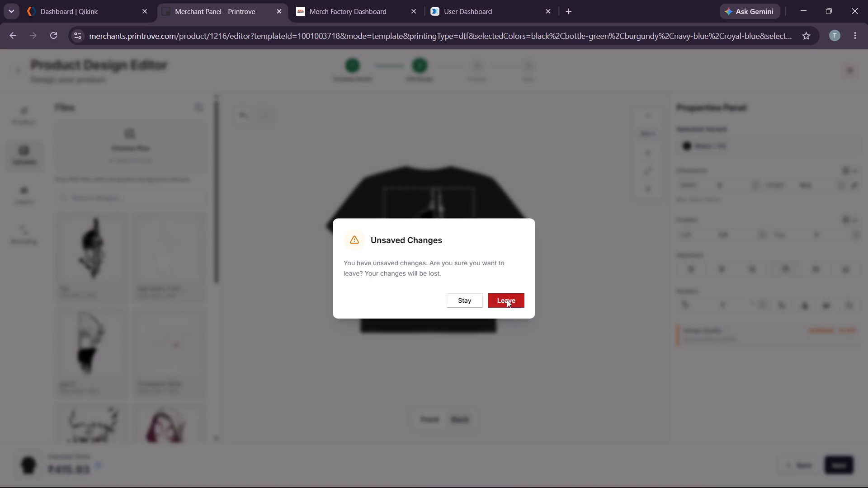
Filter the associated products by silver frost, royal blue, dusty rose, navy blue, light blue, burgundy, iris lavender and bottle green.
scroll(352, 290, "down", 2)
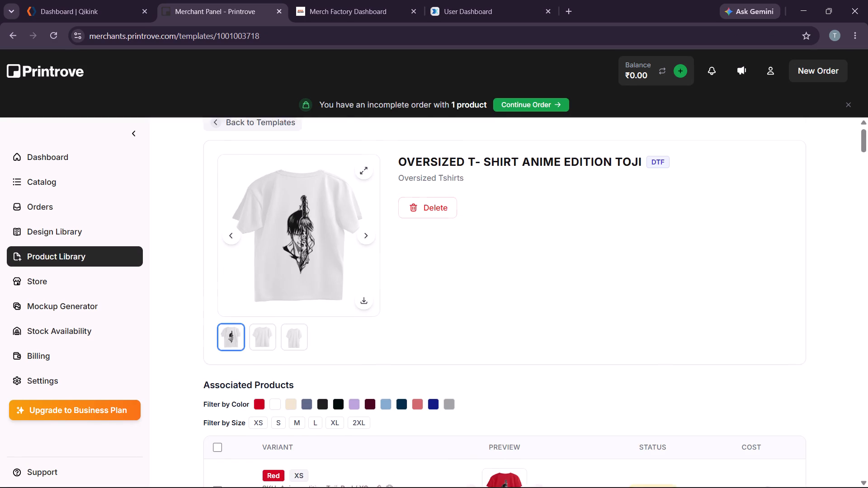
left_click(324, 314)
left_click(324, 314)
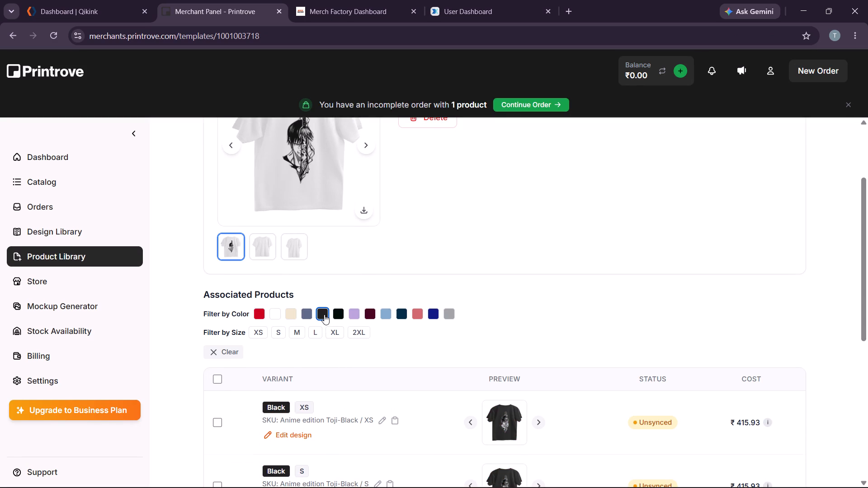
left_click(234, 237)
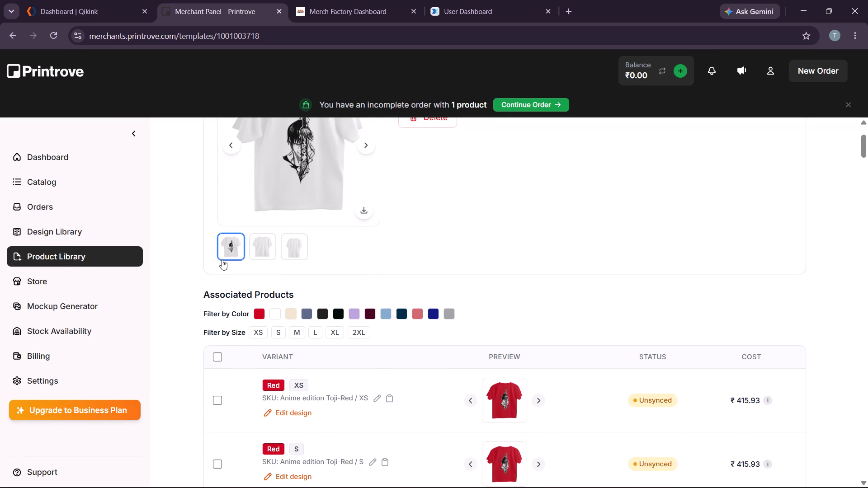
left_click(445, 312)
left_click(438, 313)
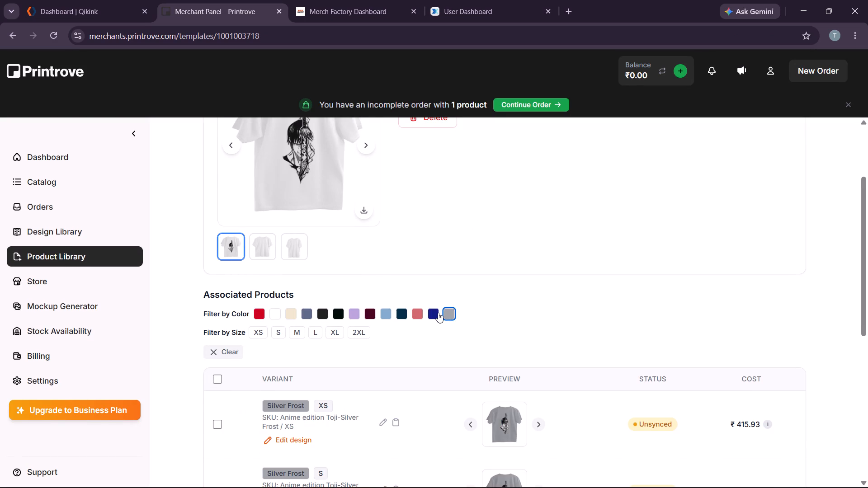
left_click(417, 314)
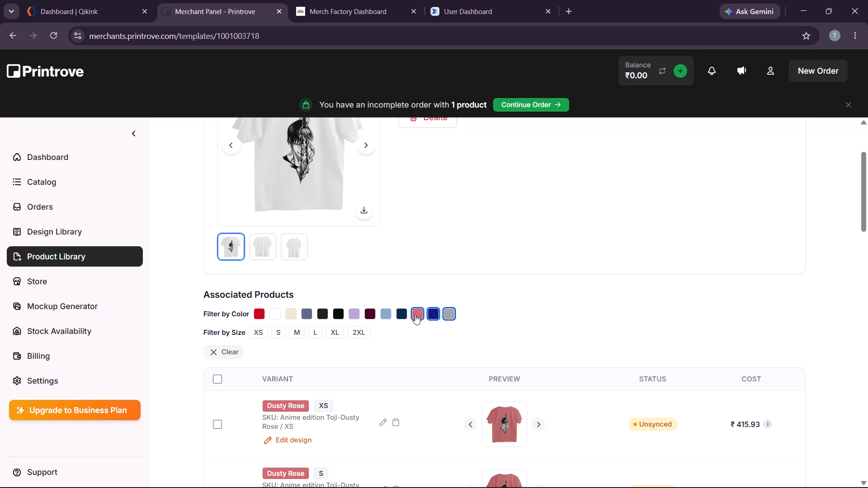
left_click(401, 314)
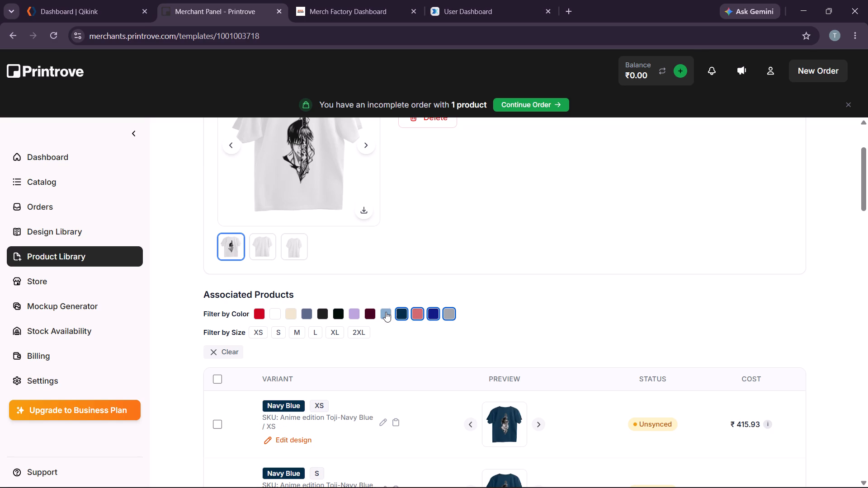
left_click(386, 312)
left_click(373, 312)
left_click(356, 312)
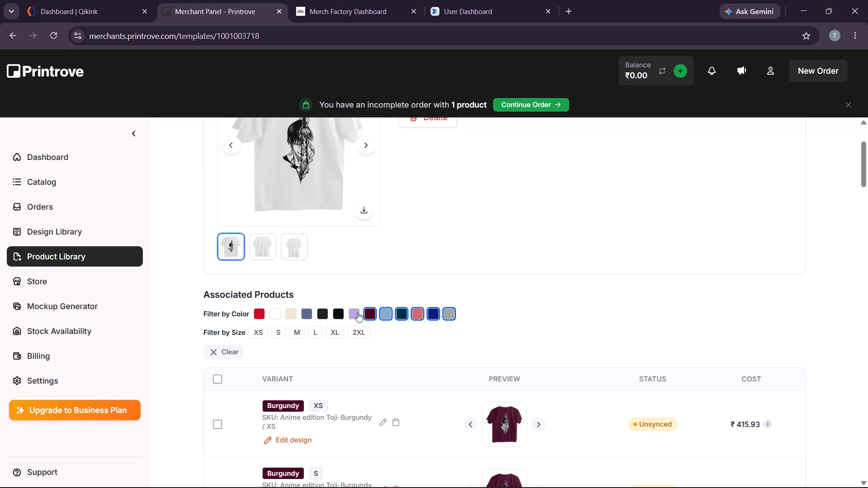
left_click(332, 310)
left_click(335, 310)
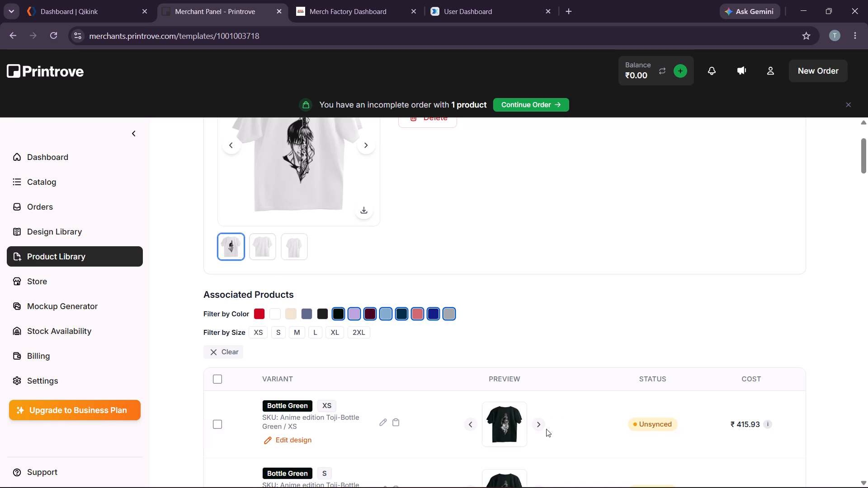
Enlarge the preview of the bottle green XS variant, examine its back print, and close the preview.
left_click(518, 425)
scroll(446, 287, "up", 4)
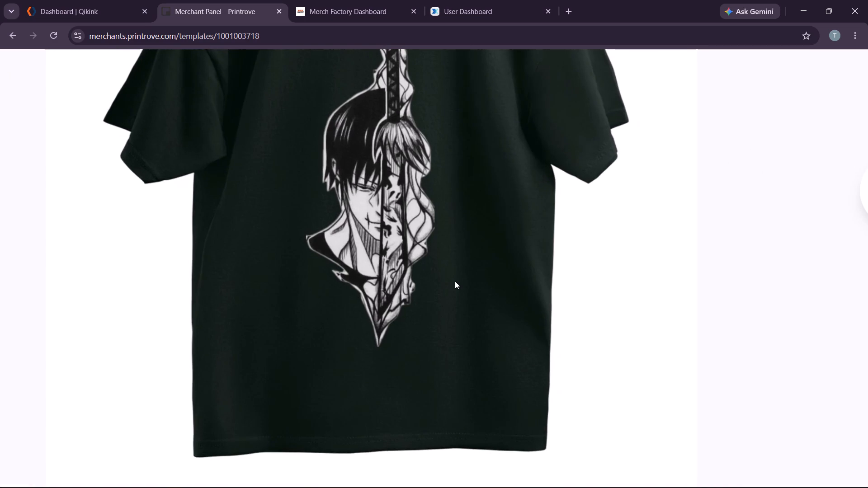
scroll(455, 281, "up", 2)
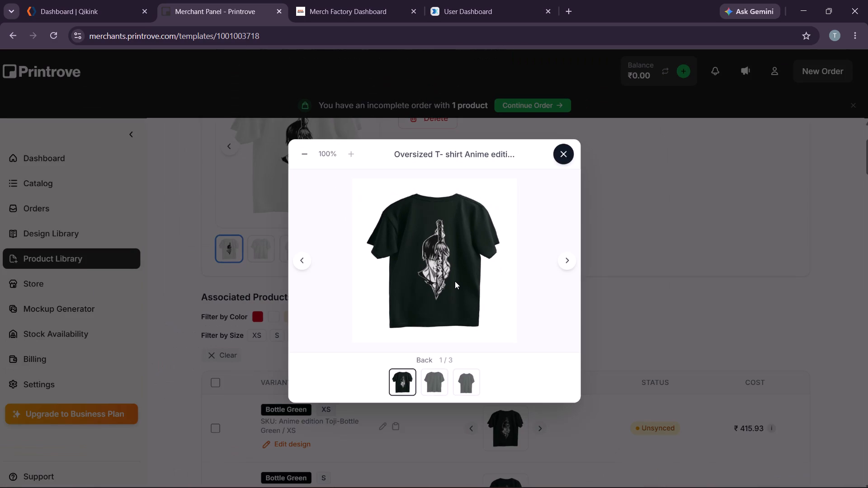
left_click(562, 150)
Extend the colour filter with steel grey, black, off white, white and red, keeping bottle green included, to cover every colour.
scroll(633, 308, "down", 2)
left_click(337, 198)
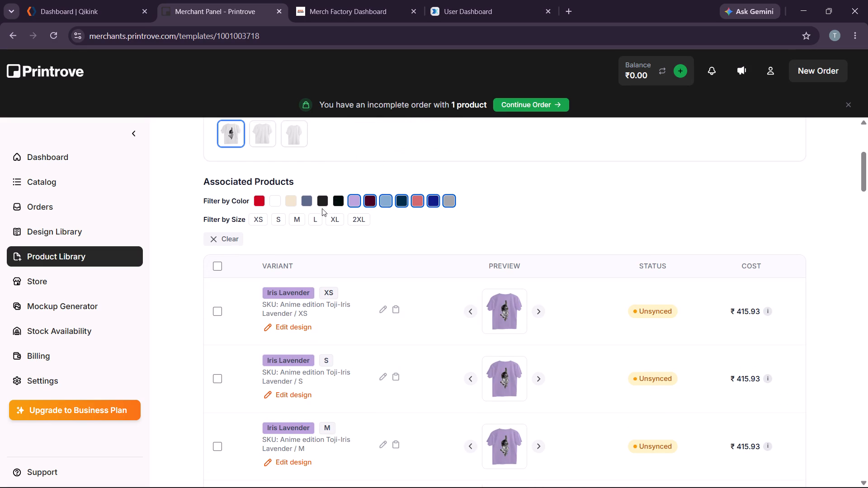
left_click(314, 201)
left_click(309, 201)
left_click(321, 203)
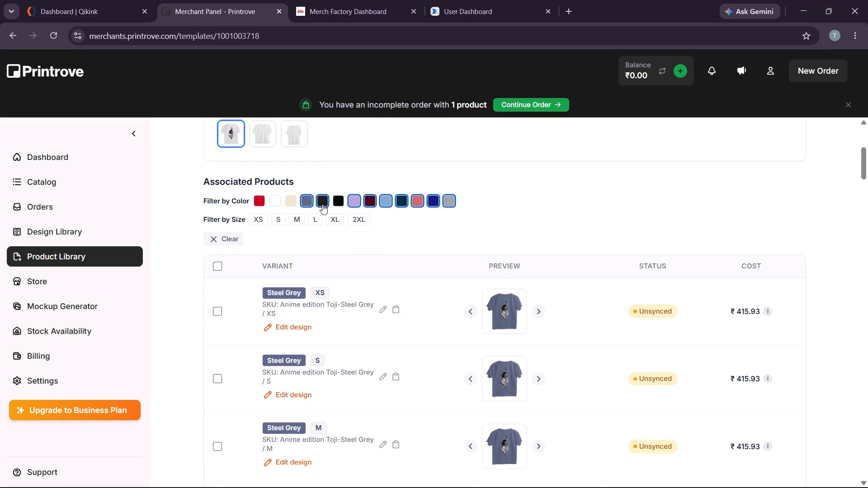
left_click(295, 199)
left_click(280, 201)
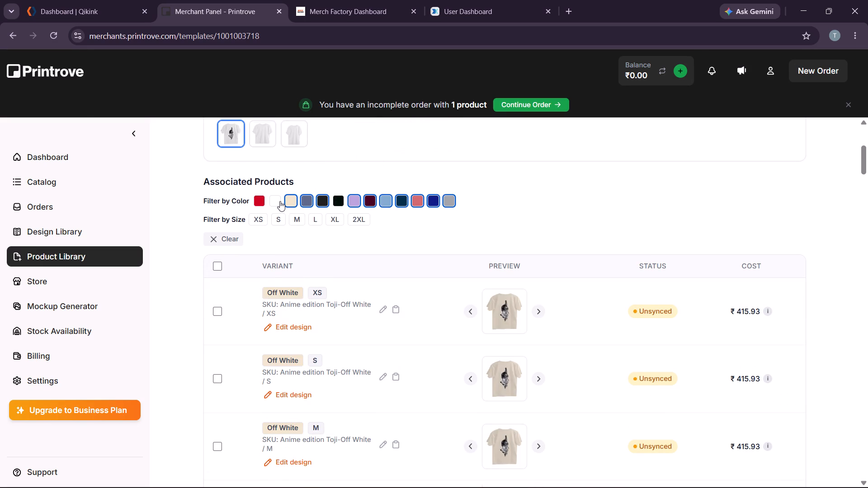
left_click(491, 226)
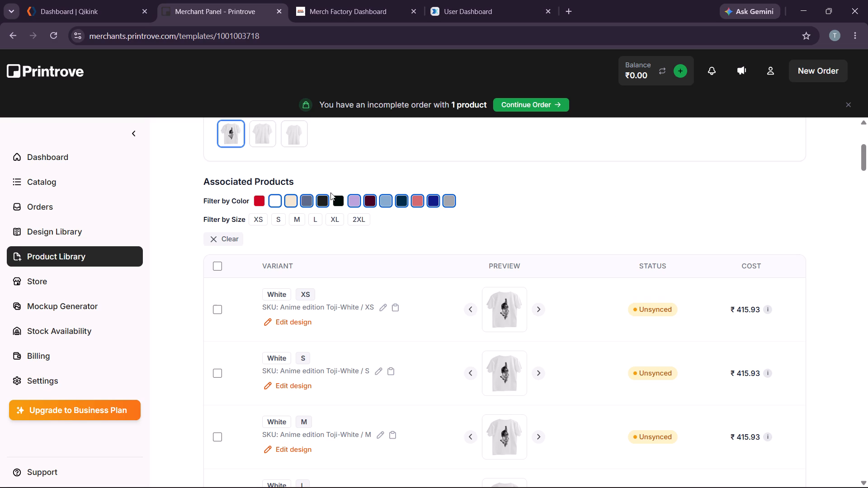
scroll(295, 226, "up", 2)
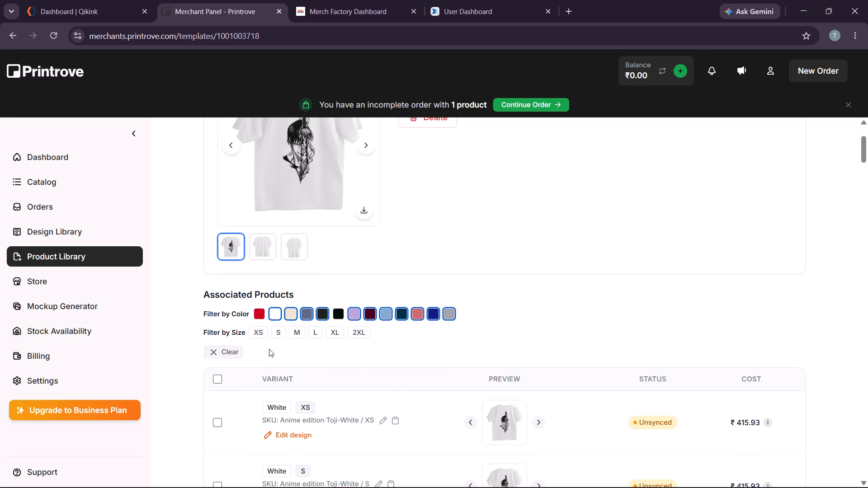
left_click(262, 311)
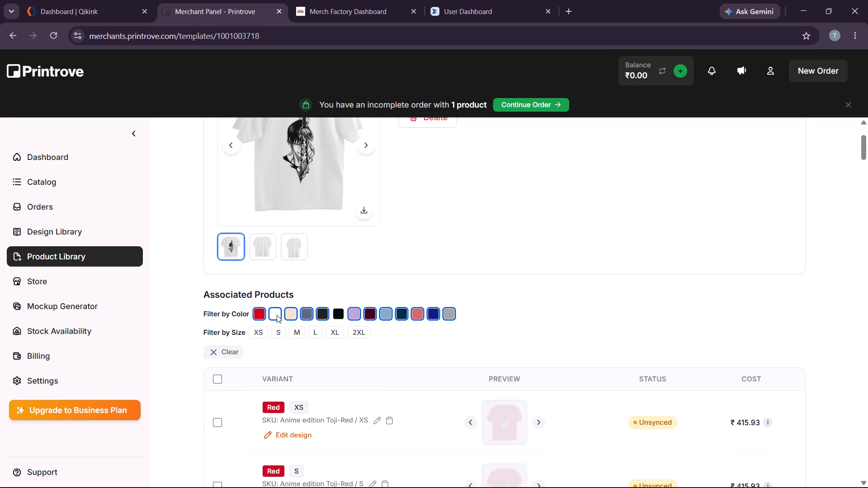
left_click(338, 315)
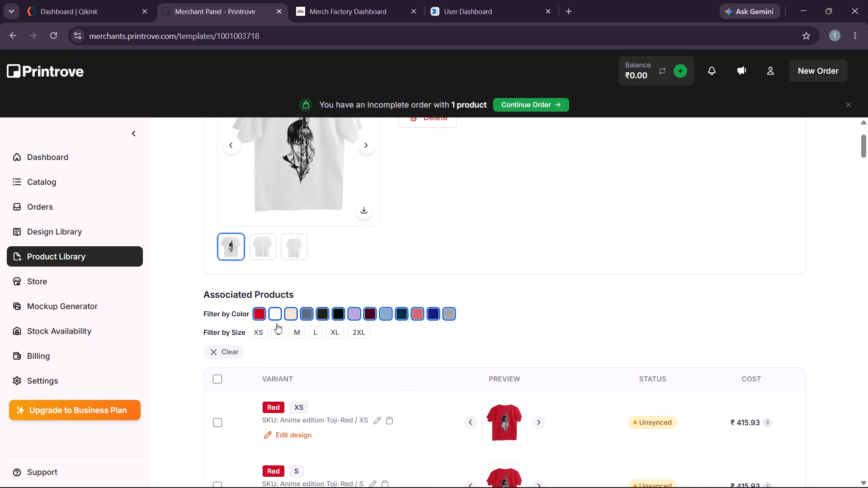
Select all the filtered variants and open their shared printfile for changing.
left_click(219, 378)
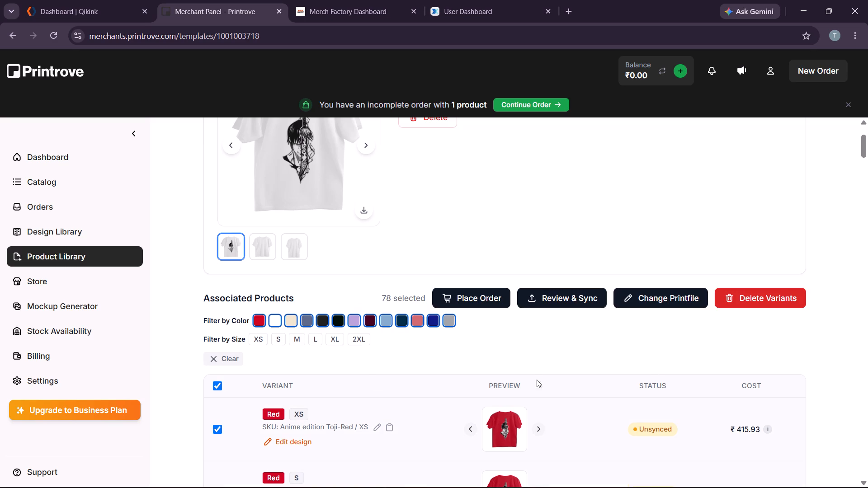
left_click(675, 301)
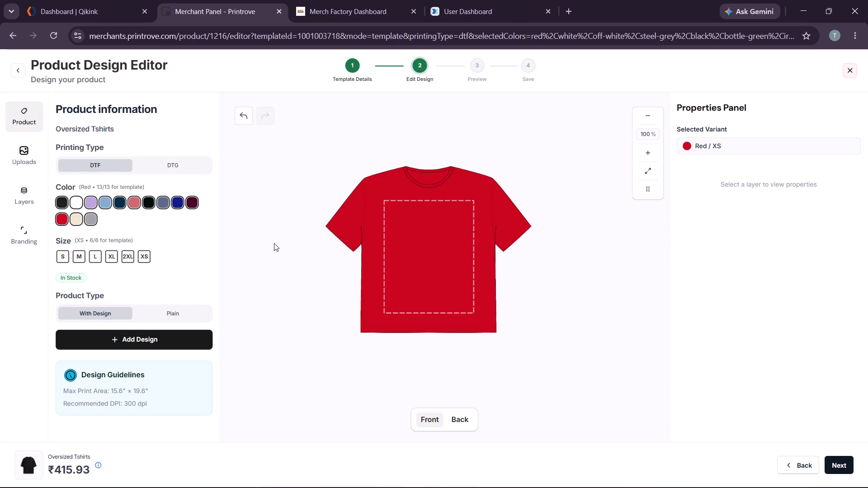
Show the back of the black variant and upload Toge Inumaki T-Shirt Artwork from the doodle design folder.
left_click(58, 201)
left_click(466, 418)
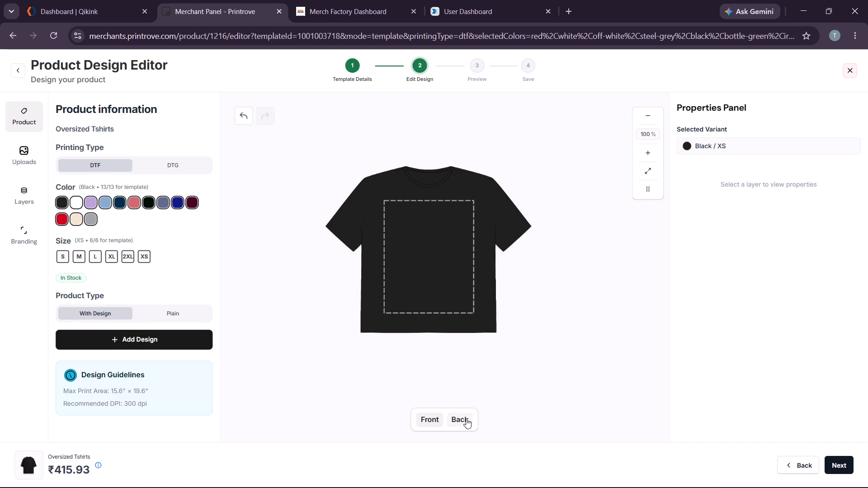
left_click(28, 157)
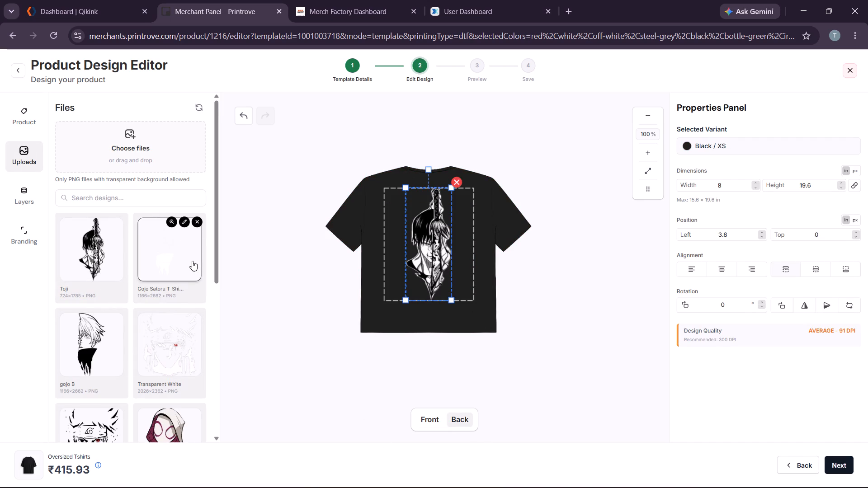
left_click(138, 144)
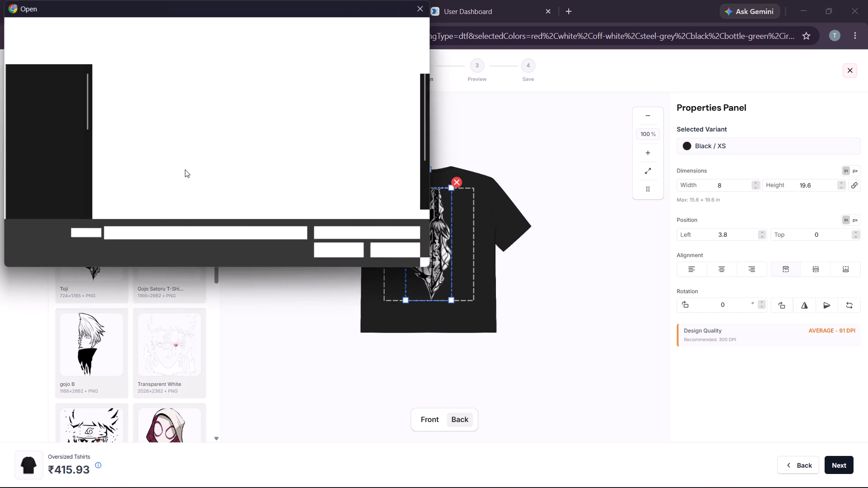
scroll(304, 176, "down", 2)
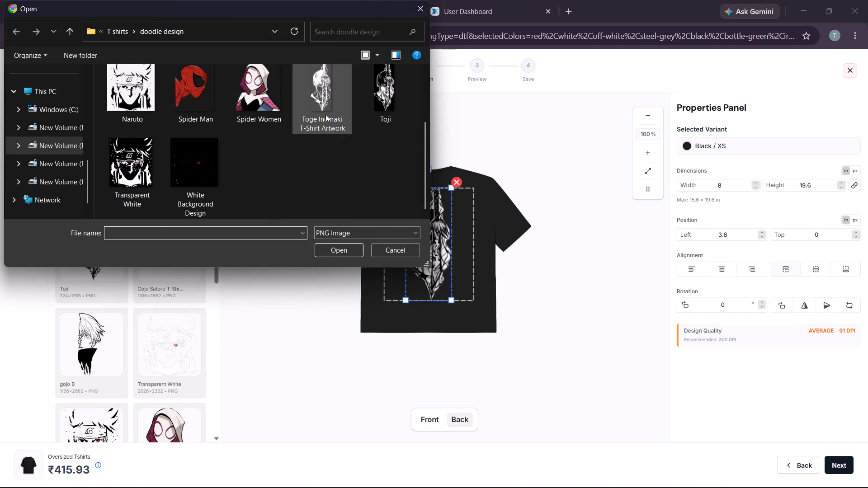
left_click(322, 101)
left_click(328, 252)
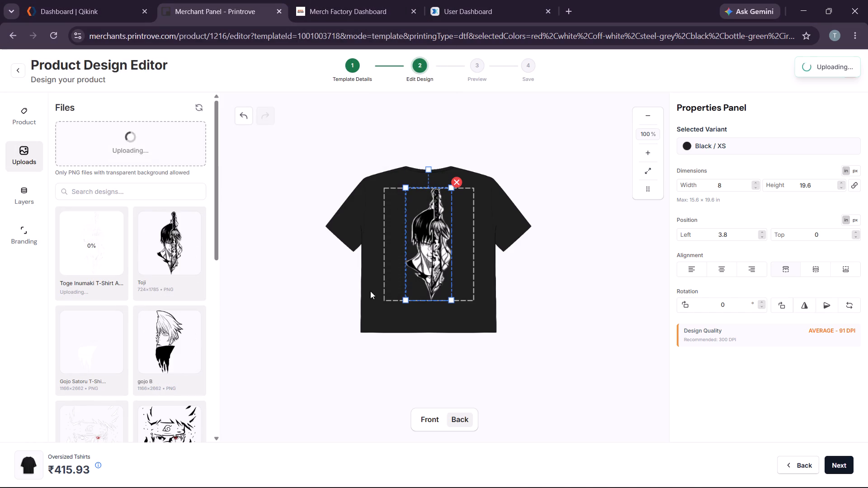
Replace the existing Toji artwork on the shirt's back with the uploaded Toge Inumaki T-Shirt Artwork.
left_click(462, 423)
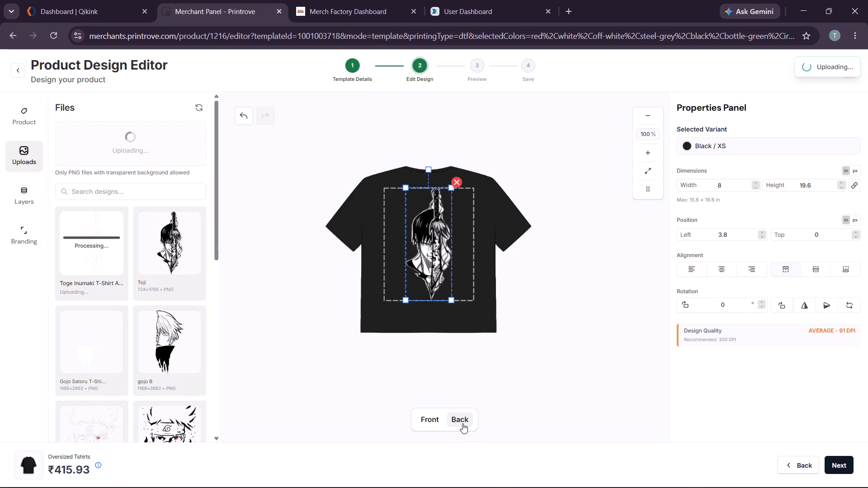
left_click(455, 182)
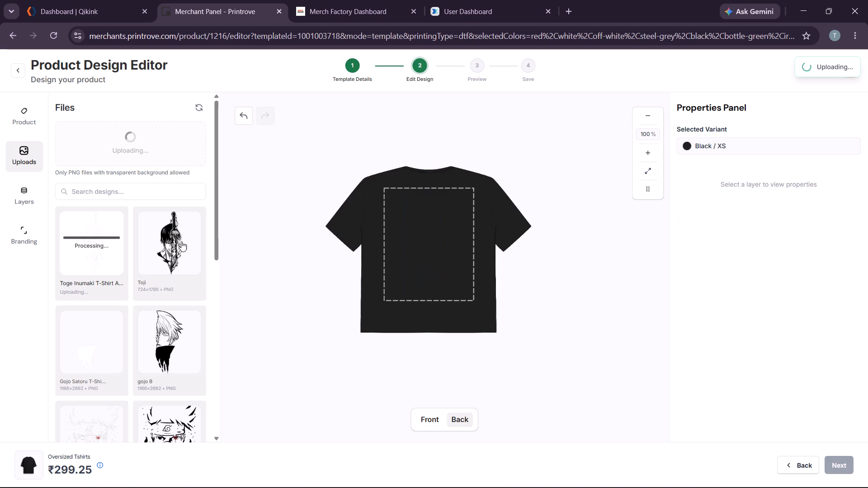
left_click(95, 257)
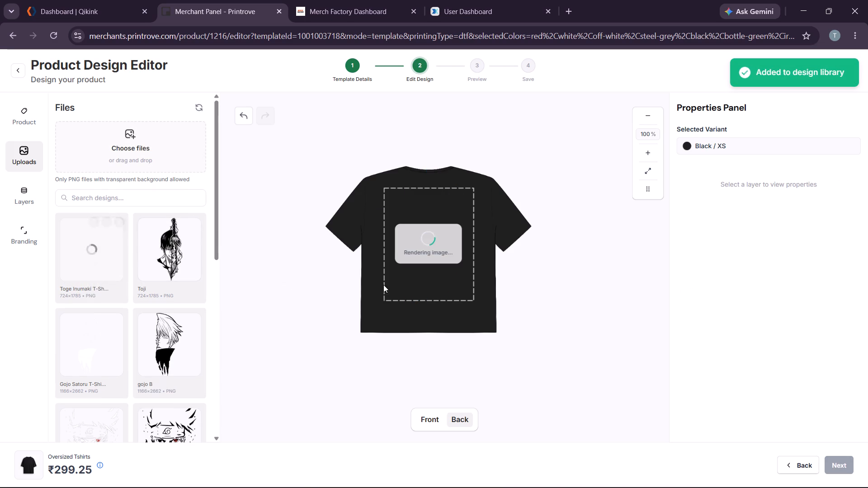
left_click(533, 301)
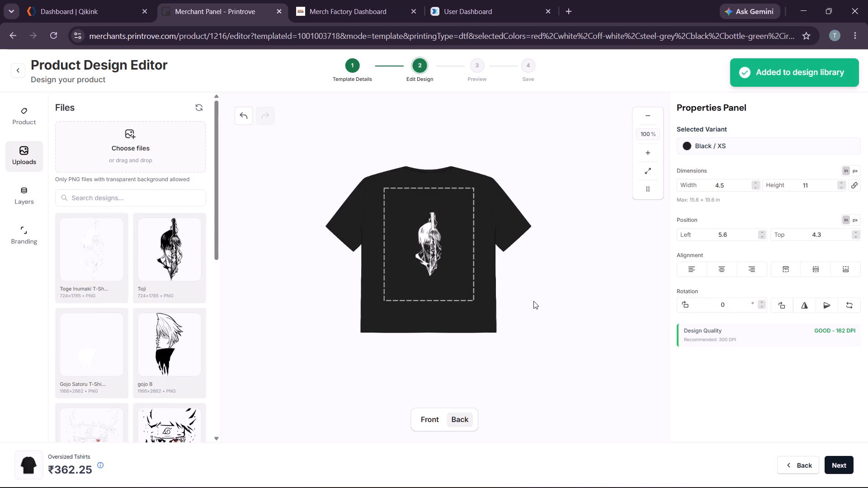
Enlarge the Toge Inumaki artwork on the shirt's back to fill the print area's height, about 8 × 19.6 in.
left_click(435, 240)
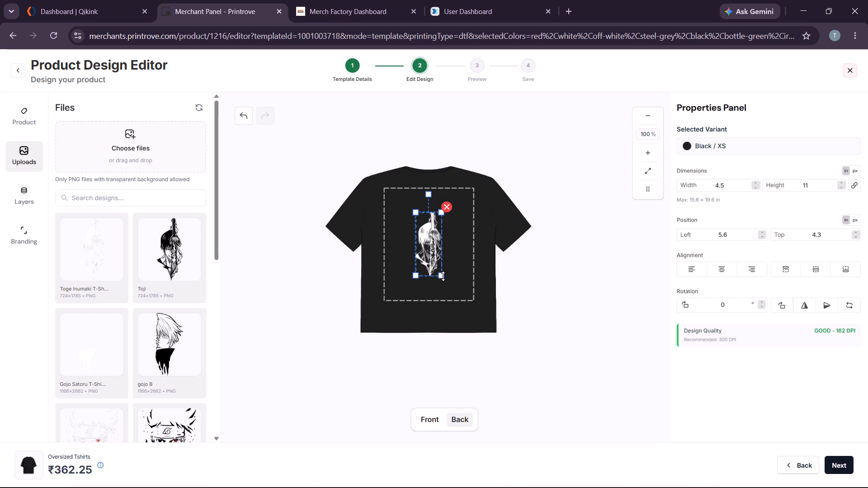
left_click_drag(443, 276, 485, 357)
left_click(525, 315)
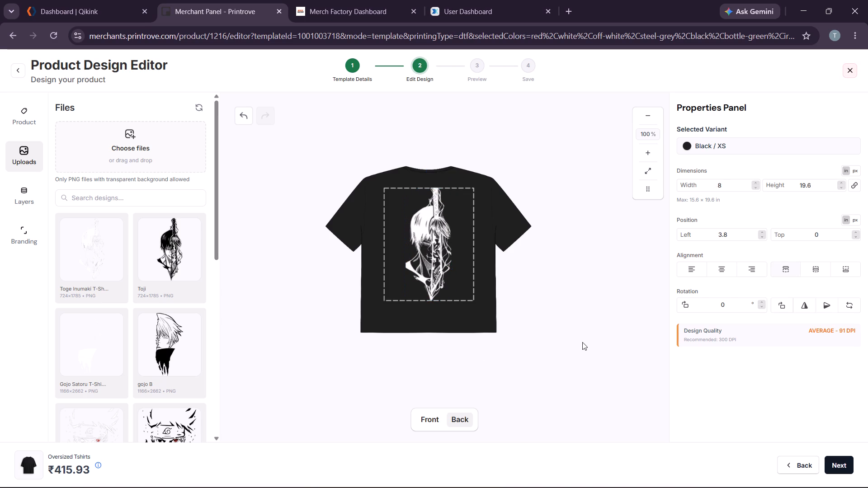
left_click(539, 267)
Proceed to the mockup previews and update the product, keeping the name Oversized T- shirt Anime edition Toji and the existing SKUs.
left_click(840, 460)
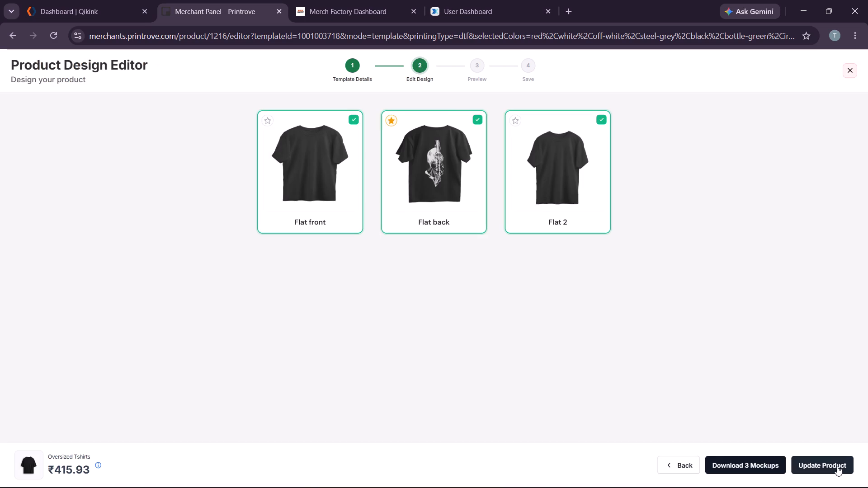
left_click(835, 465)
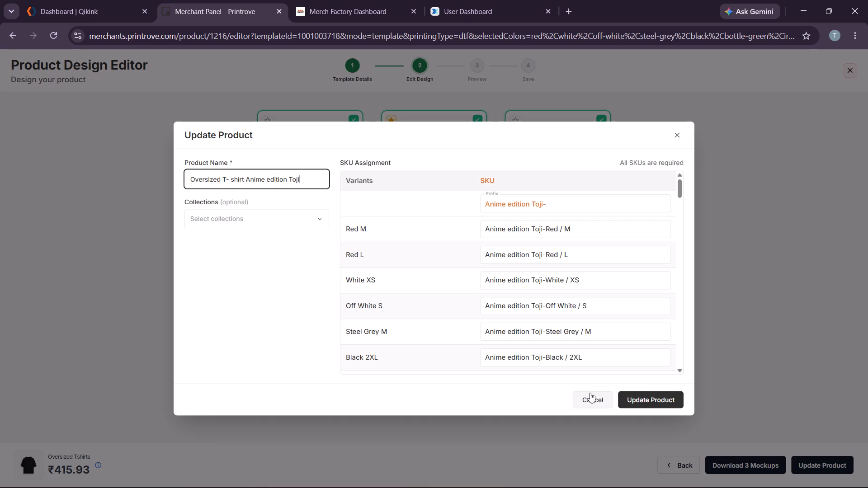
left_click(651, 397)
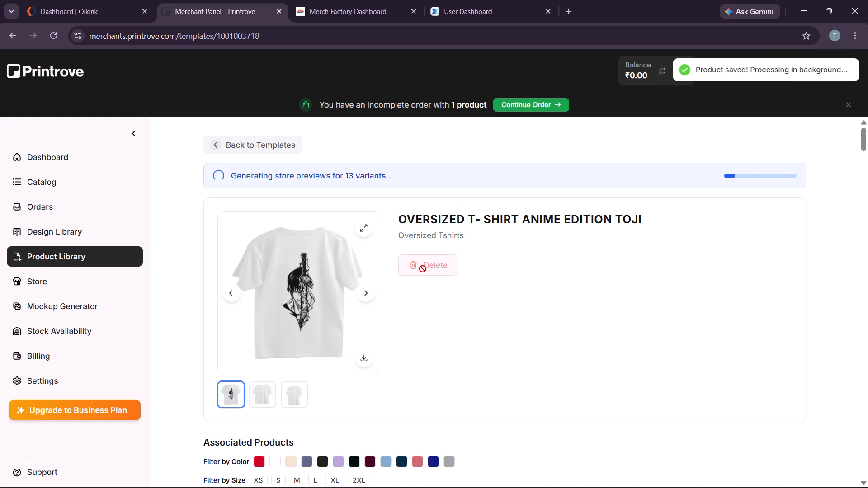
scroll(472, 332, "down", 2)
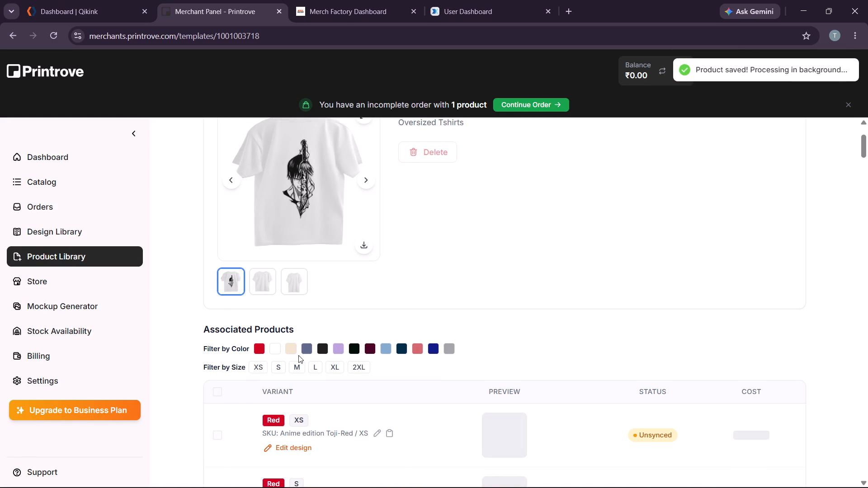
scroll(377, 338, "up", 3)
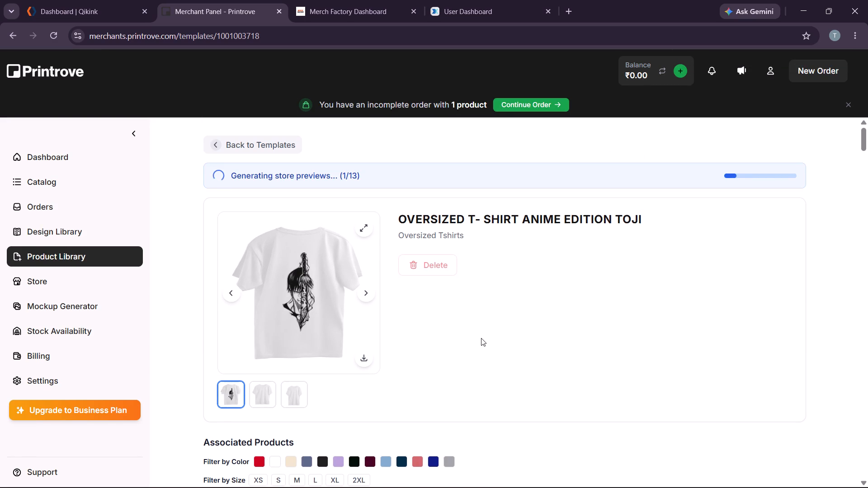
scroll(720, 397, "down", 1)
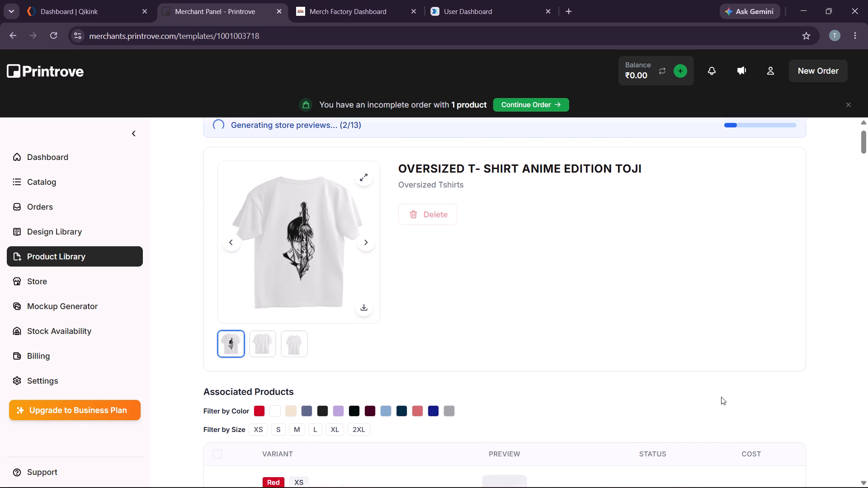
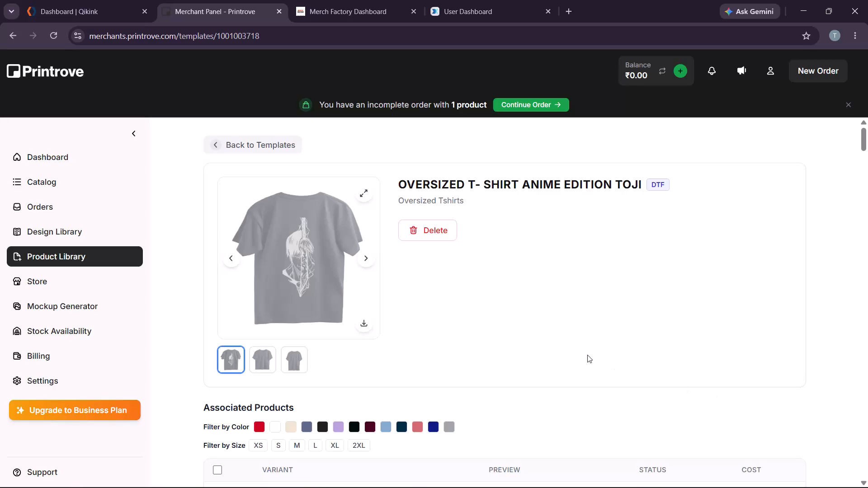
Filter the associated variants one color at a time to examine how the white artwork looks on each shirt color.
scroll(516, 314, "down", 2)
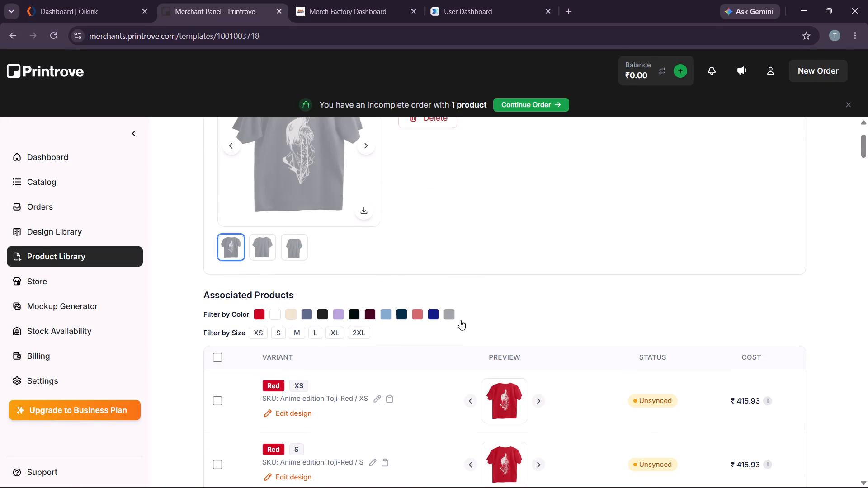
left_click(321, 314)
left_click(223, 241)
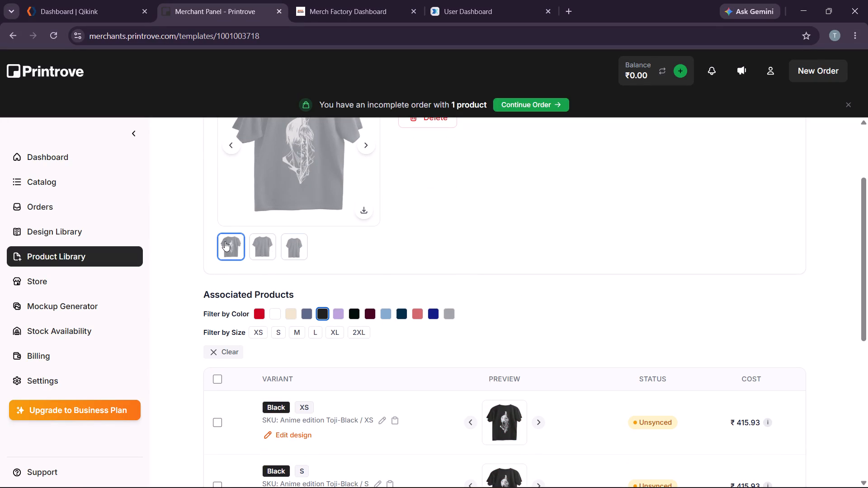
left_click(321, 312)
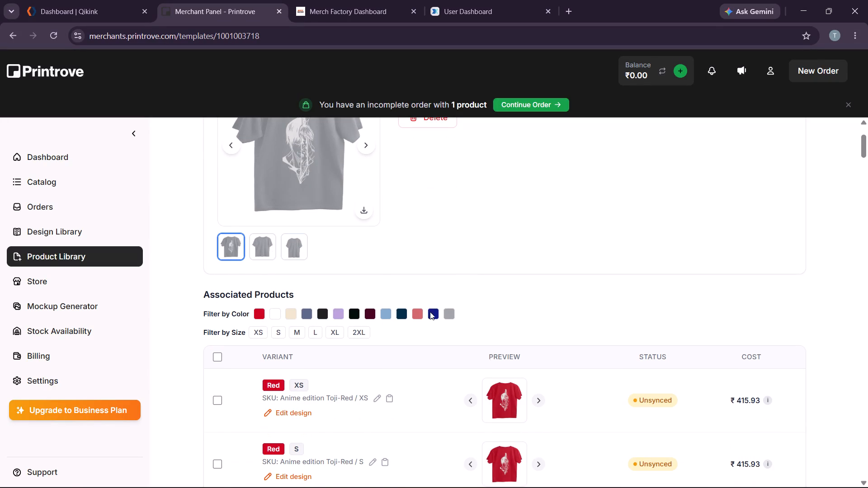
left_click(451, 312)
left_click(451, 312)
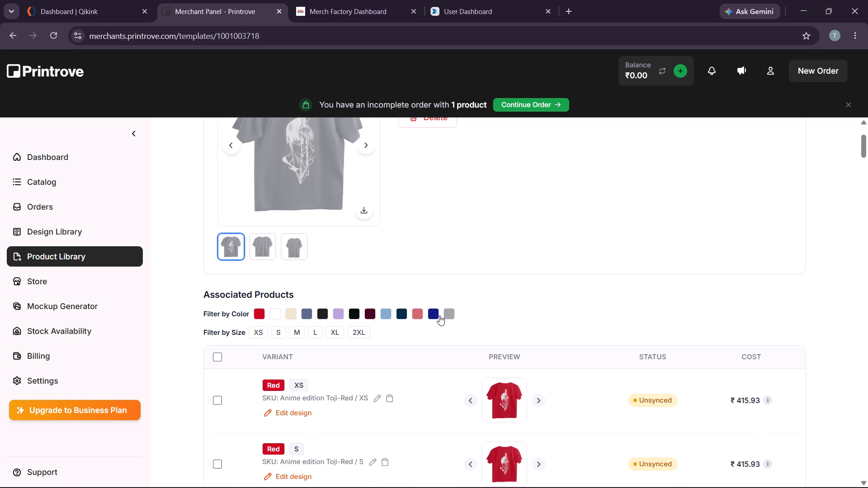
left_click(439, 315)
left_click(439, 315)
left_click(419, 316)
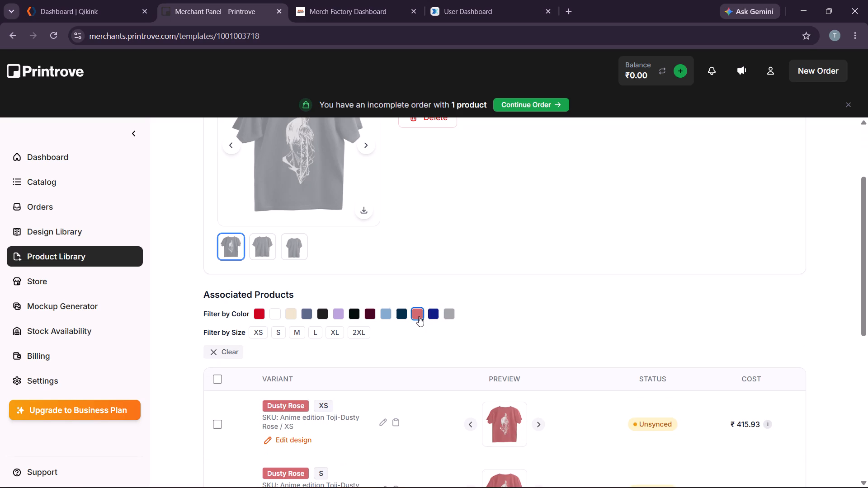
left_click(419, 316)
left_click(405, 316)
left_click(405, 316)
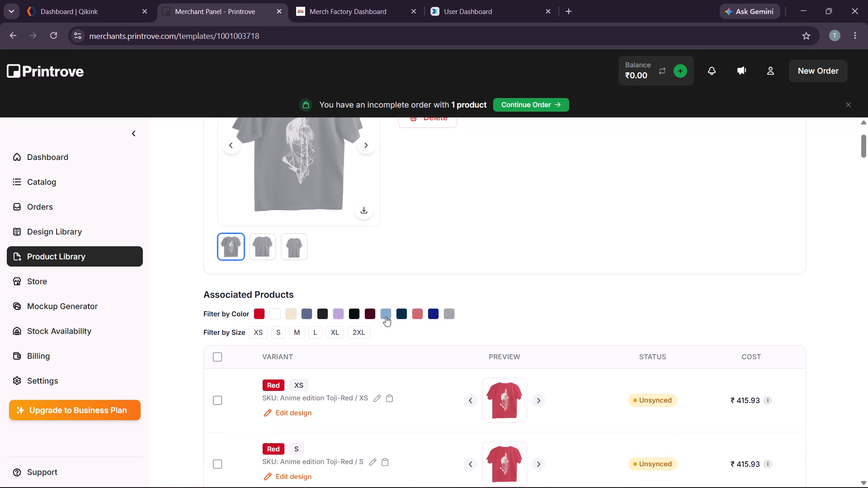
left_click(386, 316)
left_click(386, 316)
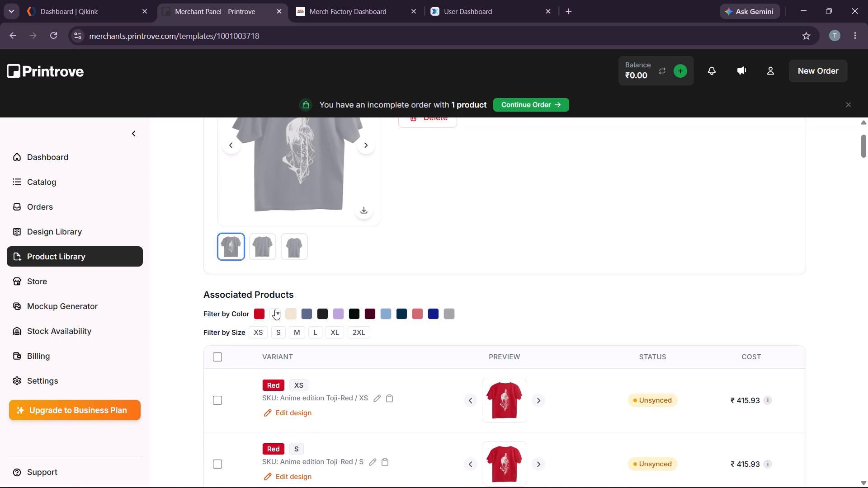
left_click(275, 310)
left_click(275, 310)
left_click(291, 310)
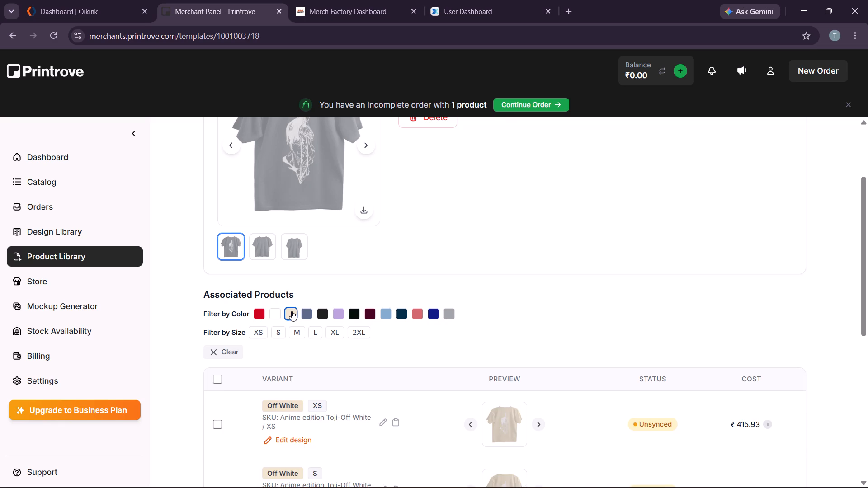
left_click(292, 311)
left_click(309, 315)
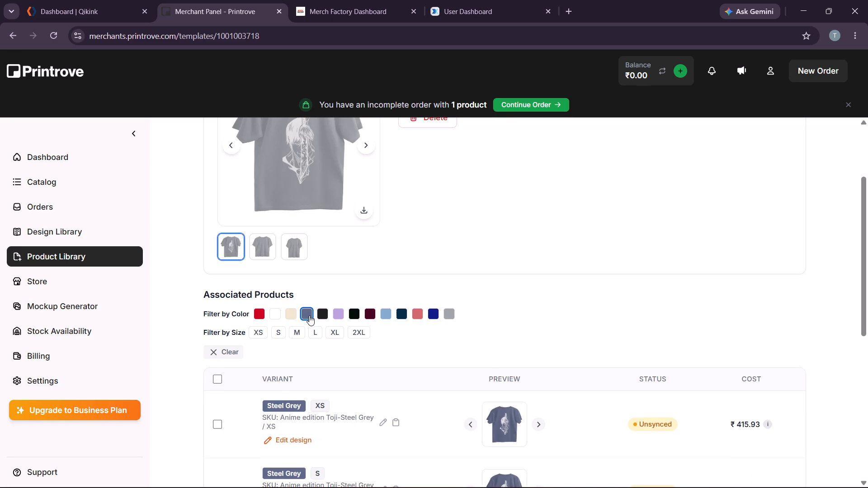
left_click(309, 315)
left_click(332, 316)
left_click(336, 316)
left_click(336, 316)
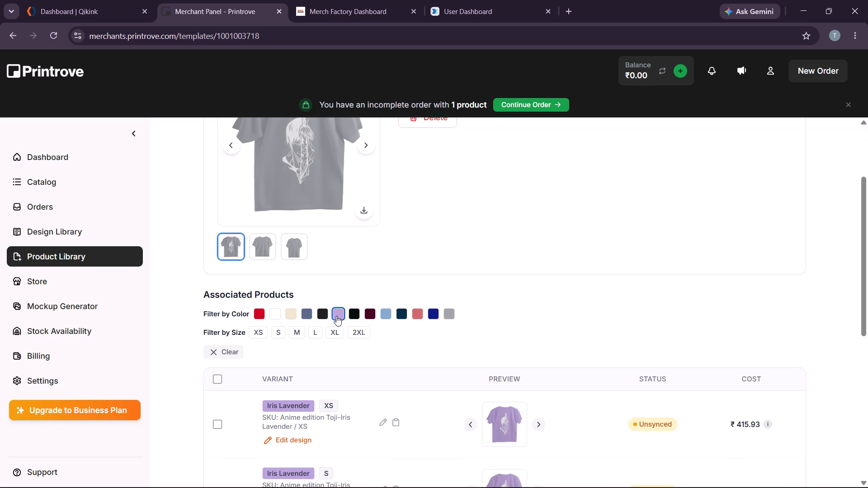
Filter the variants to White, Off White, Iris Lavender and Baby Blue, select them all, and open their printfile for changing.
left_click(278, 317)
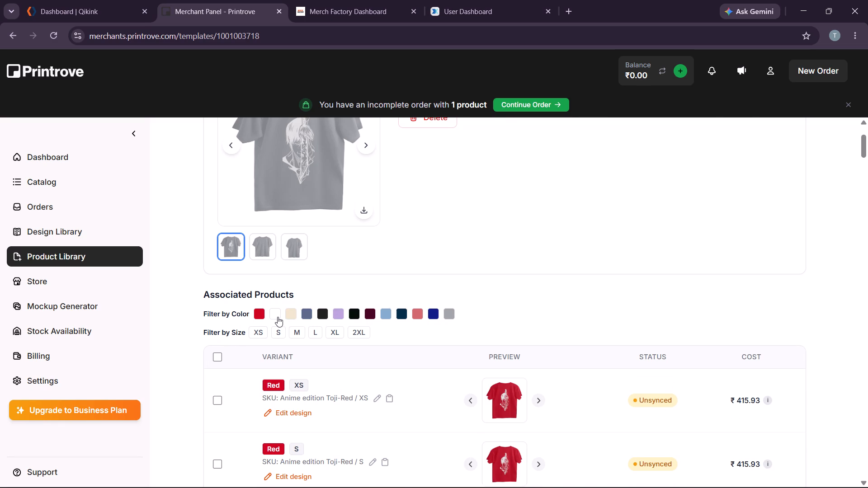
left_click(290, 314)
left_click(335, 316)
left_click(335, 316)
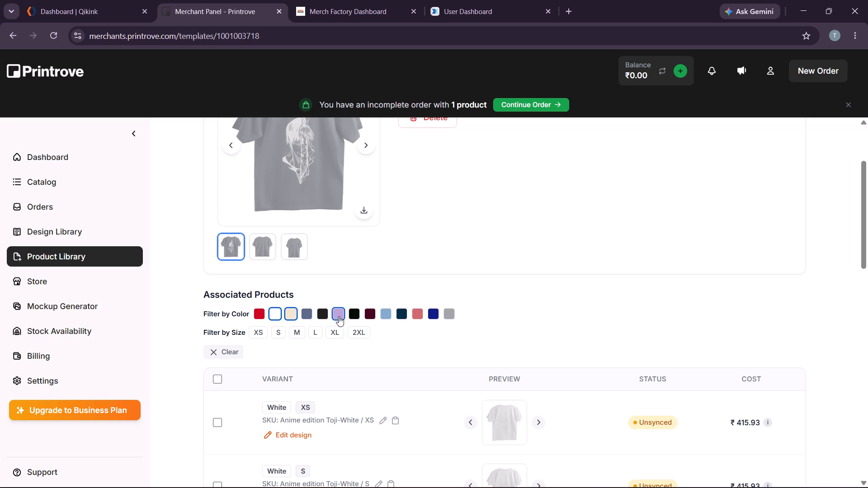
left_click(390, 313)
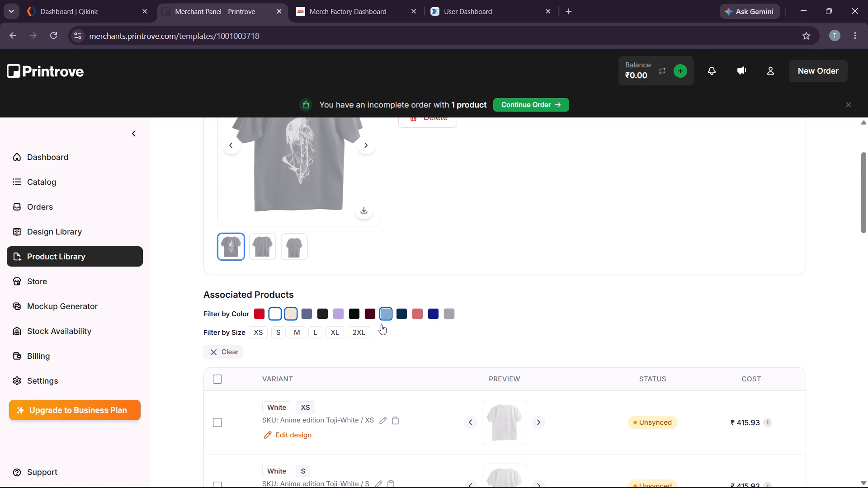
left_click(337, 309)
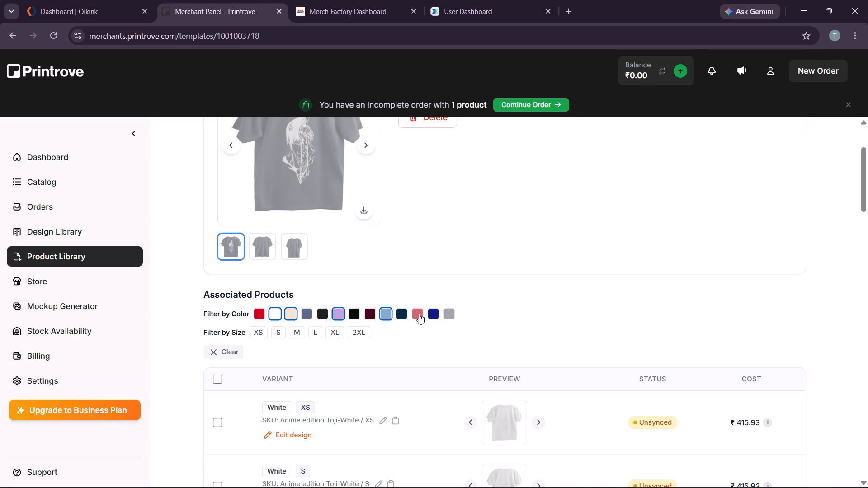
left_click(419, 314)
left_click(419, 314)
left_click(218, 380)
left_click(634, 299)
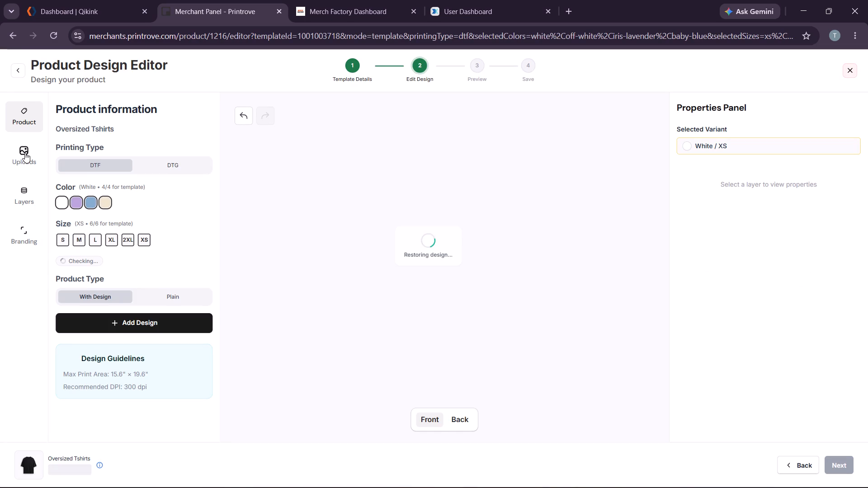
Replace the white artwork on the shirt's back with the black Toji design from the uploaded files.
left_click(25, 153)
left_click(467, 423)
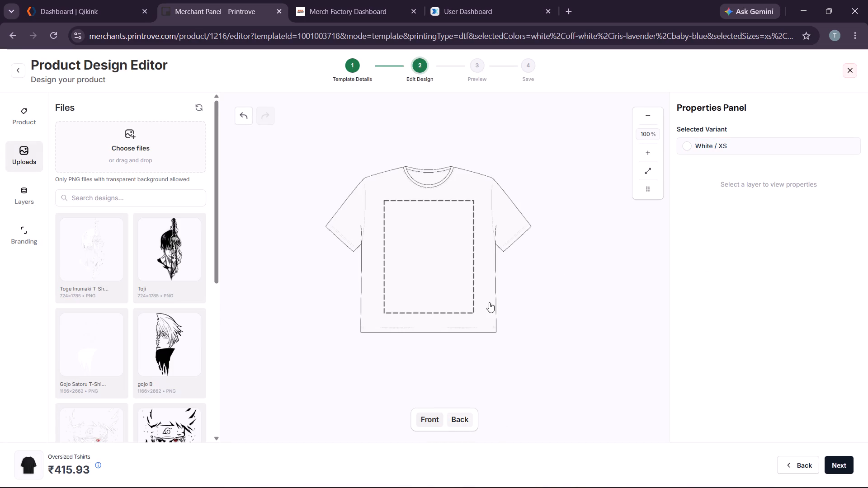
left_click(453, 179)
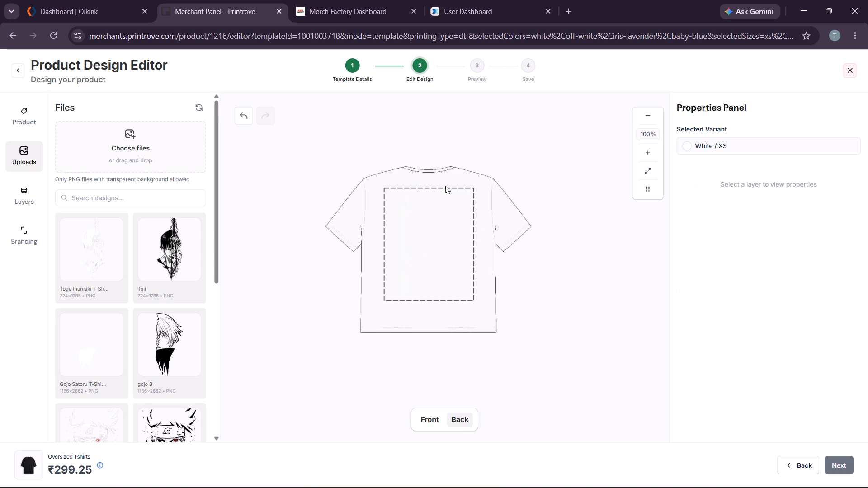
left_click(164, 254)
left_click(488, 289)
Enlarge the Toji artwork on the shirt's back to fill the print area's height, about 8 × 19.6 in.
left_click(434, 243)
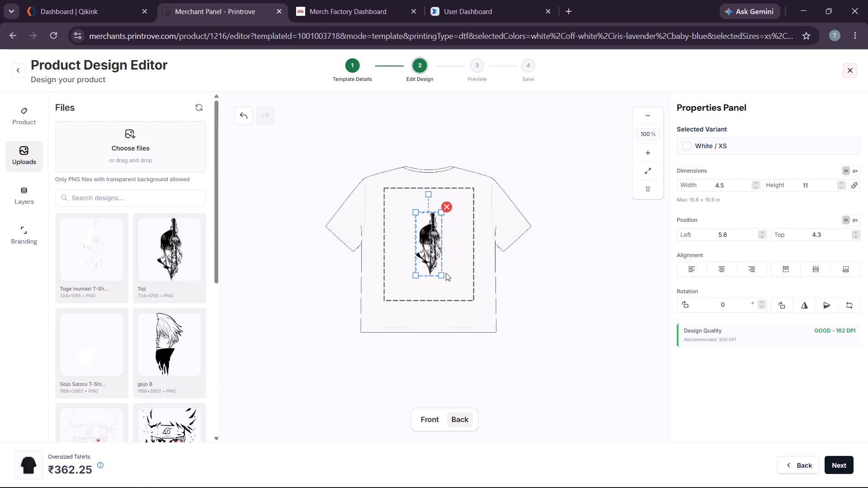
left_click_drag(441, 277, 537, 454)
left_click(585, 397)
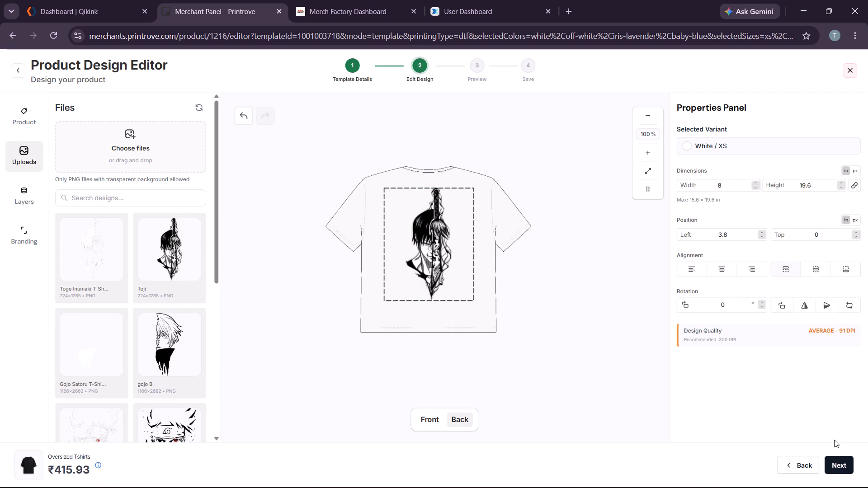
Proceed to the mockup previews and update the product with the black Toji artwork for the light-colored variants.
left_click(846, 460)
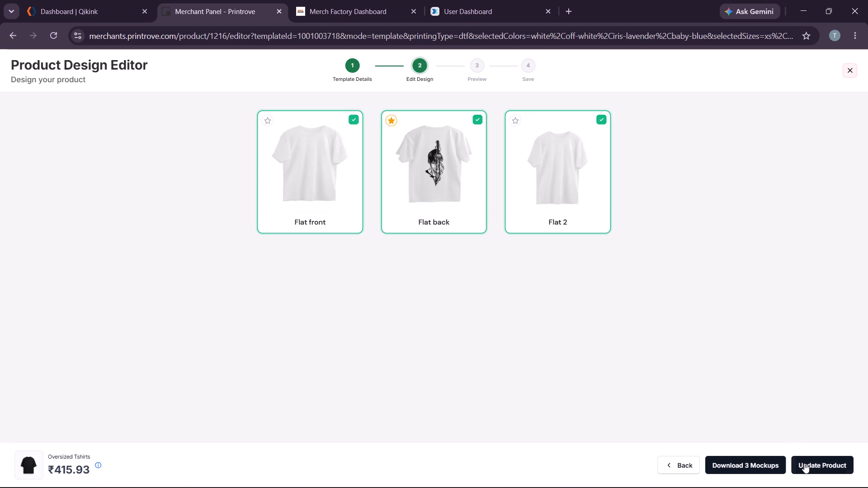
left_click(804, 464)
left_click(664, 398)
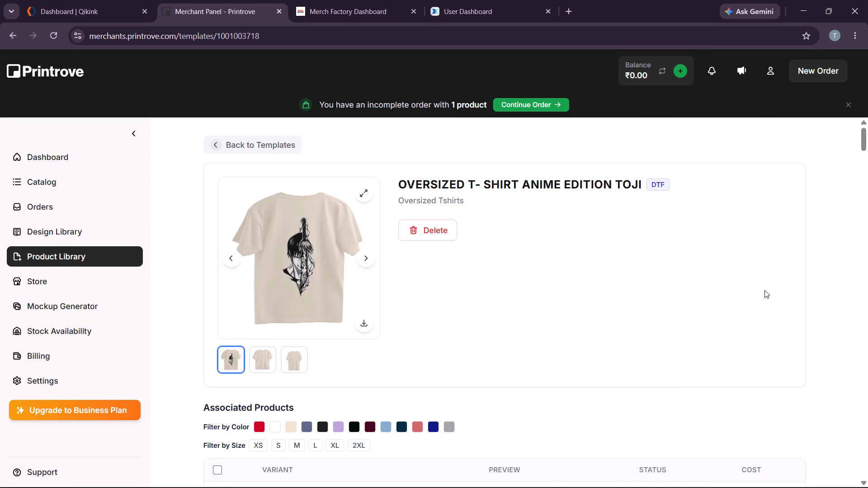
Filter the associated products to Red and delete all the Red variants from the Toji template.
scroll(719, 277, "down", 2)
scroll(603, 270, "down", 2)
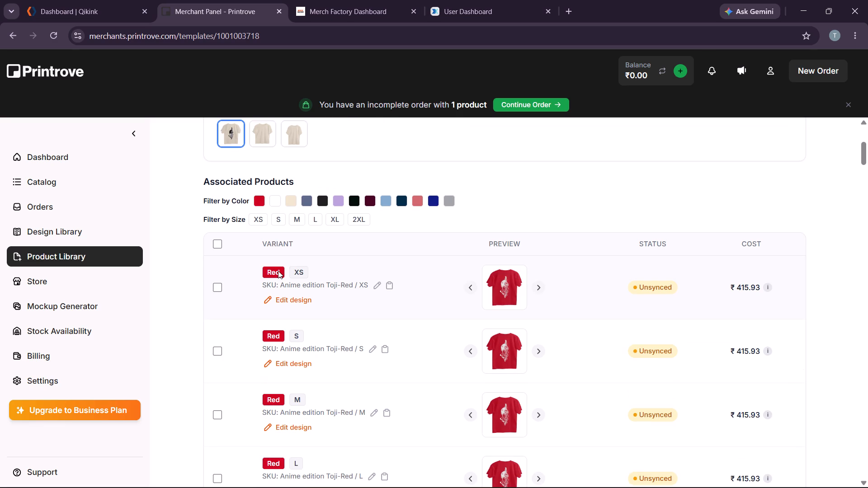
left_click(259, 201)
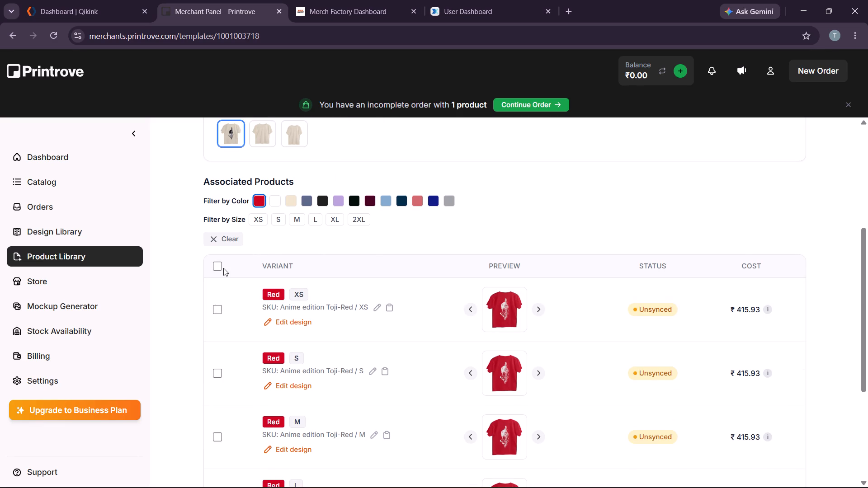
left_click(219, 266)
left_click(765, 176)
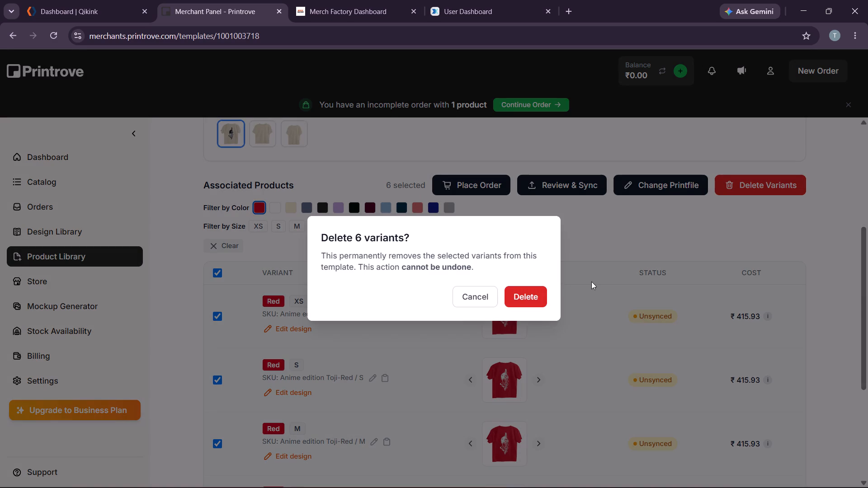
left_click(524, 292)
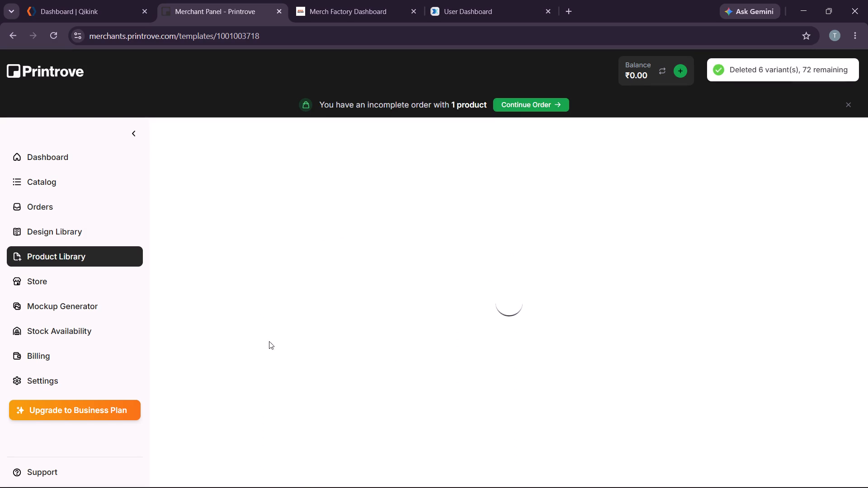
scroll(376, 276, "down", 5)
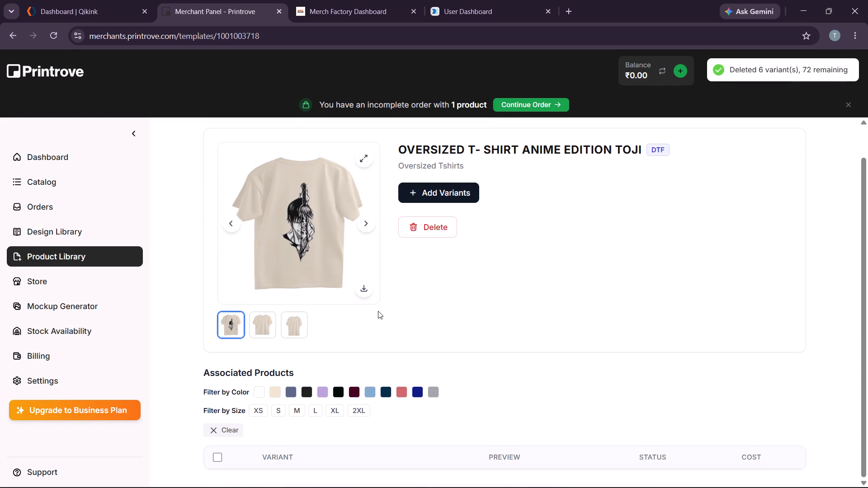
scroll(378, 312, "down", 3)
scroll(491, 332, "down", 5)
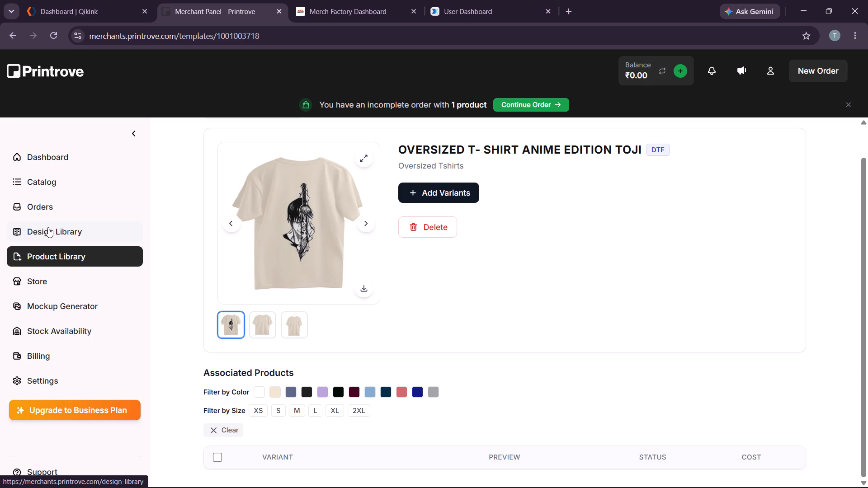
Return to the Product Library and look over all the oversized T-shirt products in it.
left_click(62, 182)
left_click(65, 251)
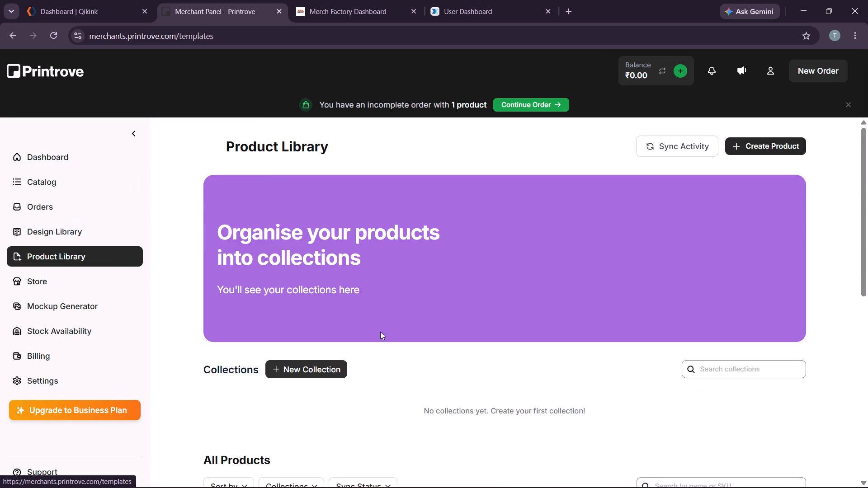
scroll(385, 338, "down", 5)
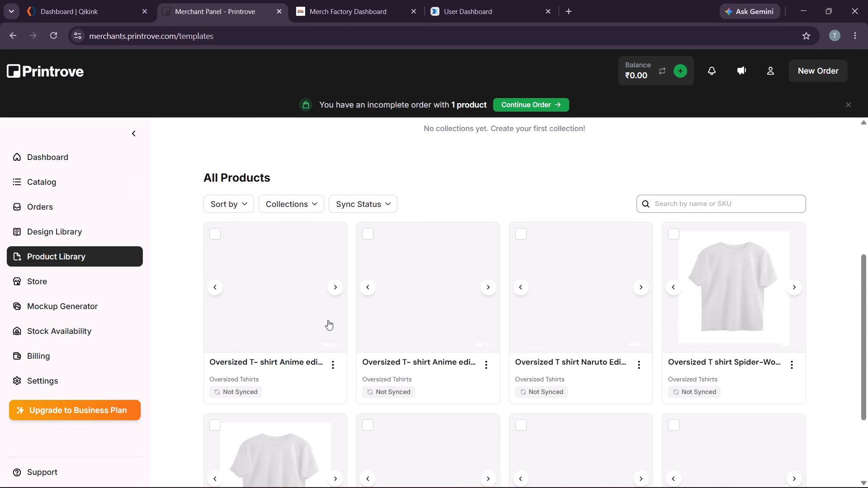
scroll(328, 320, "down", 1)
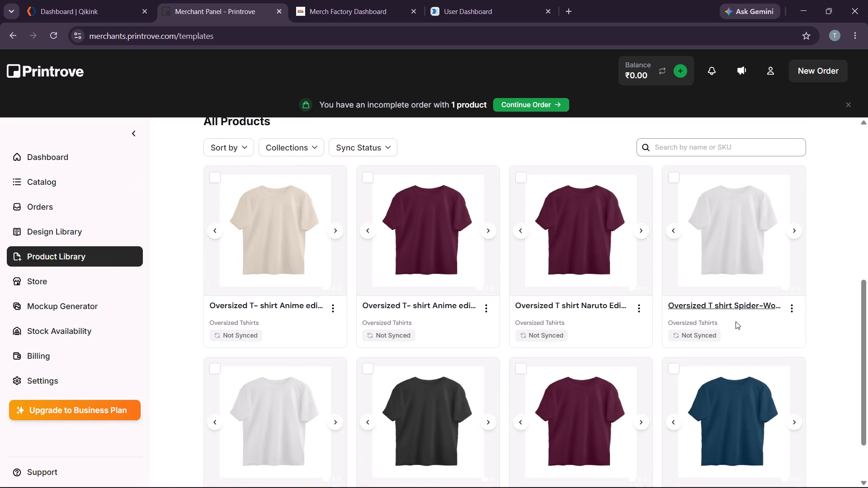
scroll(356, 387, "down", 3)
scroll(409, 397, "down", 3)
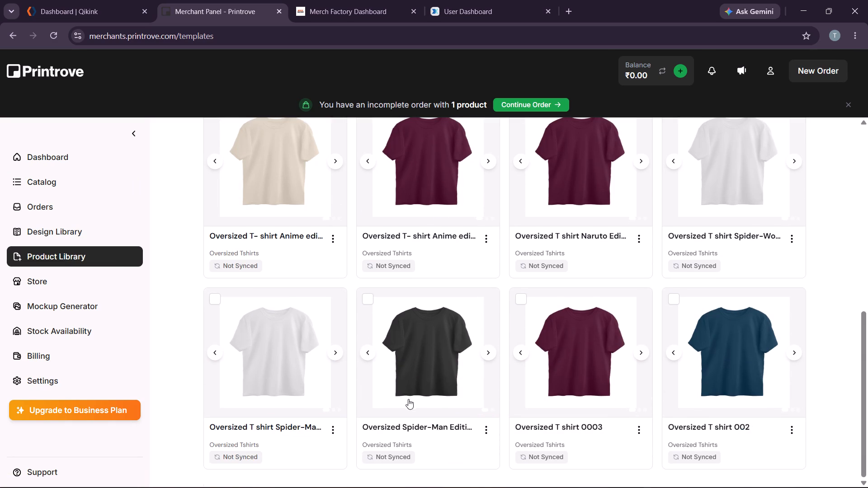
scroll(438, 405, "up", 6)
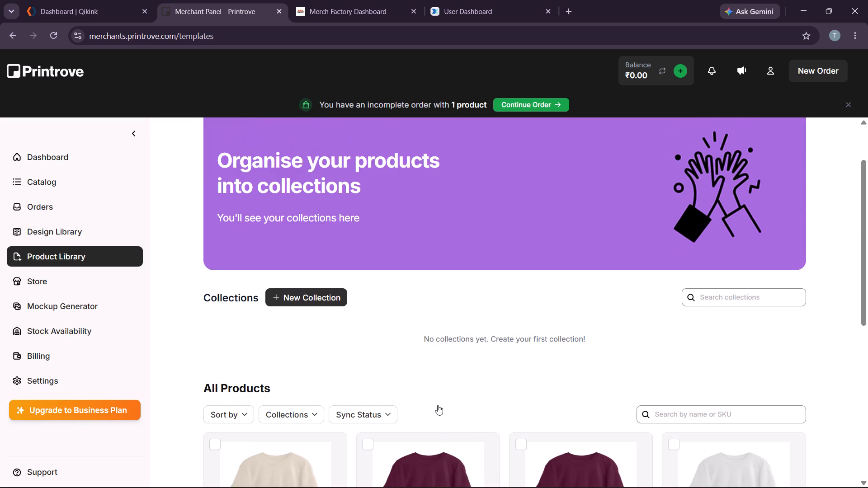
Switch each oversized T-shirt product's preview to its back mockup and review the printed designs.
scroll(438, 405, "down", 3)
left_click(336, 331)
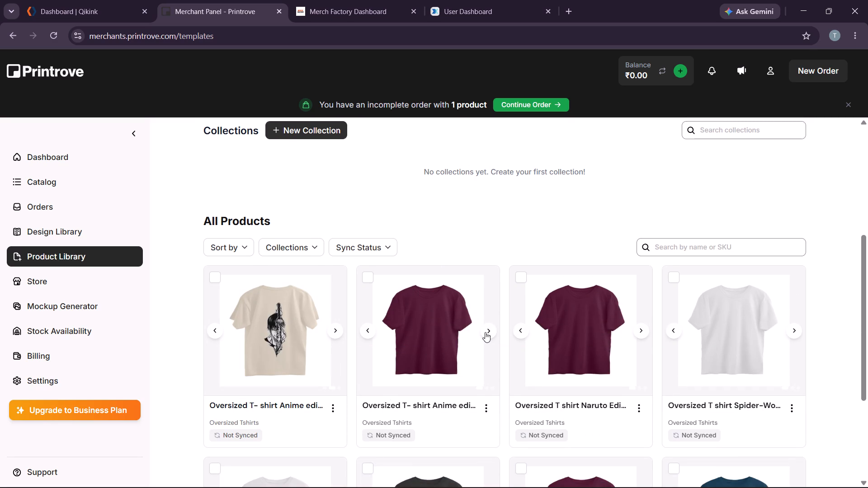
left_click(485, 332)
left_click(639, 332)
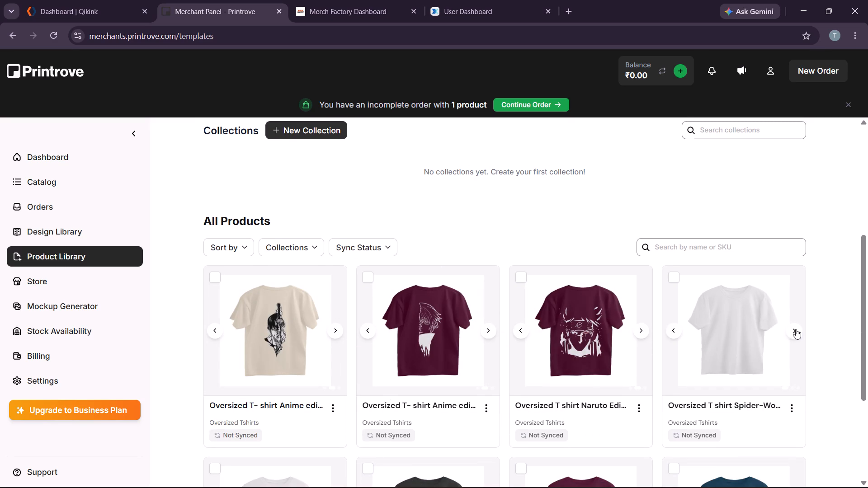
left_click(796, 329)
scroll(388, 324, "down", 3)
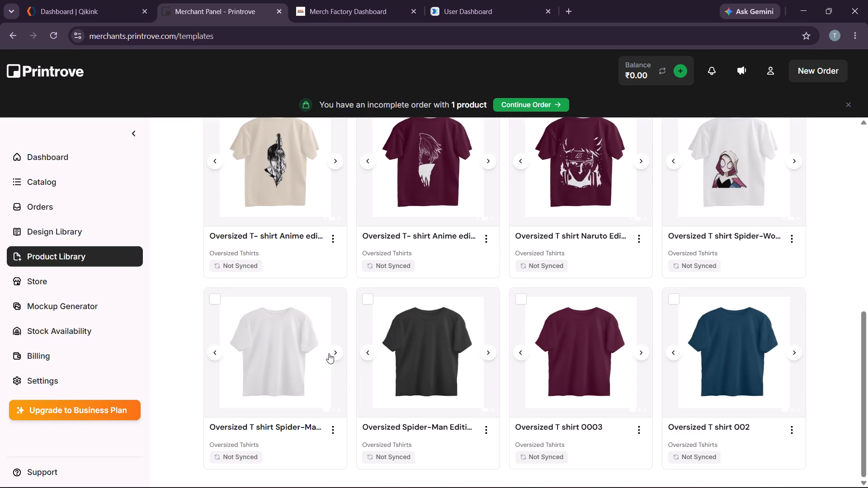
left_click(336, 354)
left_click(493, 353)
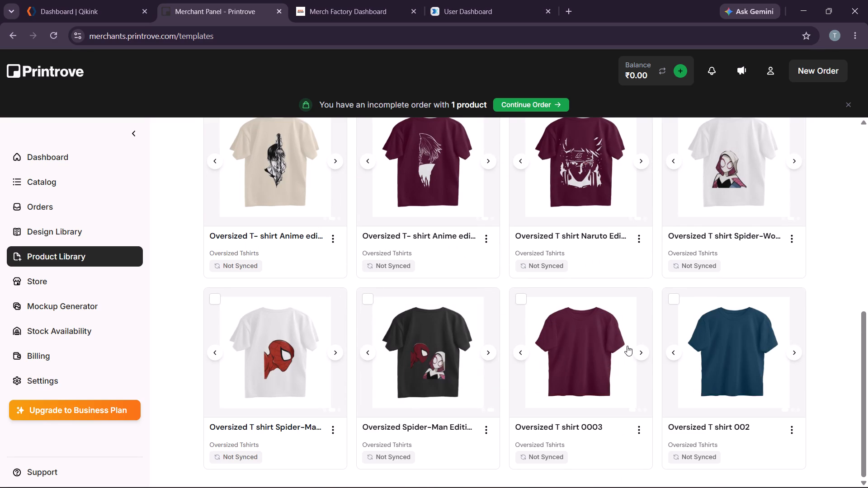
left_click(640, 351)
left_click(798, 350)
scroll(336, 384, "down", 2)
scroll(382, 395, "up", 1)
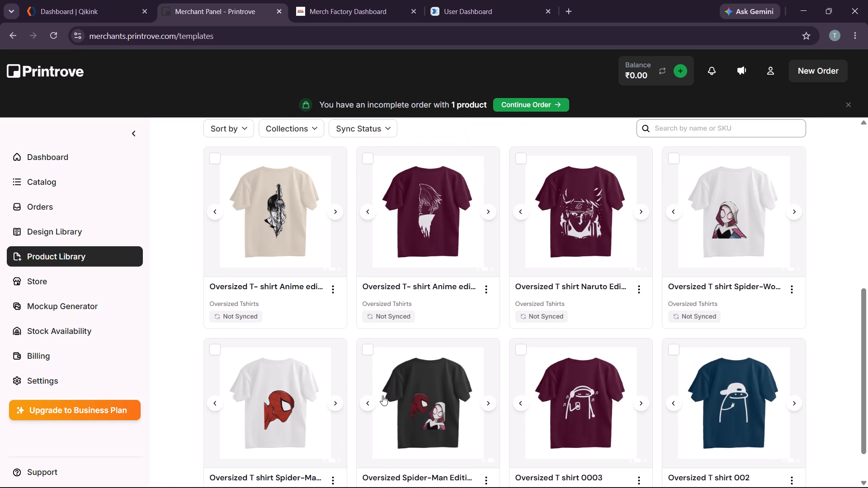